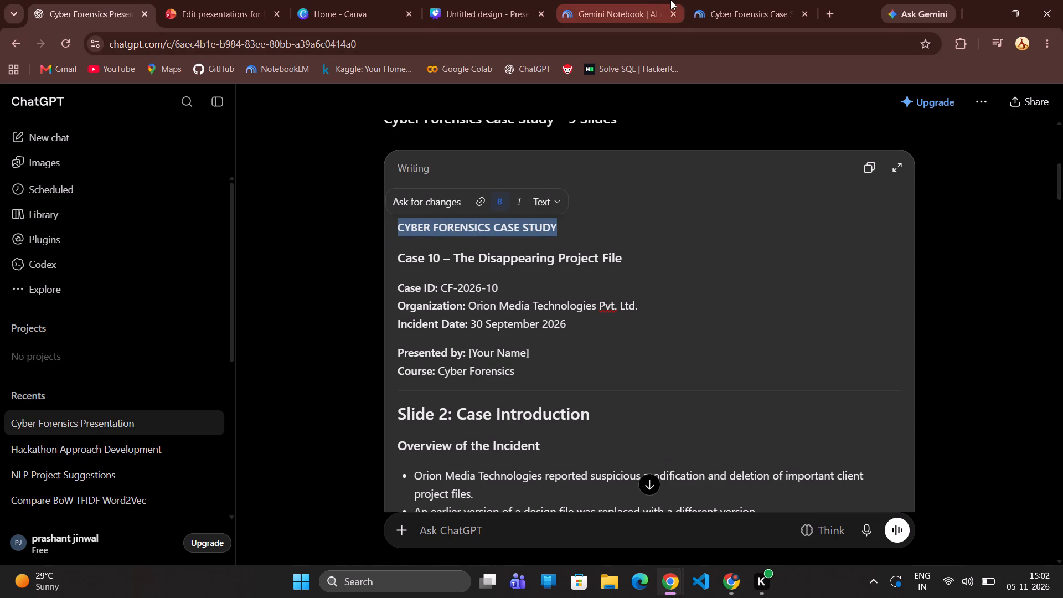
# Return to the Canva presentation, slightly enlarge the torn-paper frame with red tape on page 1 and reposition it around the centre.
pyautogui.click(494, 0)
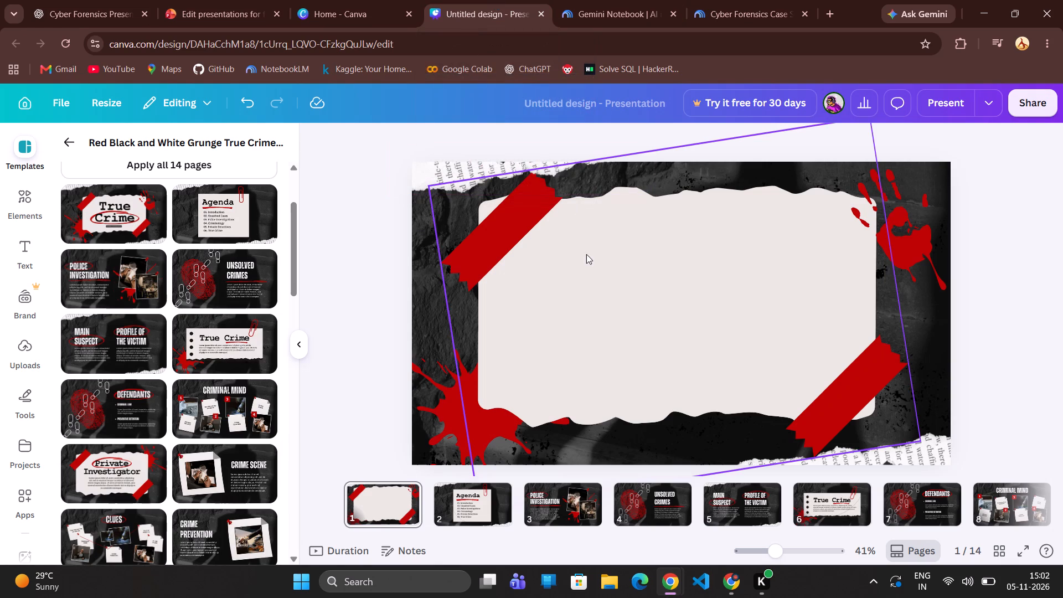
pyautogui.click(495, 228)
pyautogui.click(453, 294)
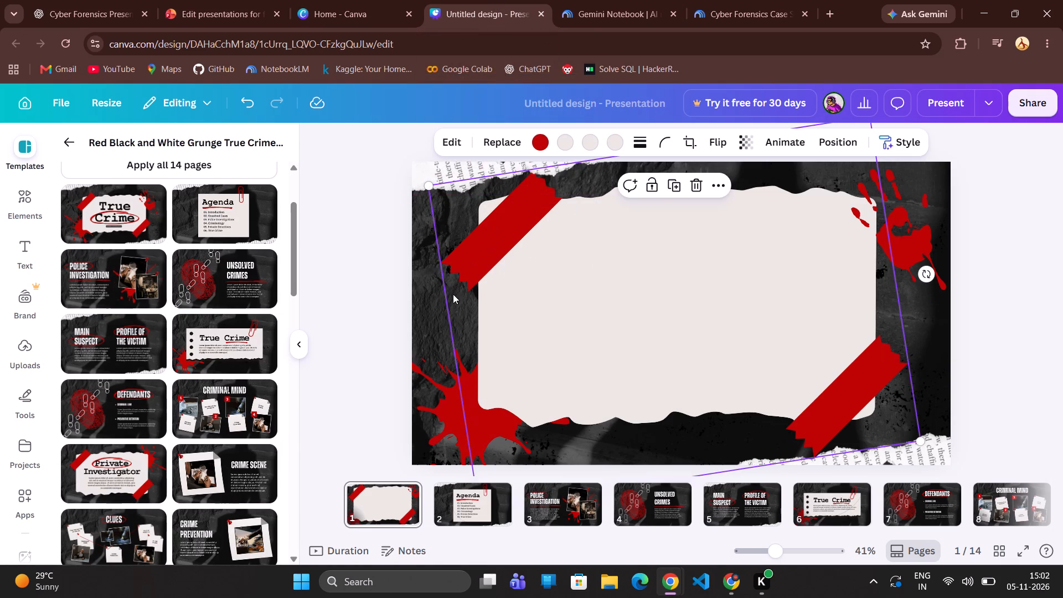
pyautogui.click(440, 313)
pyautogui.click(491, 255)
pyautogui.moveTo(491, 246); pyautogui.dragTo(482, 239)
pyautogui.moveTo(482, 239); pyautogui.dragTo(481, 237)
pyautogui.click(732, 326)
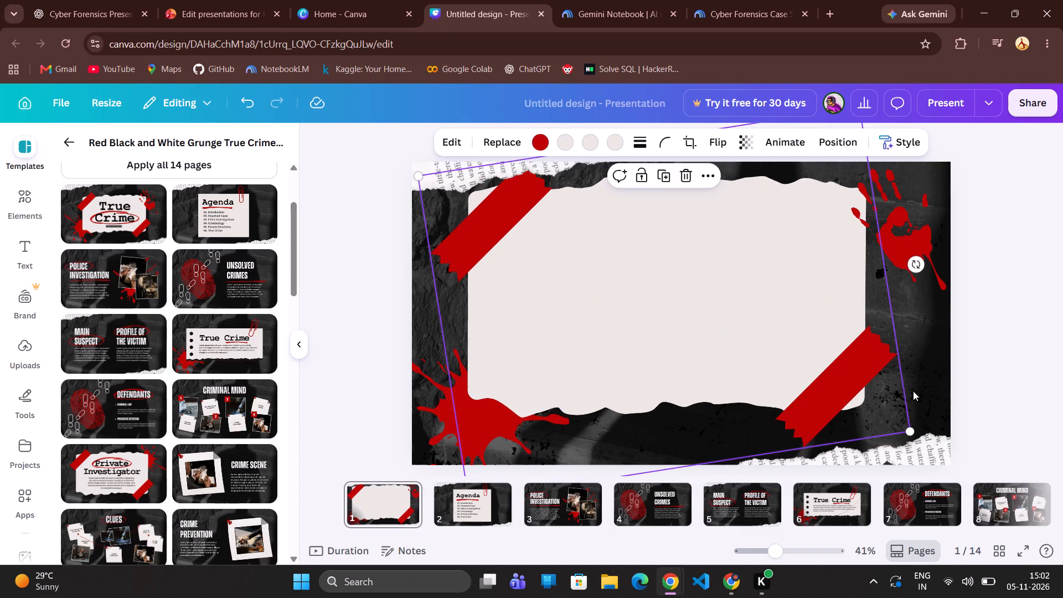
pyautogui.click(781, 371)
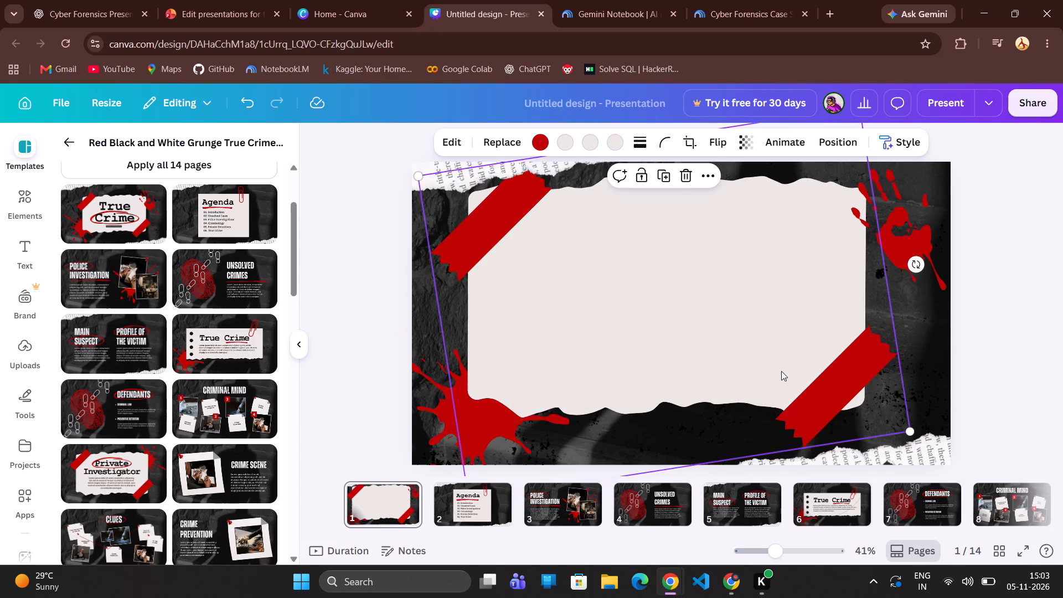
pyautogui.moveTo(911, 432); pyautogui.dragTo(918, 437)
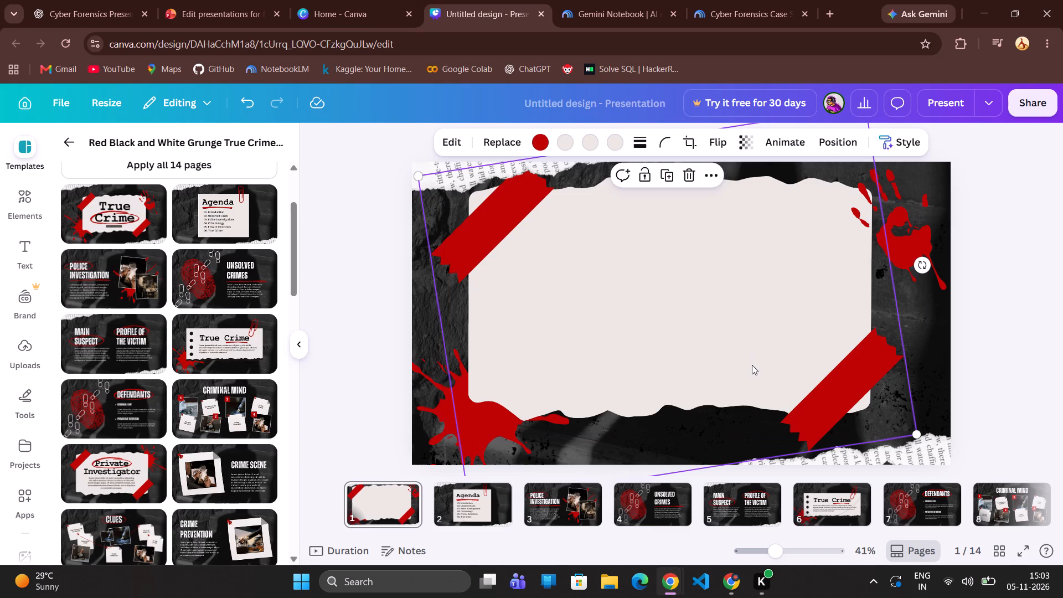
pyautogui.moveTo(729, 303); pyautogui.dragTo(729, 318)
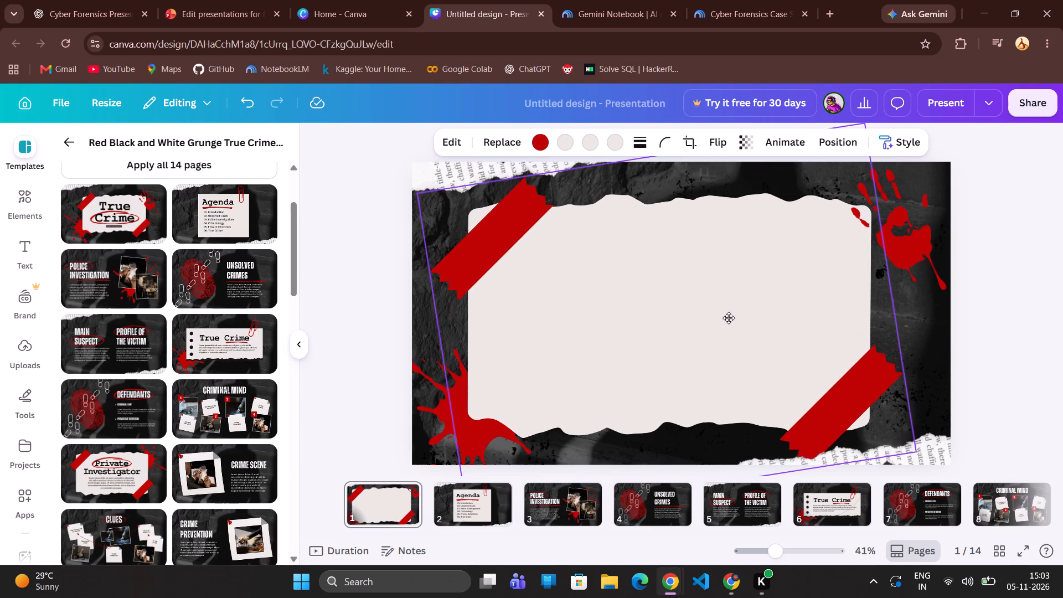
pyautogui.moveTo(729, 318); pyautogui.dragTo(734, 312)
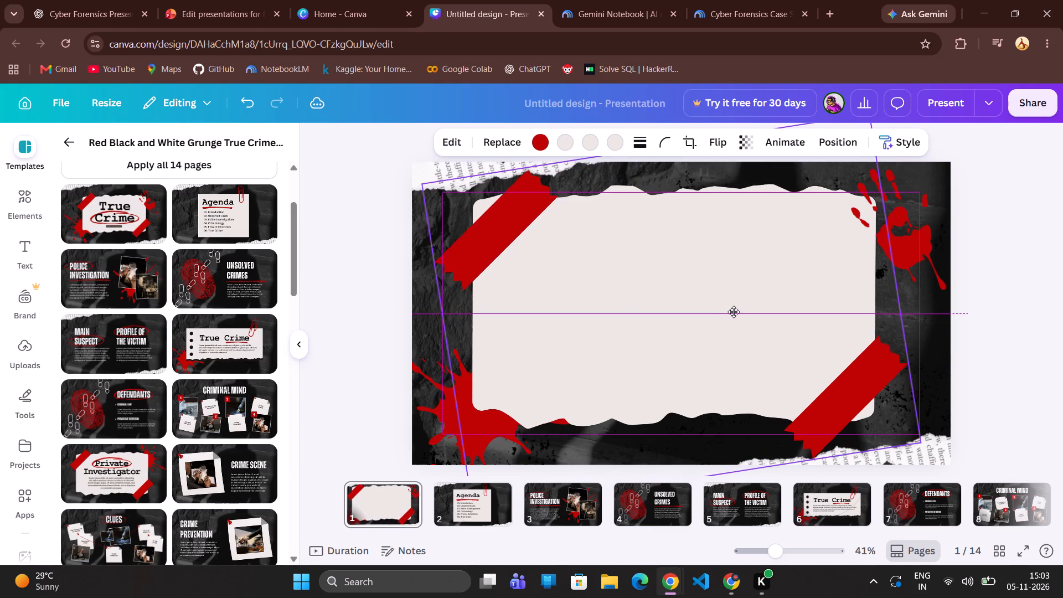
pyautogui.moveTo(734, 312); pyautogui.dragTo(734, 316)
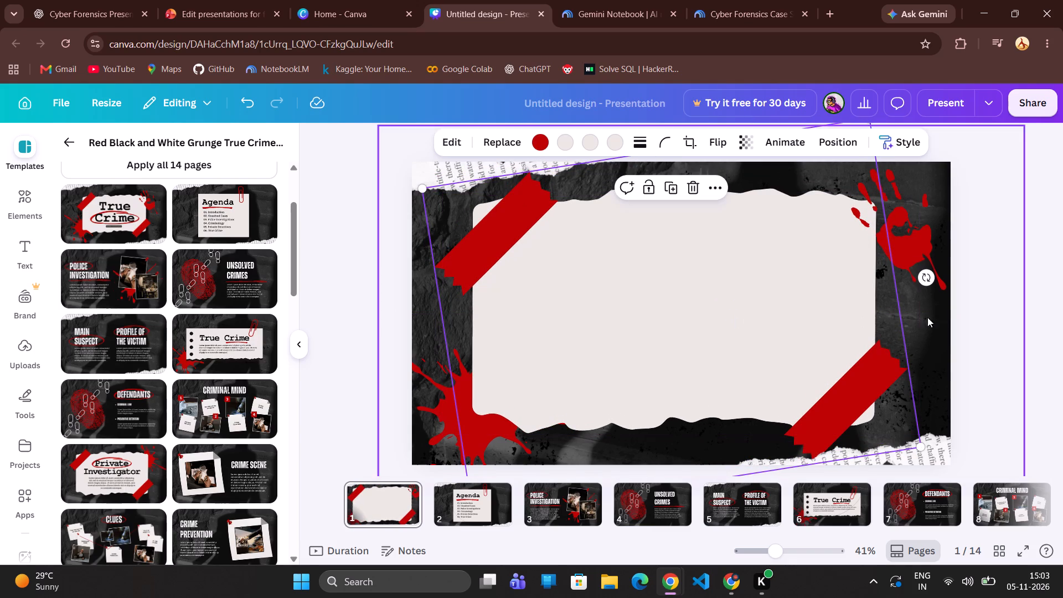
pyautogui.click(1025, 324)
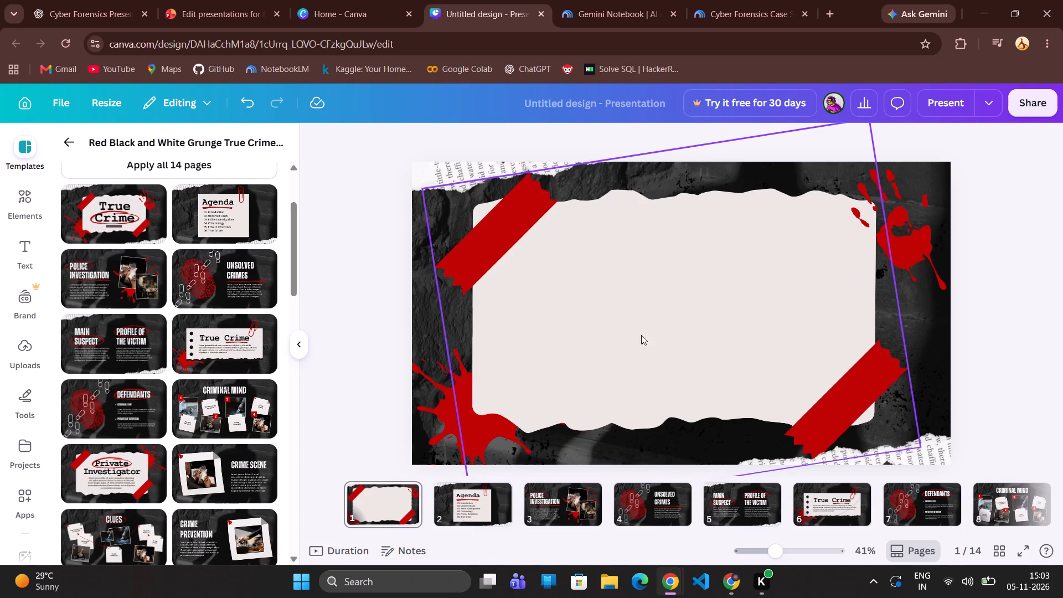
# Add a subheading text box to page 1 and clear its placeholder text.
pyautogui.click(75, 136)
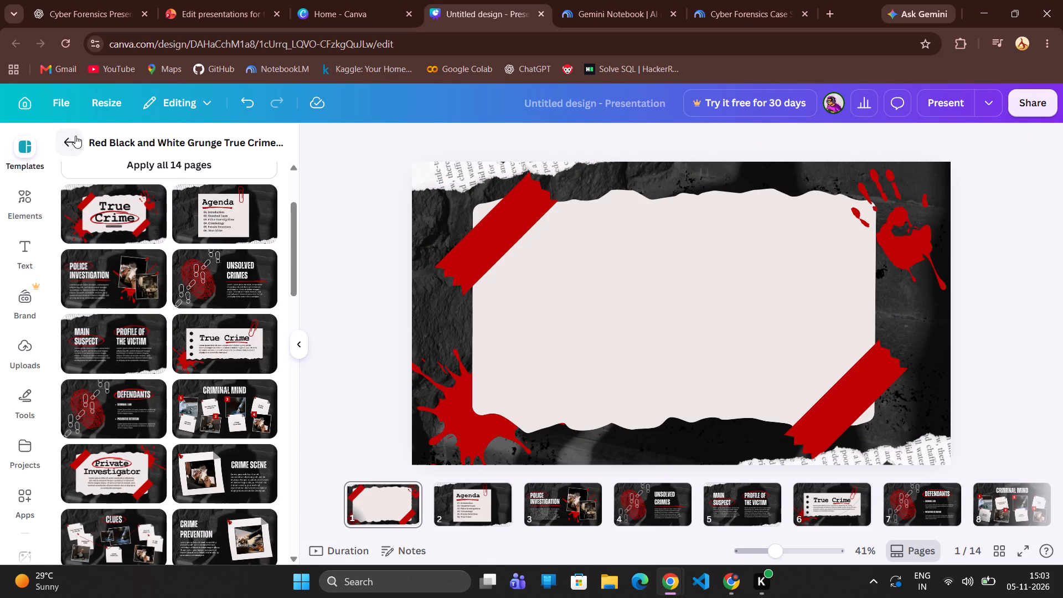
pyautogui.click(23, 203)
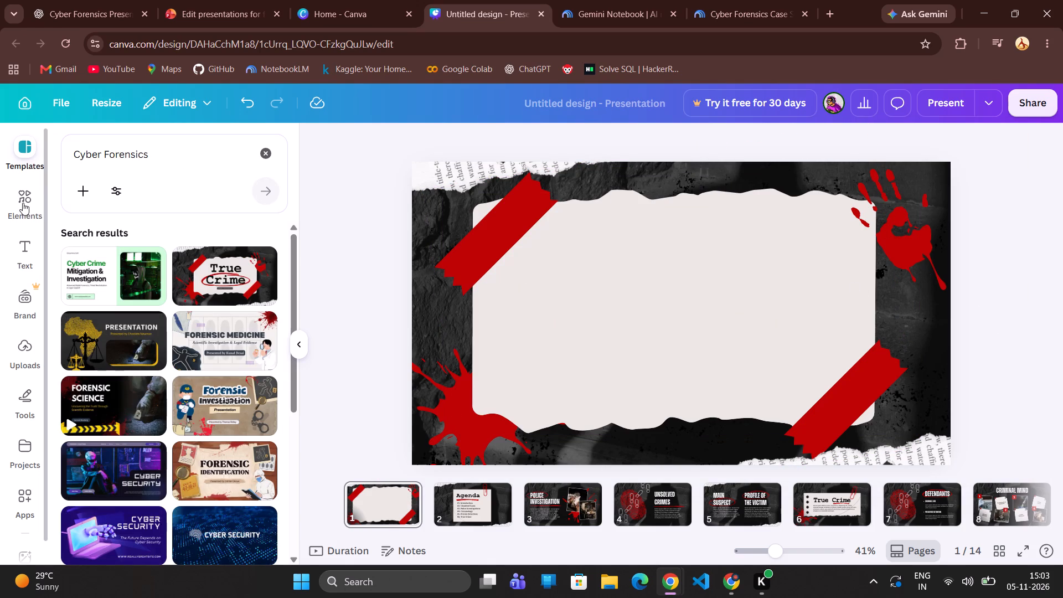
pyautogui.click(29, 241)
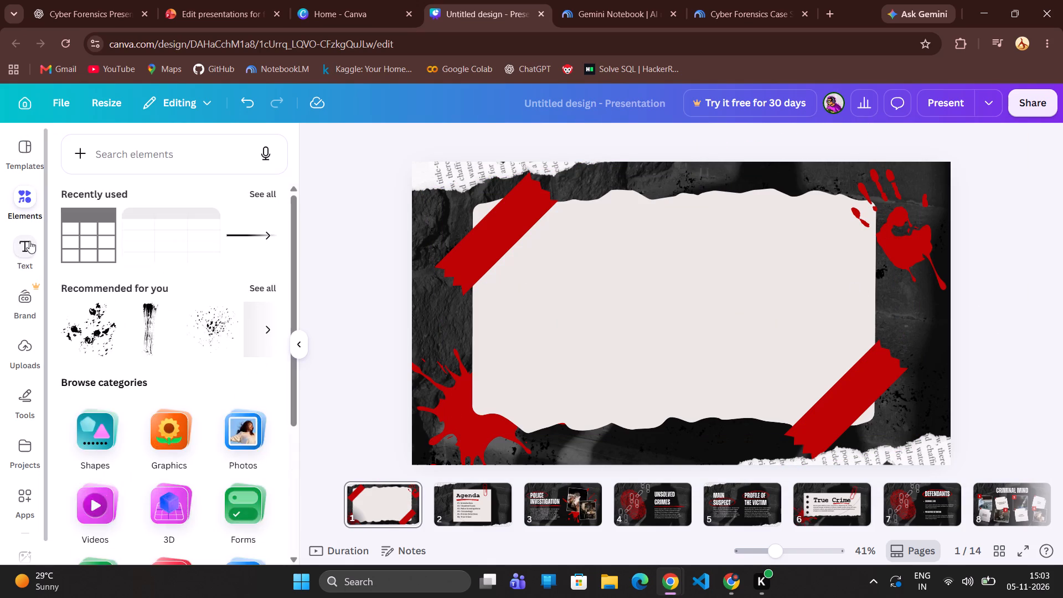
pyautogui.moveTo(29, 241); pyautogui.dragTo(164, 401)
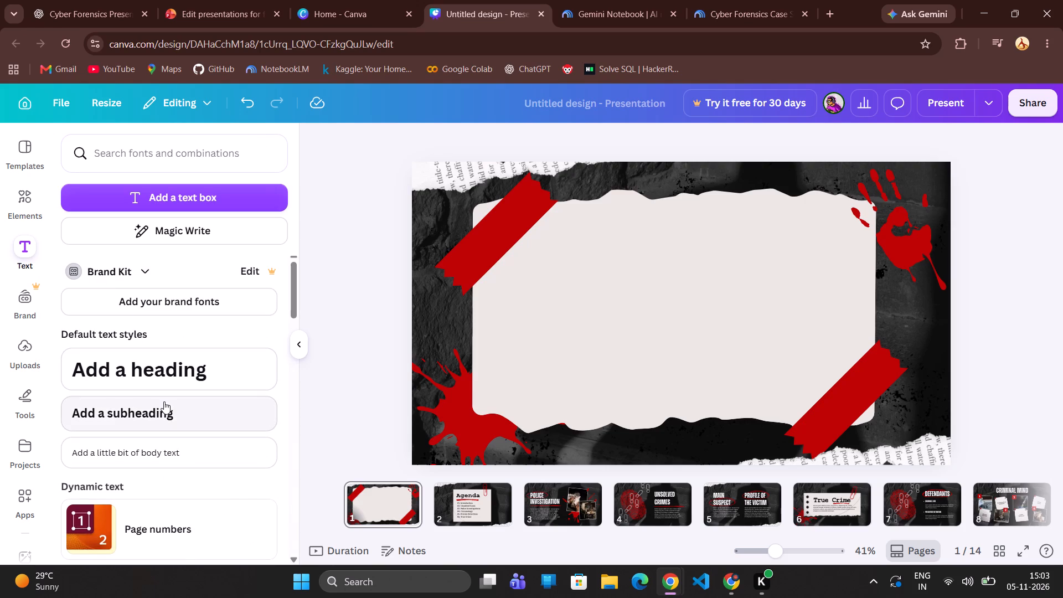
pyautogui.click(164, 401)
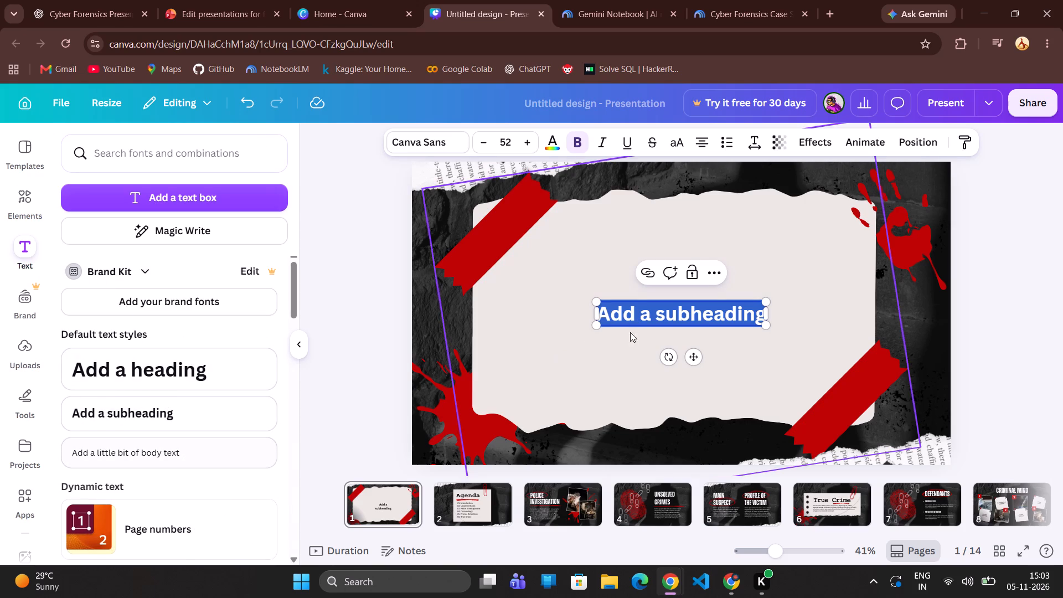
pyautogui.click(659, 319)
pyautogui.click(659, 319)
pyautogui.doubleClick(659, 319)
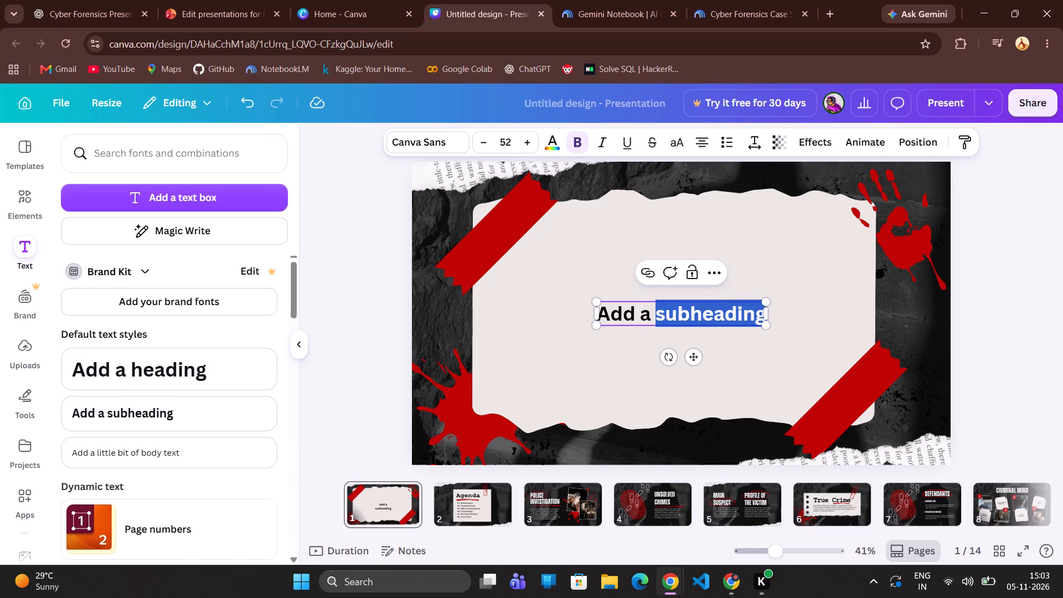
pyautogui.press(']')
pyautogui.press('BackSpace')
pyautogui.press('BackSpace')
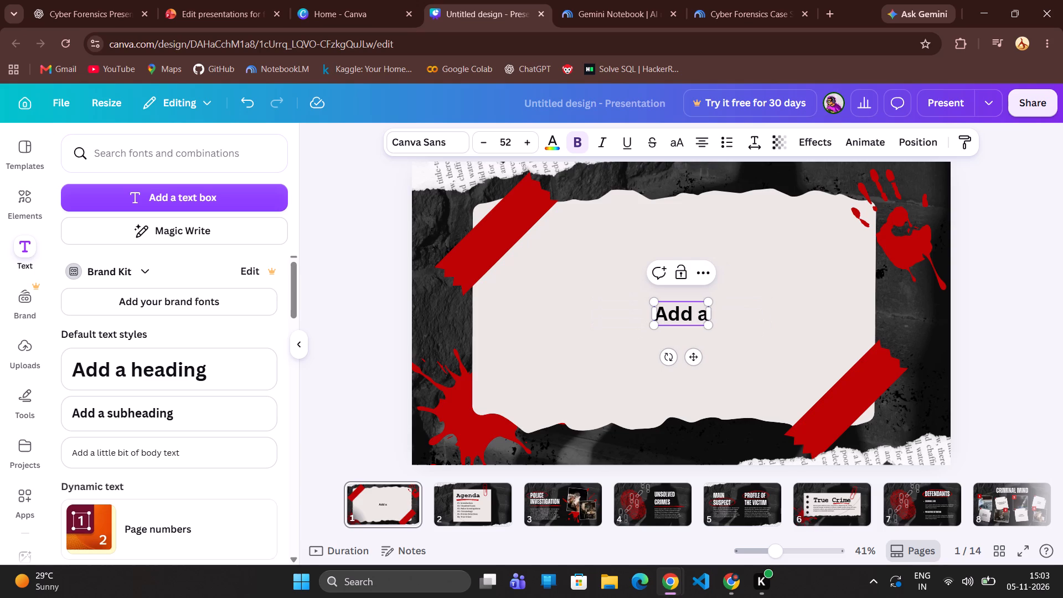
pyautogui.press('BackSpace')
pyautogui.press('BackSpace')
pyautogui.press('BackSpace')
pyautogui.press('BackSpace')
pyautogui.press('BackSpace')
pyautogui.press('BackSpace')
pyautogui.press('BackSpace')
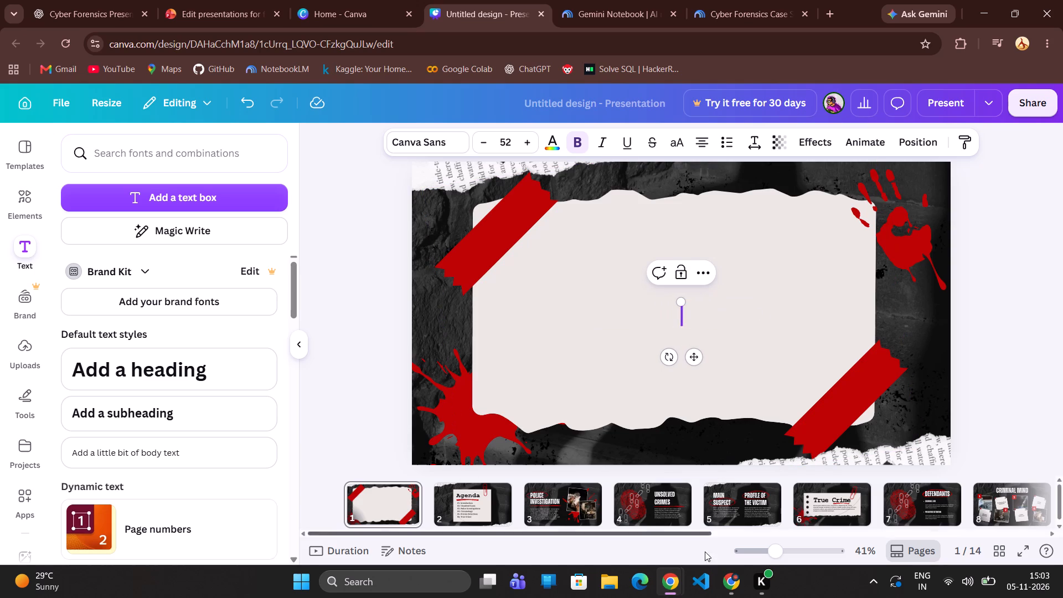
# Close the leftover Google sign-in window and return to page 1 of the presentation.
pyautogui.moveTo(680, 586); pyautogui.dragTo(788, 476)
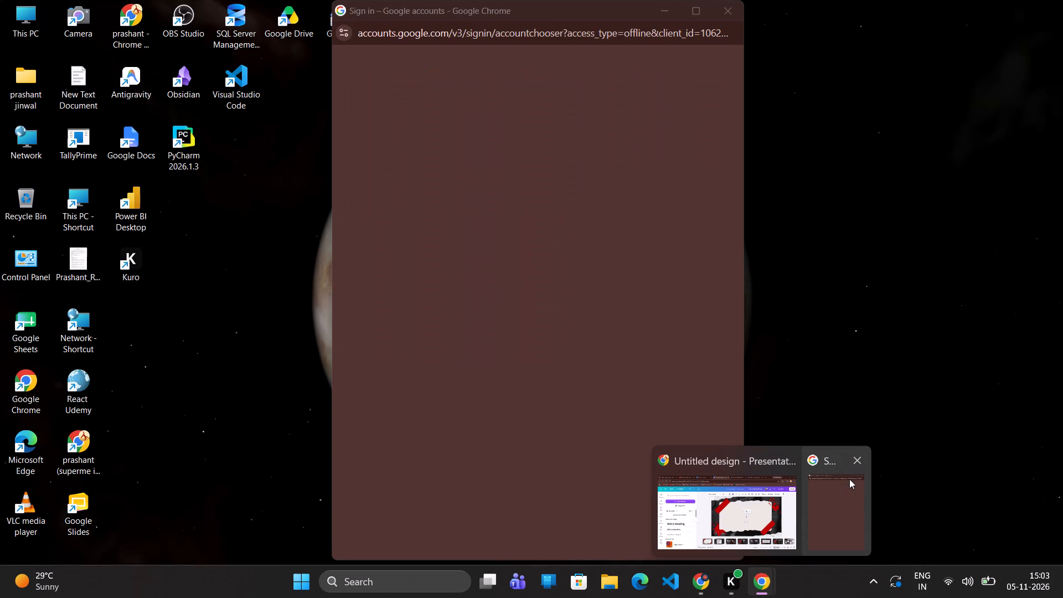
pyautogui.click(853, 468)
pyautogui.moveTo(853, 468); pyautogui.dragTo(755, 374)
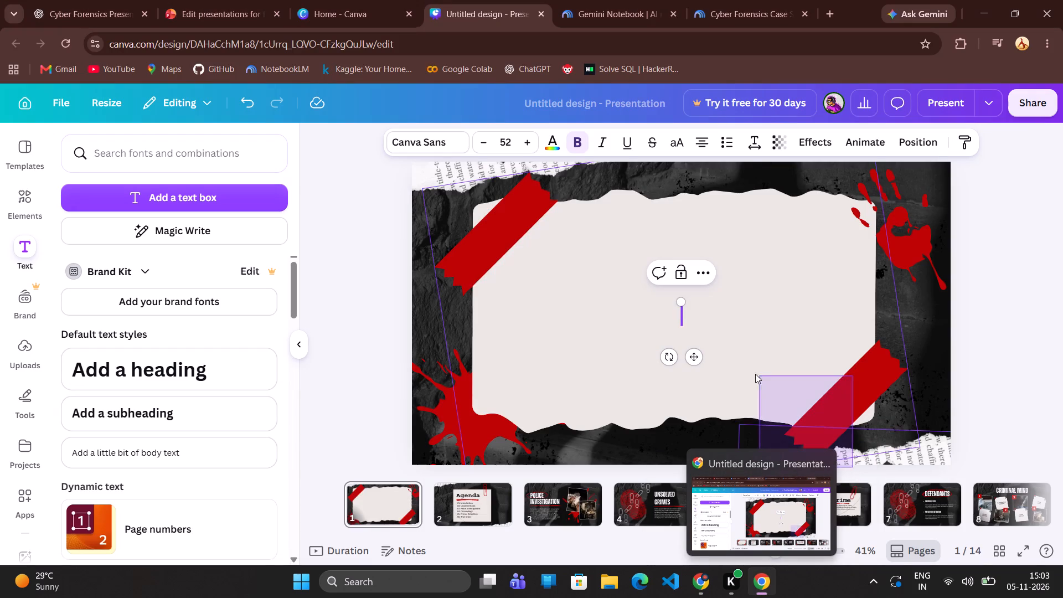
pyautogui.moveTo(755, 374); pyautogui.dragTo(679, 322)
pyautogui.click(679, 322)
pyautogui.click(679, 322)
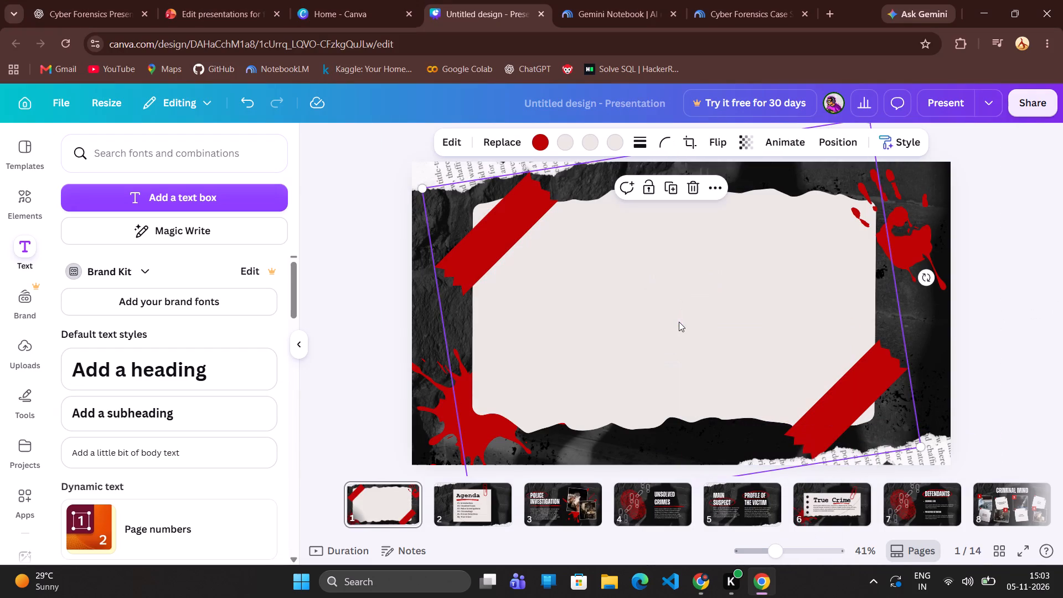
# Add two subheading text boxes to the torn-paper area on page 1.
pyautogui.click(211, 395)
pyautogui.moveTo(211, 395); pyautogui.dragTo(208, 406)
pyautogui.click(208, 406)
pyautogui.click(208, 406)
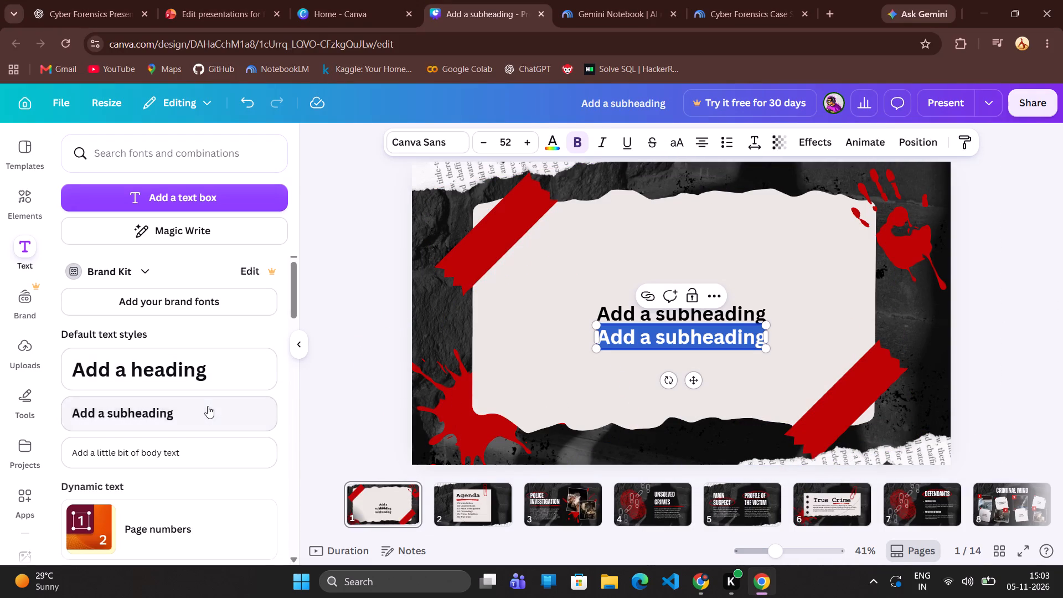
# Replace the upper subheading's placeholder with the copied text "CYBER FORENSICS CASE STUDY".
pyautogui.doubleClick(666, 350)
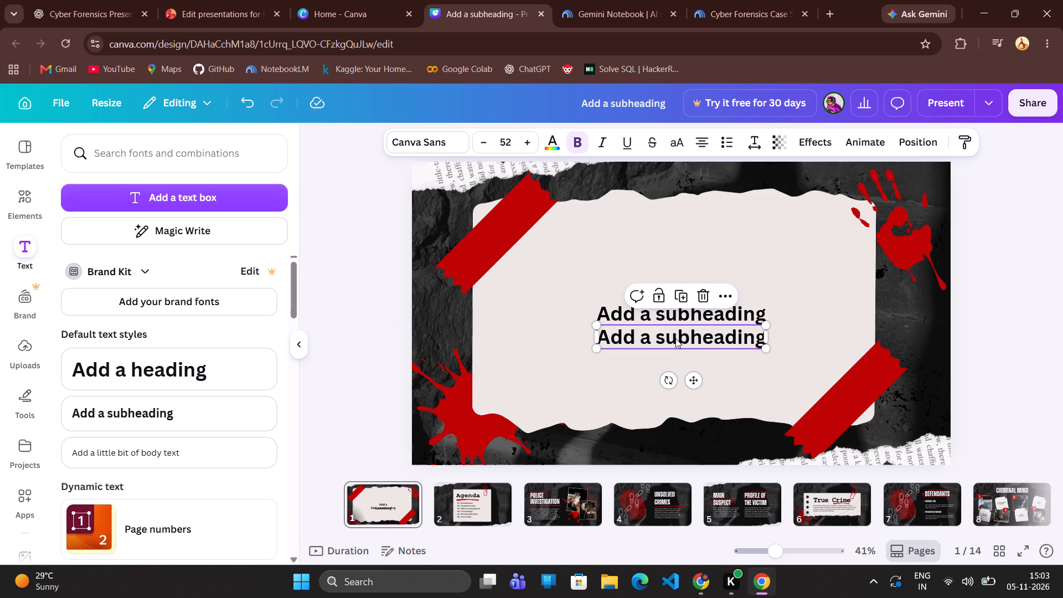
pyautogui.tripleClick(760, 306)
pyautogui.tripleClick(760, 306)
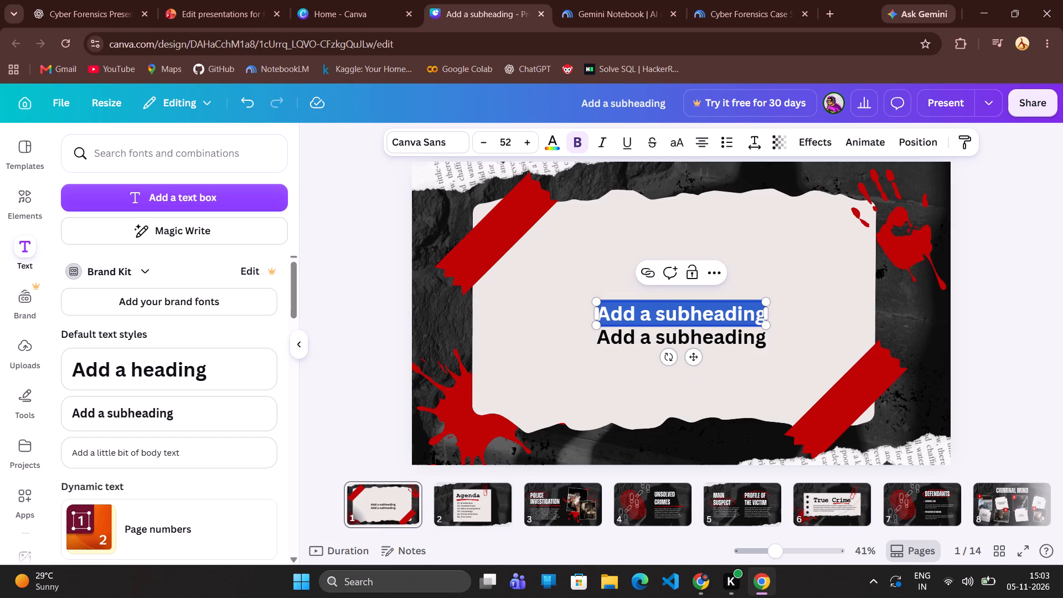
pyautogui.hotkey('ctrl', 'v')
pyautogui.click(851, 326)
pyautogui.click(786, 334)
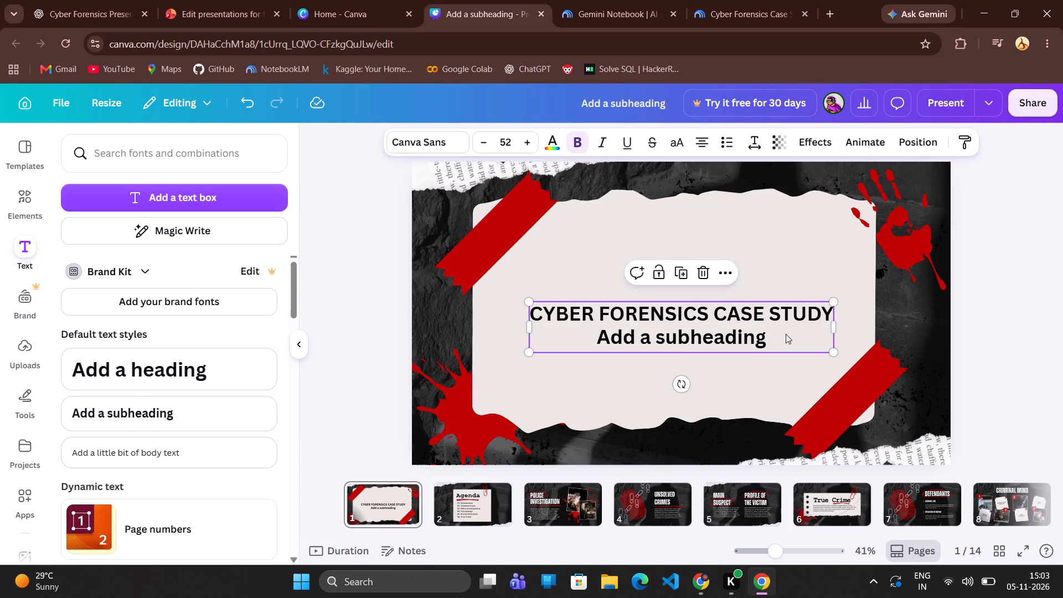
pyautogui.doubleClick(786, 334)
pyautogui.click(900, 305)
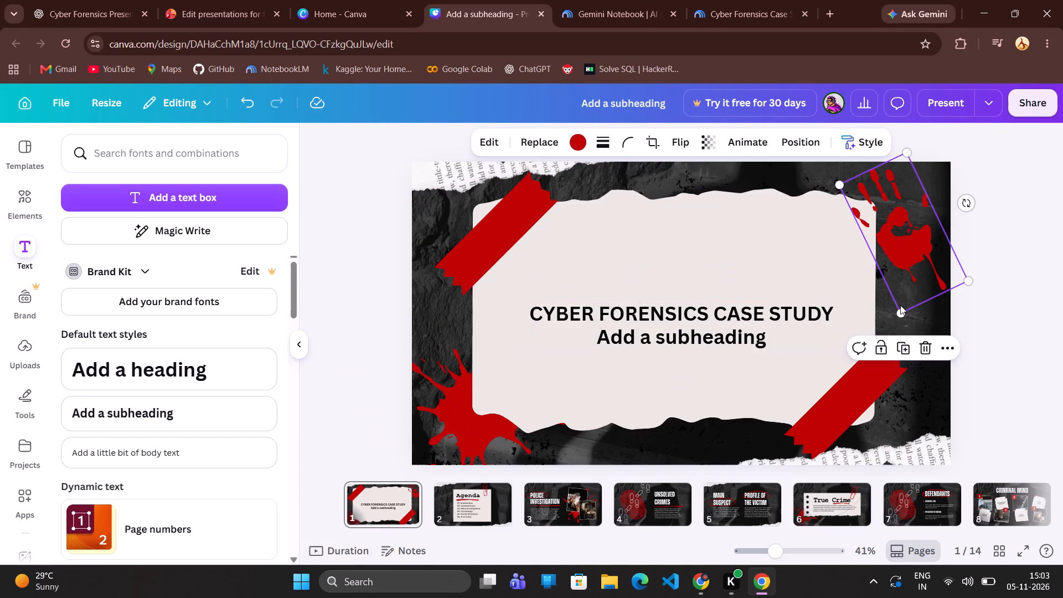
pyautogui.click(969, 322)
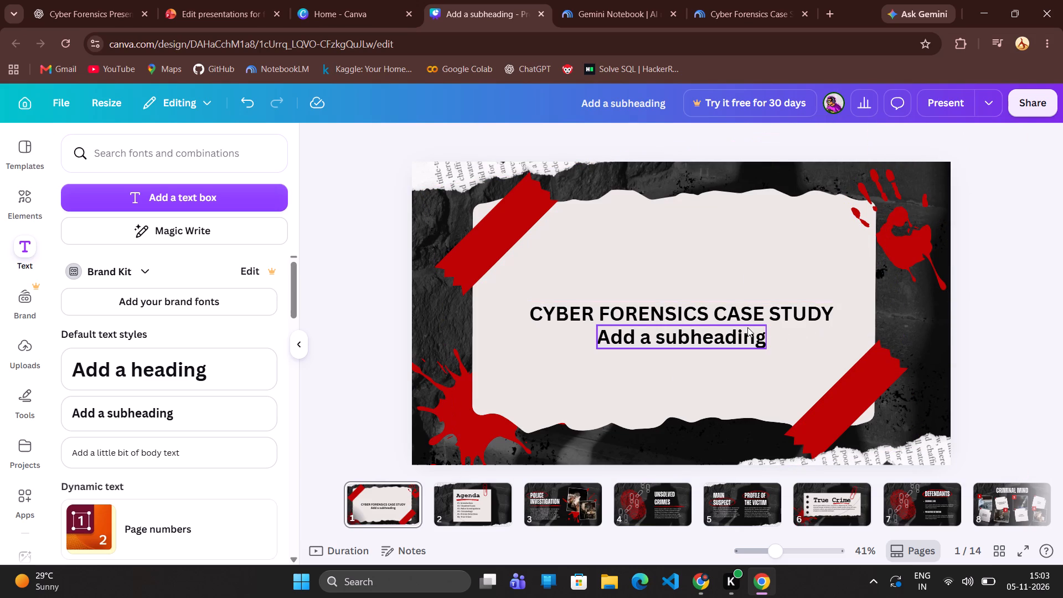
# Move the "CYBER FORENSICS CASE STUDY" text to the upper part of the torn paper on page 1.
pyautogui.moveTo(747, 317); pyautogui.dragTo(735, 265)
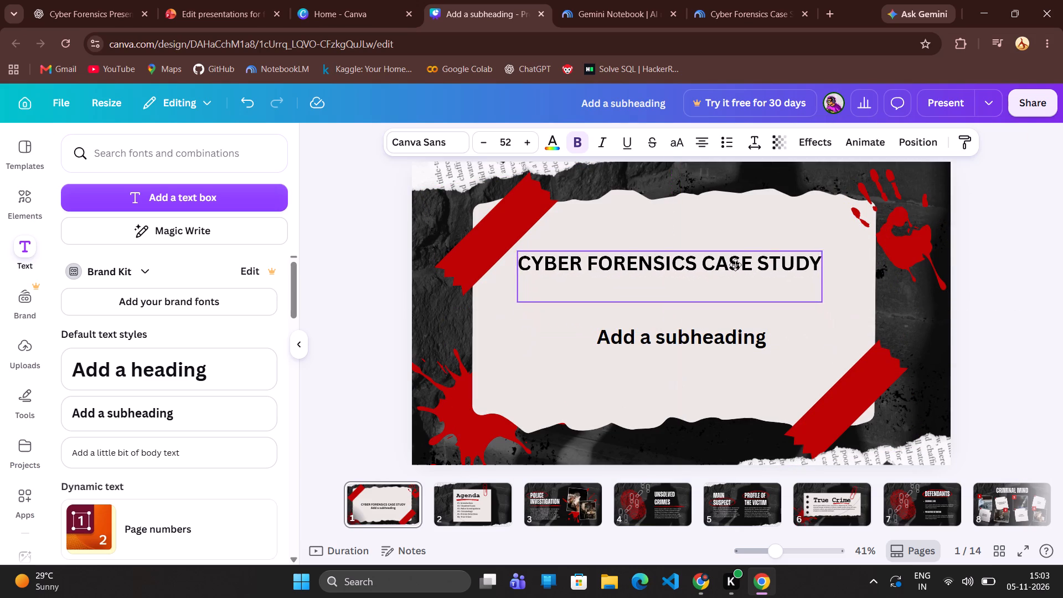
pyautogui.moveTo(735, 265); pyautogui.dragTo(756, 242)
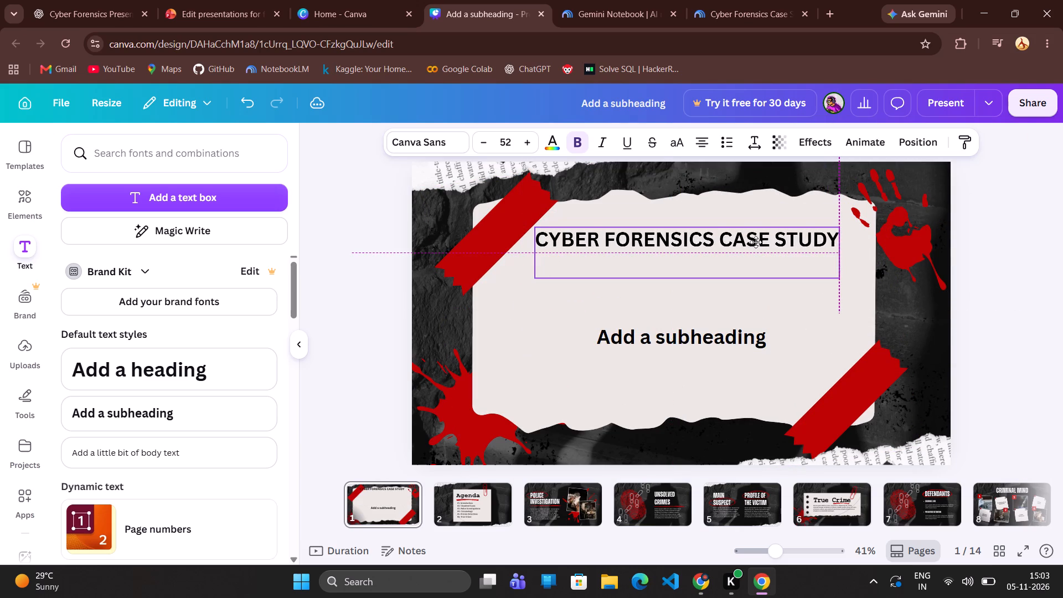
pyautogui.moveTo(756, 242); pyautogui.dragTo(756, 231)
pyautogui.doubleClick(756, 231)
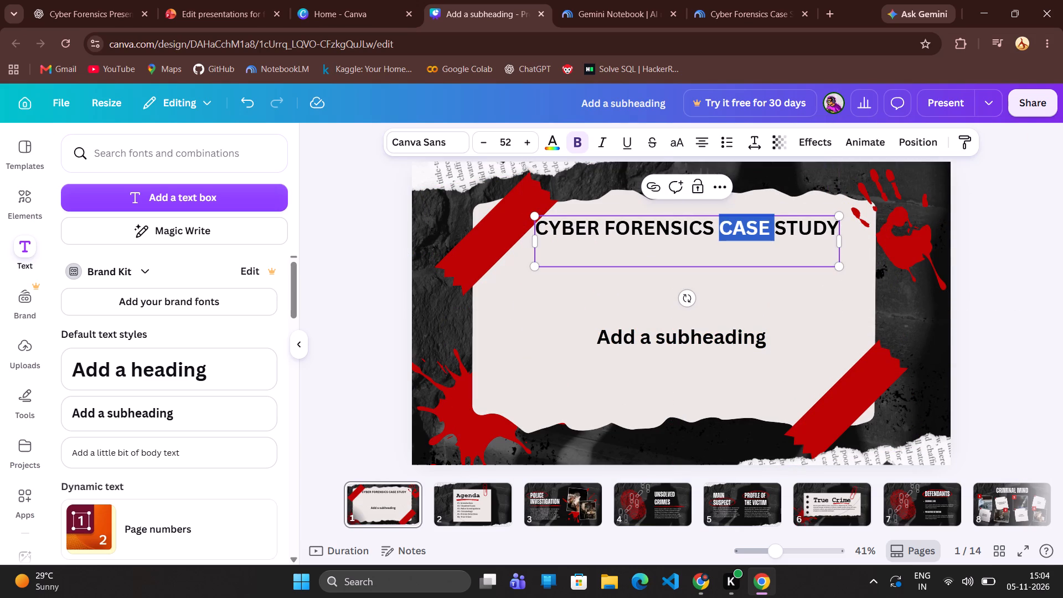
pyautogui.moveTo(934, 312); pyautogui.dragTo(978, 318)
pyautogui.doubleClick(978, 318)
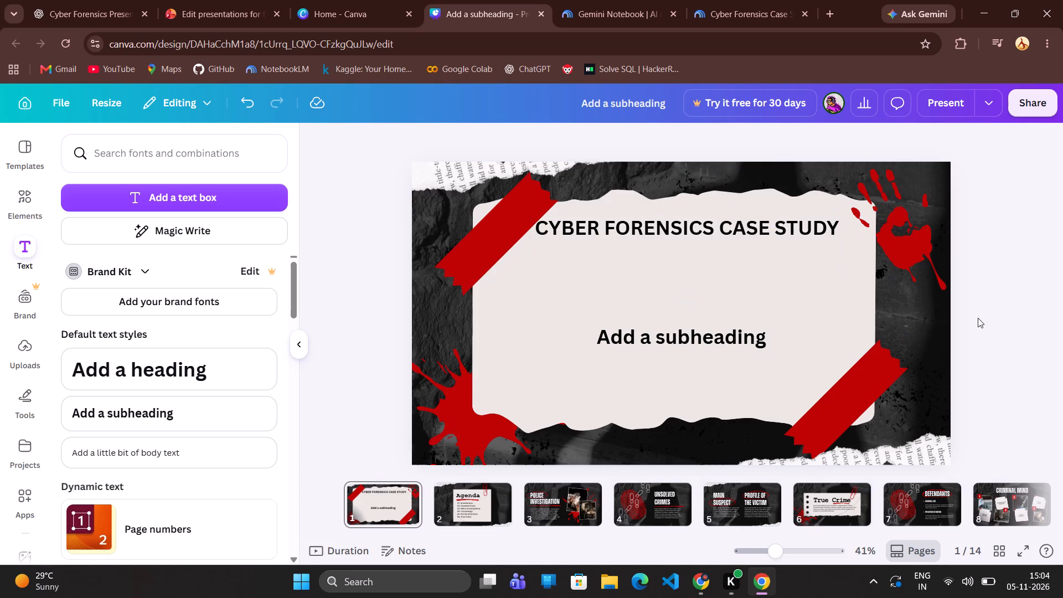
# Delete the leftover "Add a subheading" placeholder text box from page 1.
pyautogui.click(674, 349)
pyautogui.press('BackSpace')
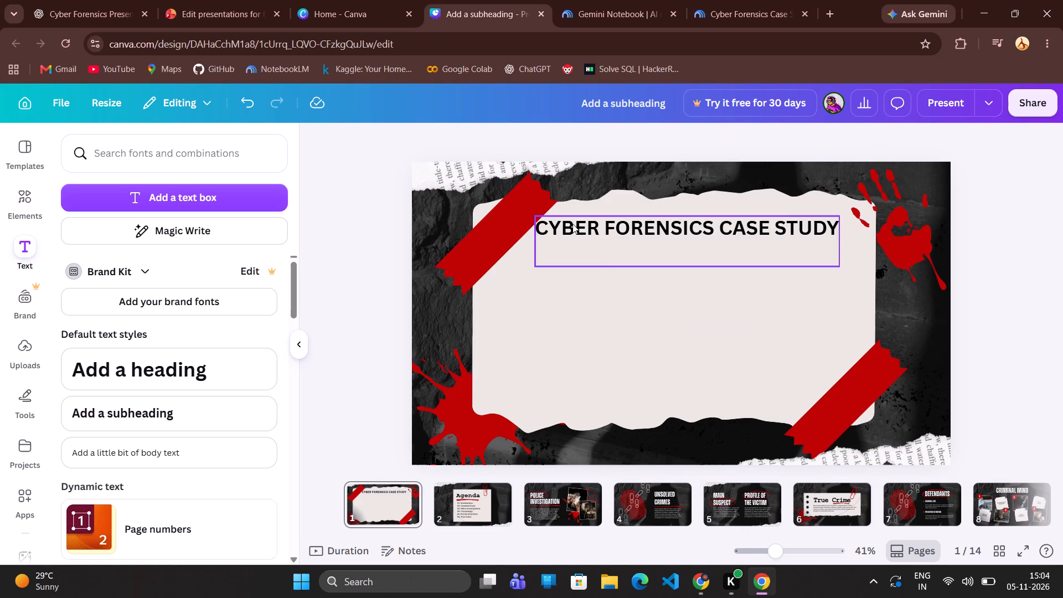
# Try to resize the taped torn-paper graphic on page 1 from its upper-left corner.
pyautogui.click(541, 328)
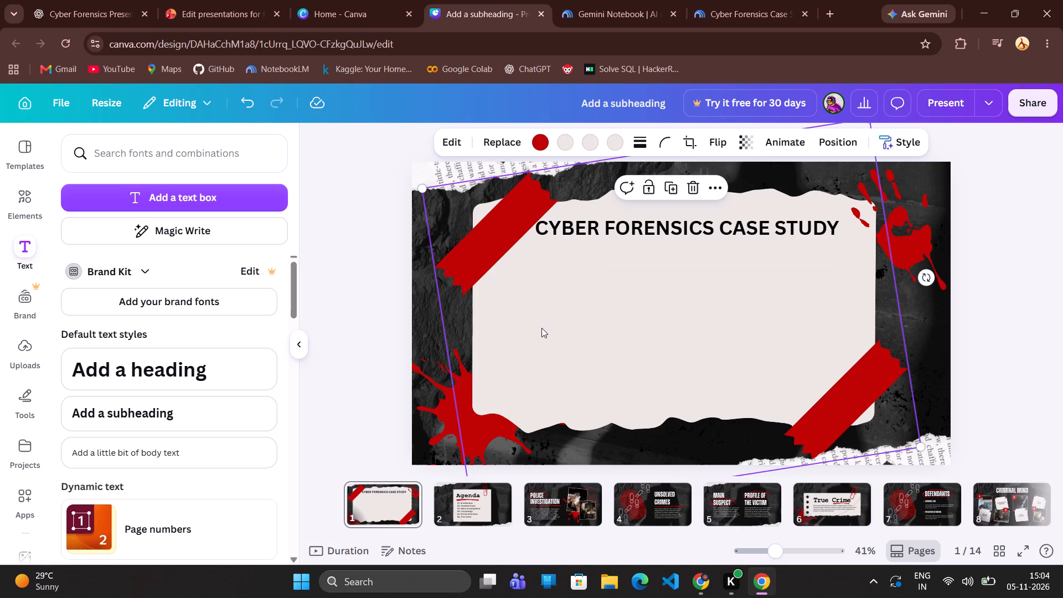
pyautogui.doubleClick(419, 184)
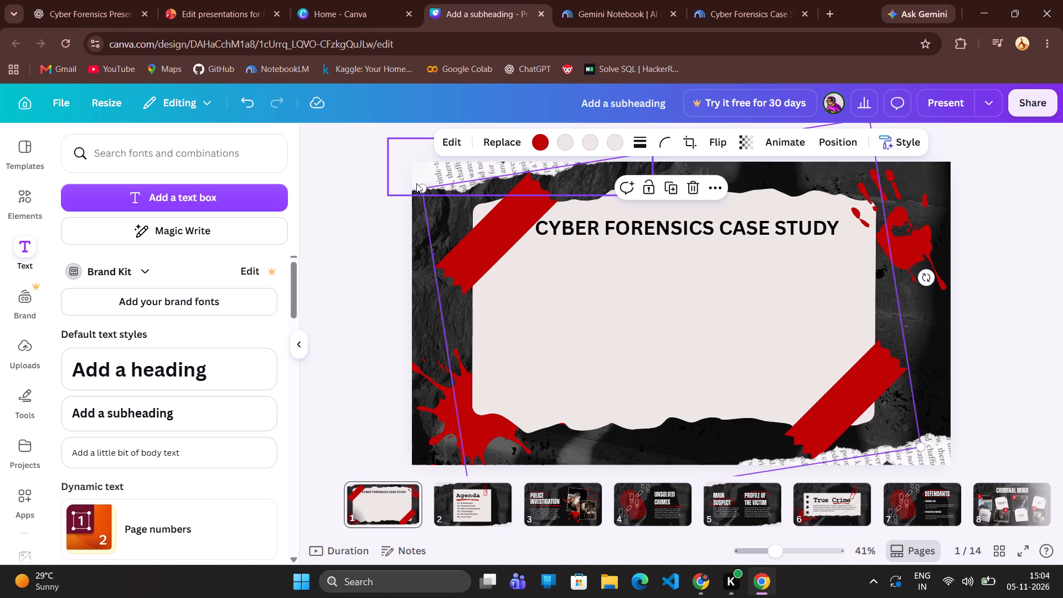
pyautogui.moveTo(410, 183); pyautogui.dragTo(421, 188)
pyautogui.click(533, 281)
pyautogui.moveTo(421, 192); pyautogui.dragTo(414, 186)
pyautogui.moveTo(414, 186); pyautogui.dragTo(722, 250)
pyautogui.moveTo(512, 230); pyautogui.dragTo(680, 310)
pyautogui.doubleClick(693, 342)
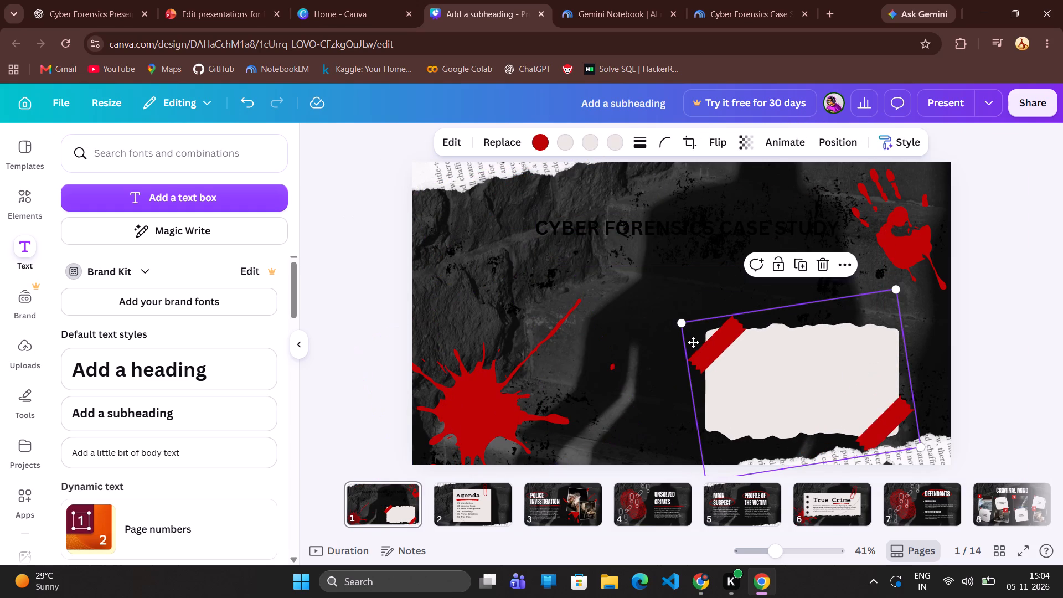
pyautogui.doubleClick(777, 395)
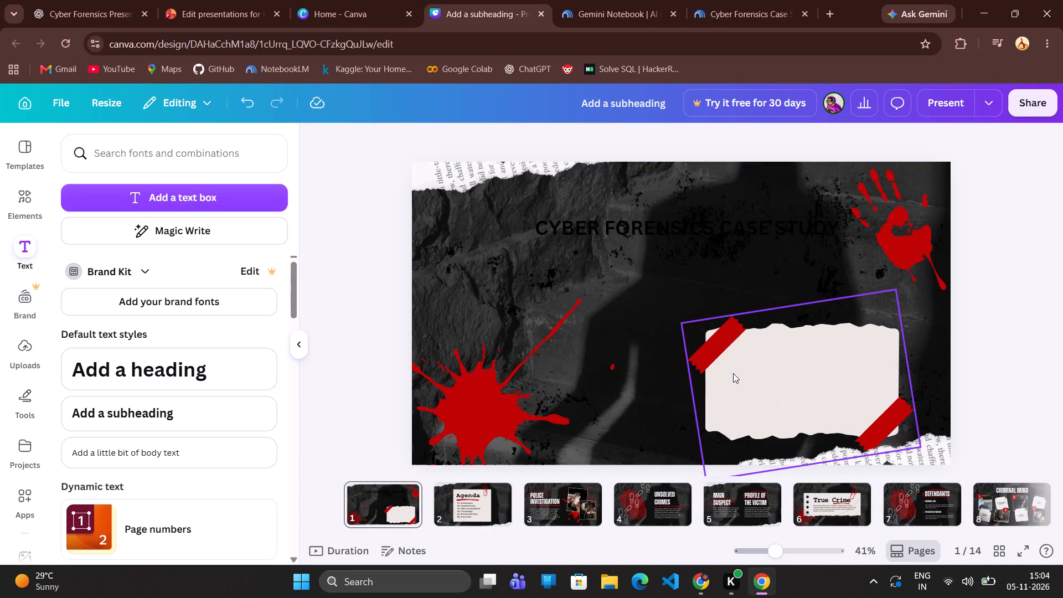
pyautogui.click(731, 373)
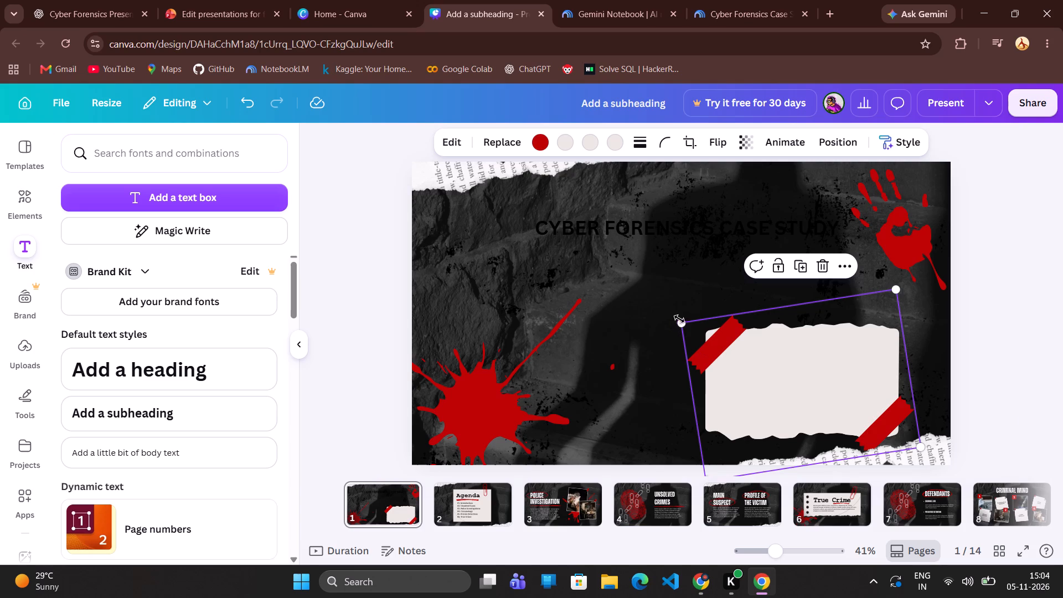
# Enlarge the taped torn-paper graphic to about 1,645 by 1,209 so it fills most of page 1.
pyautogui.moveTo(682, 319); pyautogui.dragTo(445, 188)
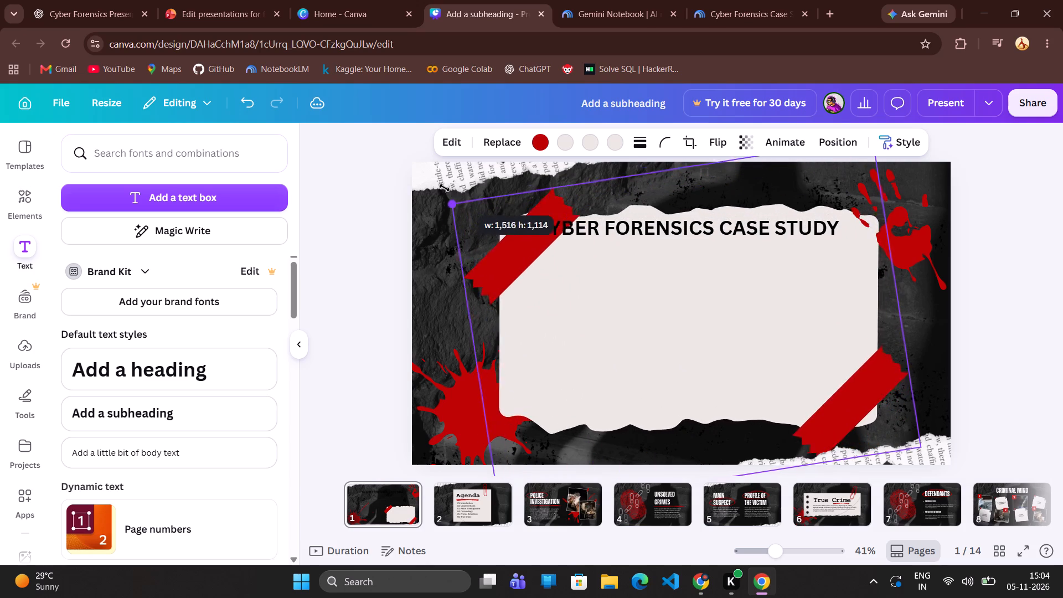
pyautogui.moveTo(445, 188); pyautogui.dragTo(411, 180)
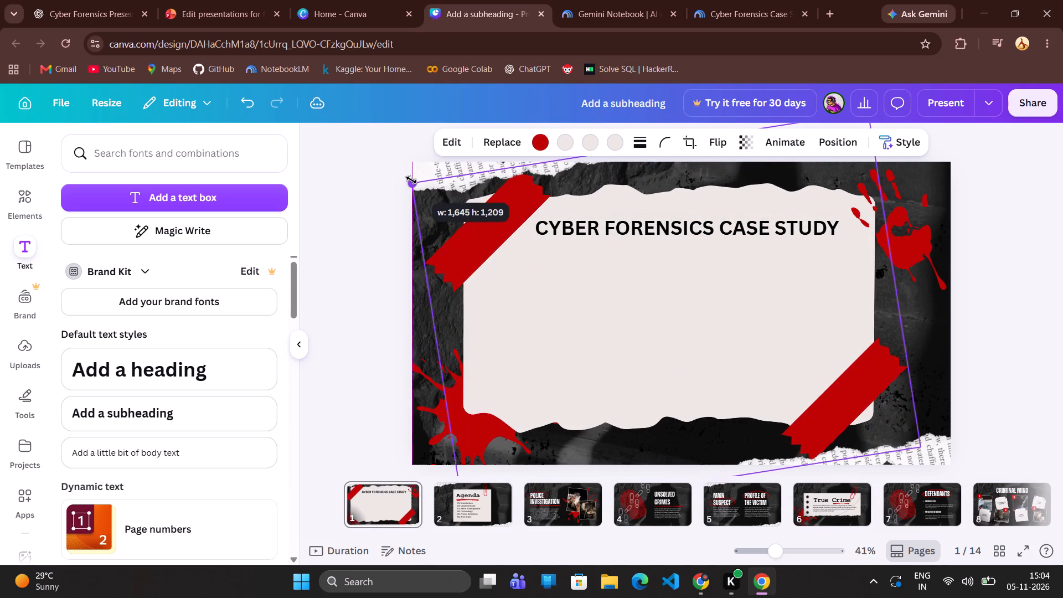
pyautogui.moveTo(411, 180); pyautogui.dragTo(412, 181)
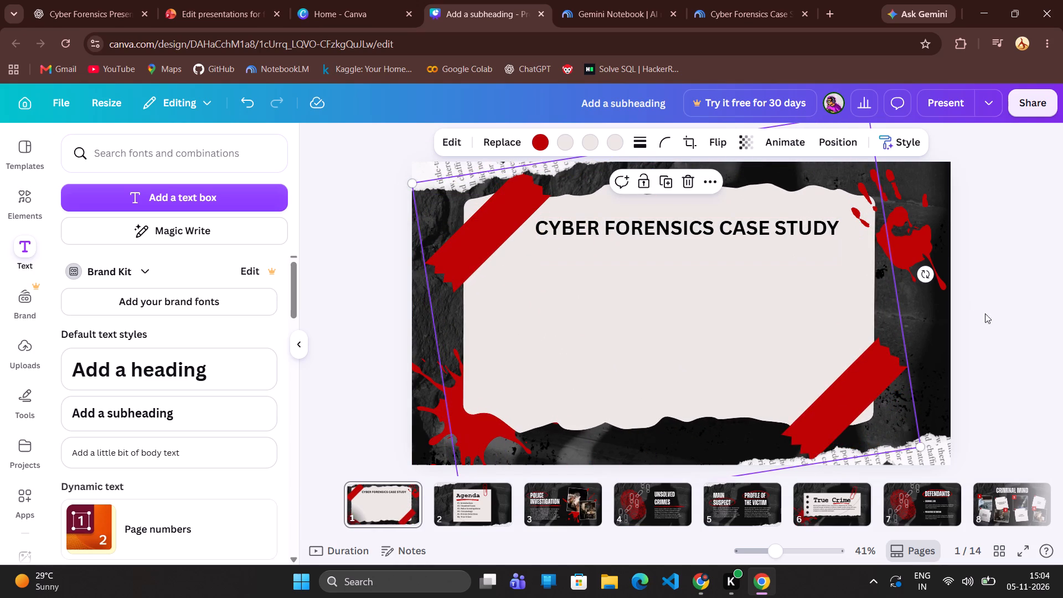
pyautogui.click(1003, 363)
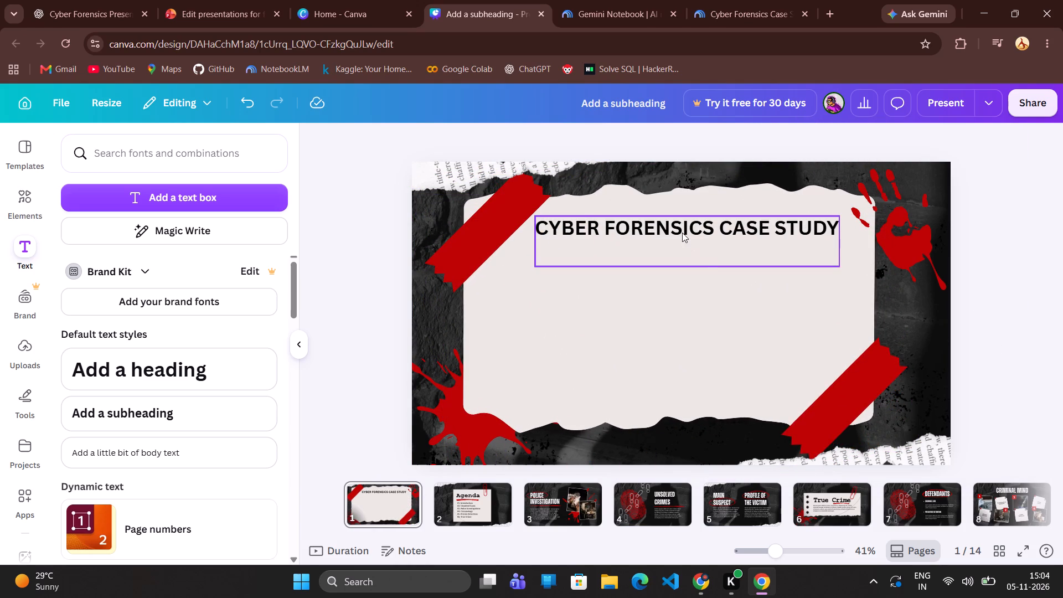
# Reposition the "CYBER FORENSICS CASE STUDY" title near the top edge of the torn paper, roughly centred horizontally.
pyautogui.moveTo(682, 231); pyautogui.dragTo(669, 229)
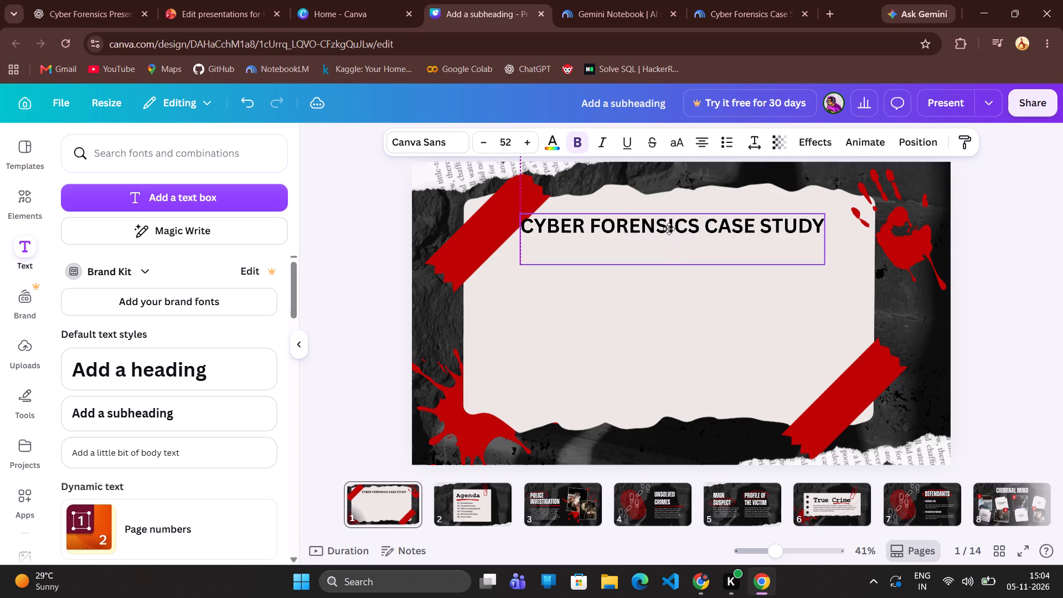
pyautogui.moveTo(669, 229); pyautogui.dragTo(673, 228)
pyautogui.moveTo(673, 228); pyautogui.dragTo(749, 311)
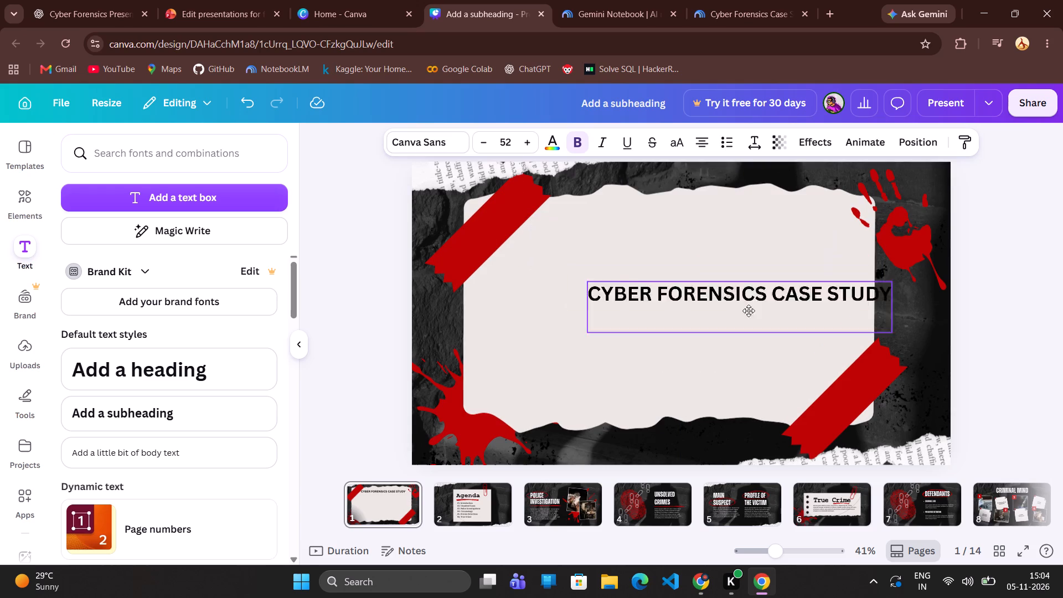
pyautogui.moveTo(749, 311); pyautogui.dragTo(765, 321)
pyautogui.click(719, 316)
pyautogui.moveTo(719, 316); pyautogui.dragTo(648, 251)
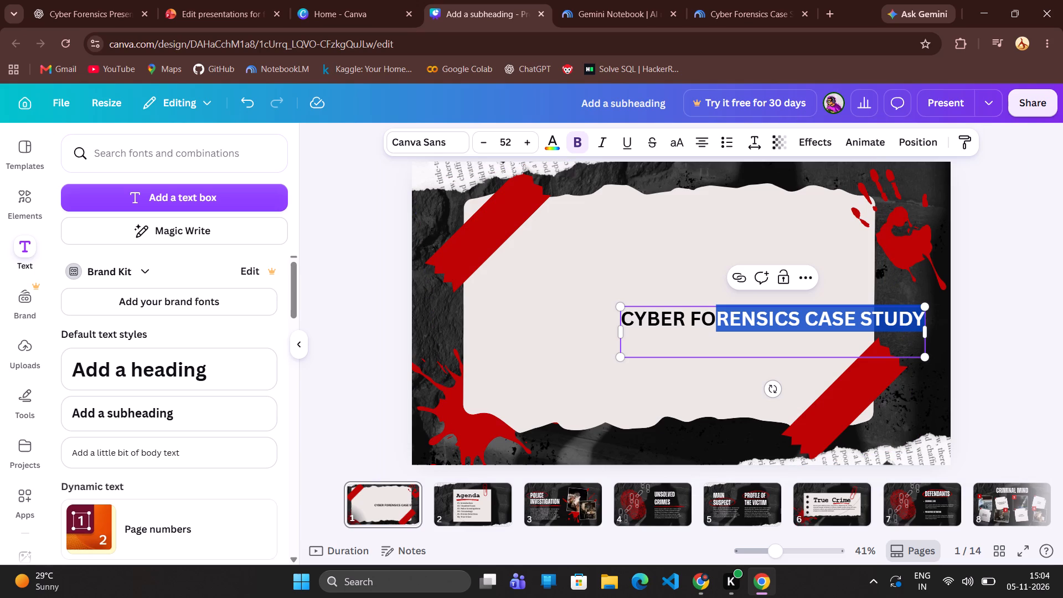
pyautogui.click(1016, 352)
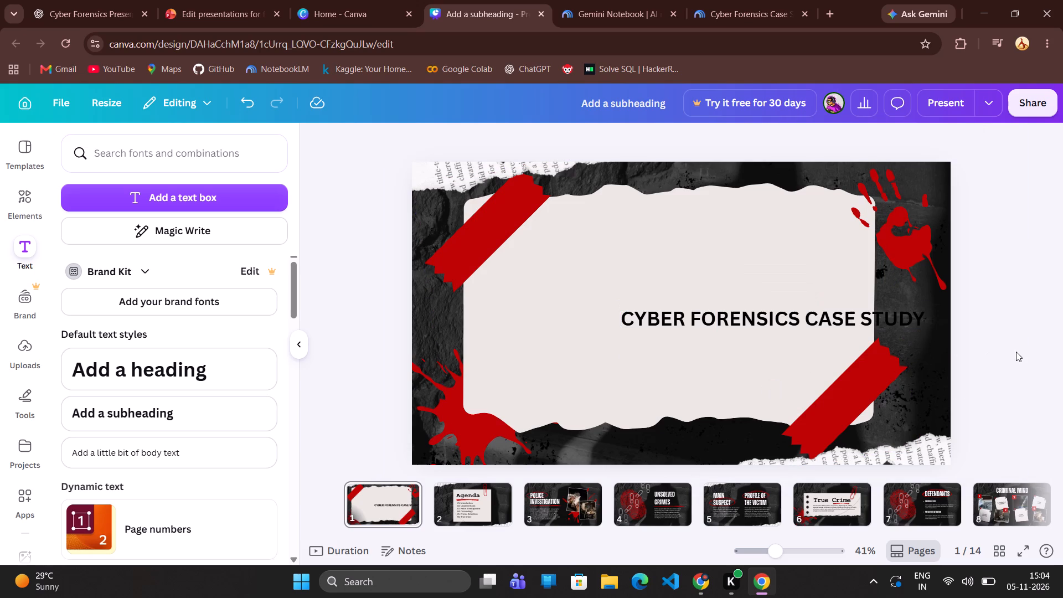
pyautogui.moveTo(756, 327); pyautogui.dragTo(663, 244)
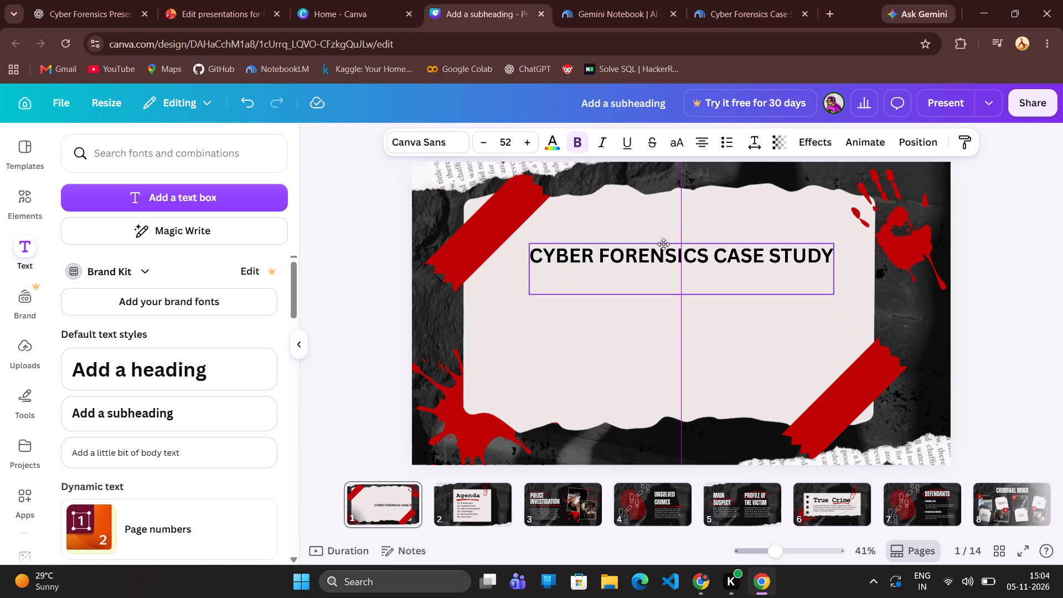
pyautogui.moveTo(663, 244); pyautogui.dragTo(668, 230)
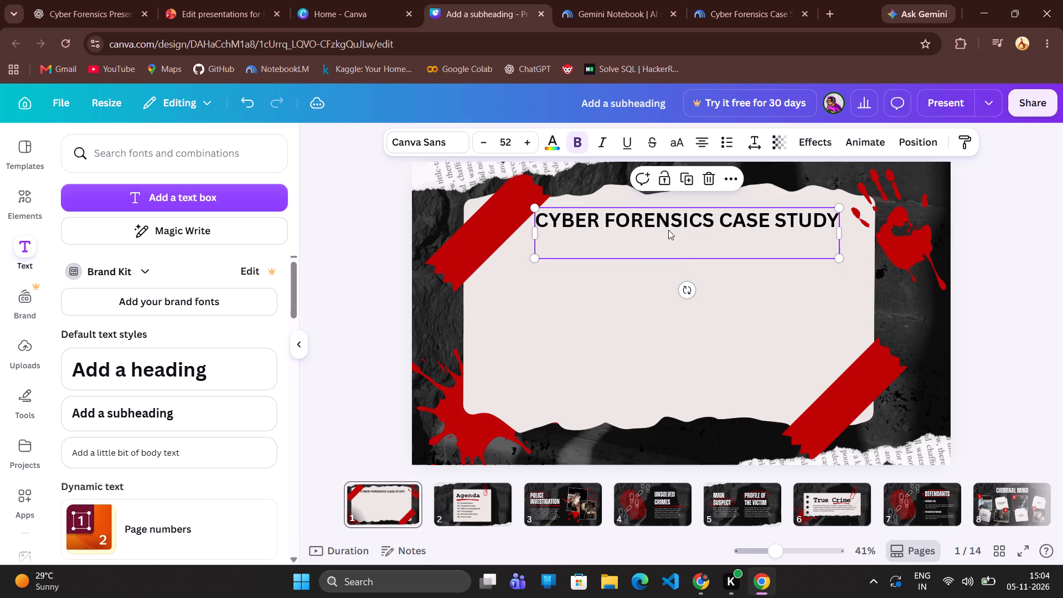
# Enlarge the torn-paper graphic slightly and shift it to sit roughly centred on page 1.
pyautogui.moveTo(727, 309); pyautogui.dragTo(729, 309)
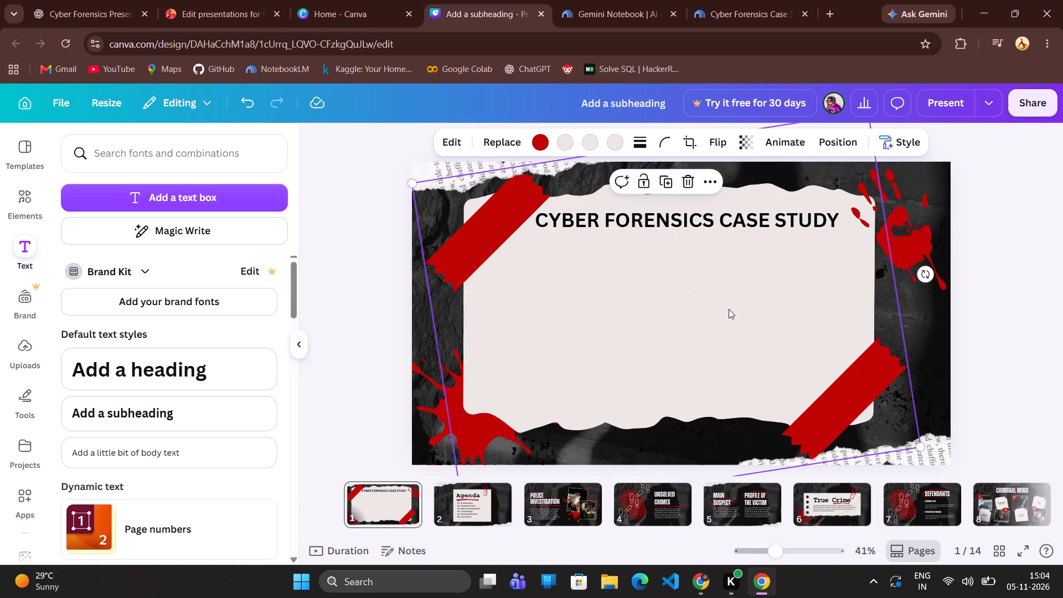
pyautogui.moveTo(729, 309); pyautogui.dragTo(741, 309)
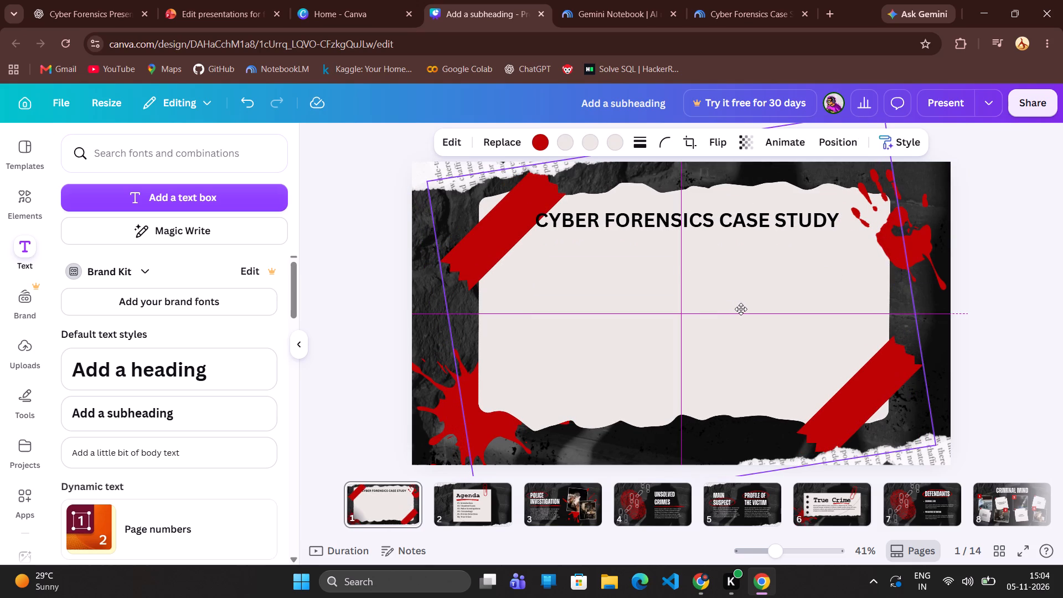
pyautogui.moveTo(741, 309); pyautogui.dragTo(738, 308)
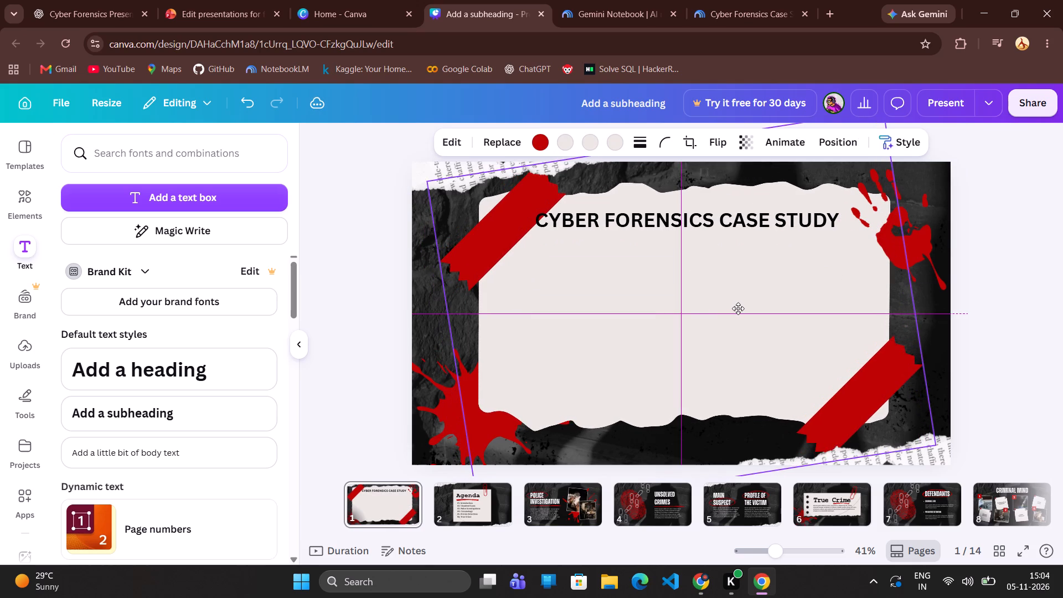
pyautogui.moveTo(738, 308); pyautogui.dragTo(741, 308)
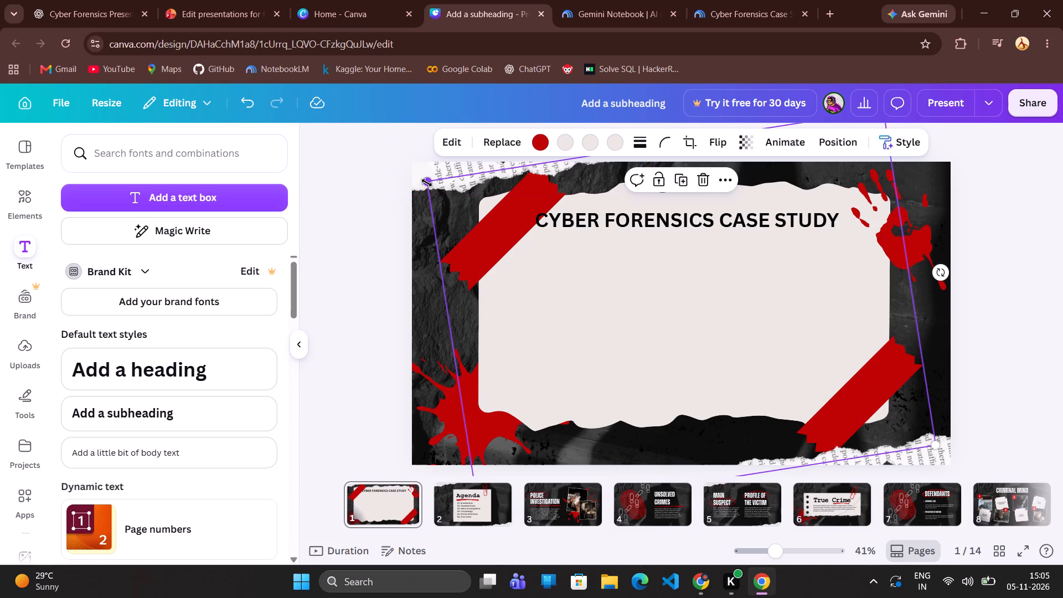
pyautogui.moveTo(426, 182); pyautogui.dragTo(416, 176)
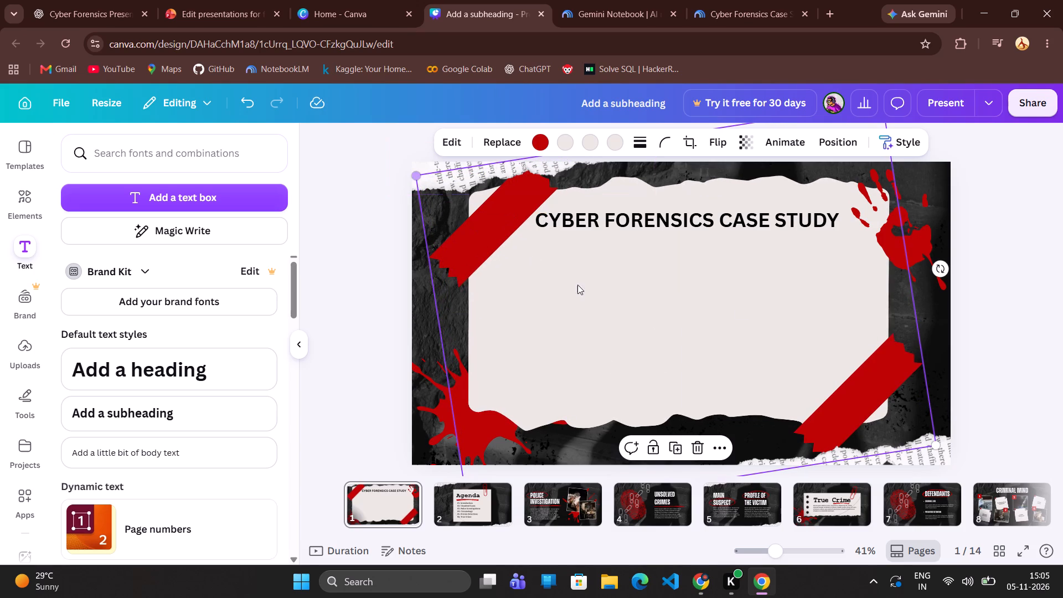
pyautogui.moveTo(736, 329); pyautogui.dragTo(735, 338)
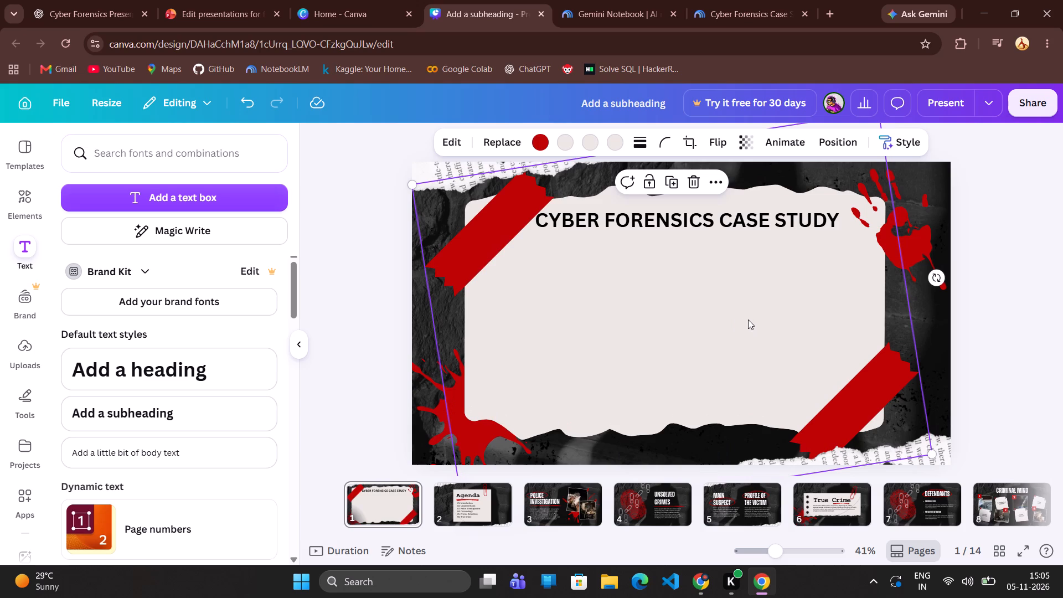
pyautogui.moveTo(767, 320); pyautogui.dragTo(748, 323)
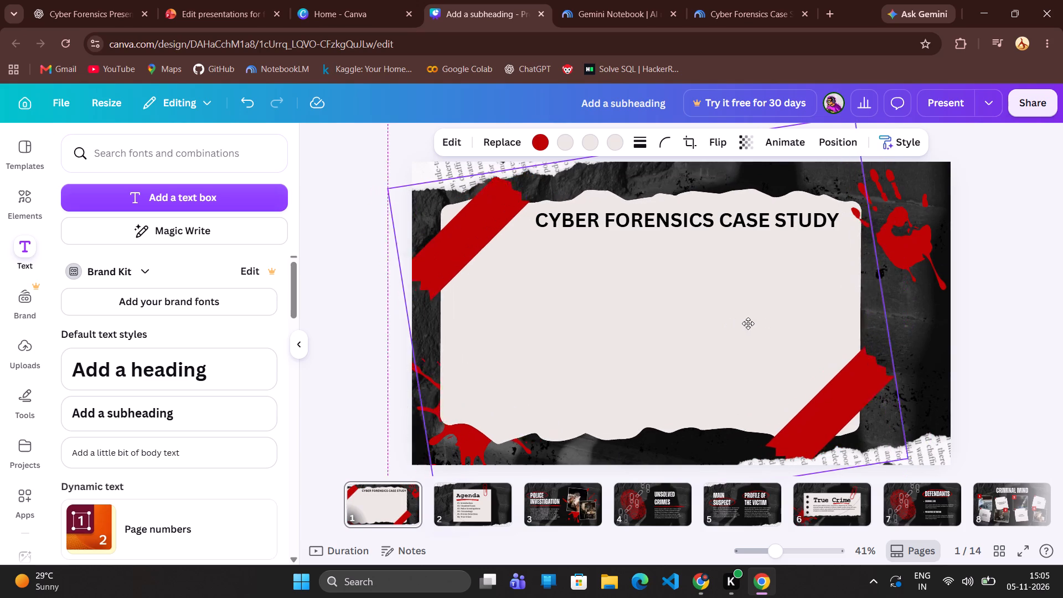
pyautogui.moveTo(748, 323); pyautogui.dragTo(781, 319)
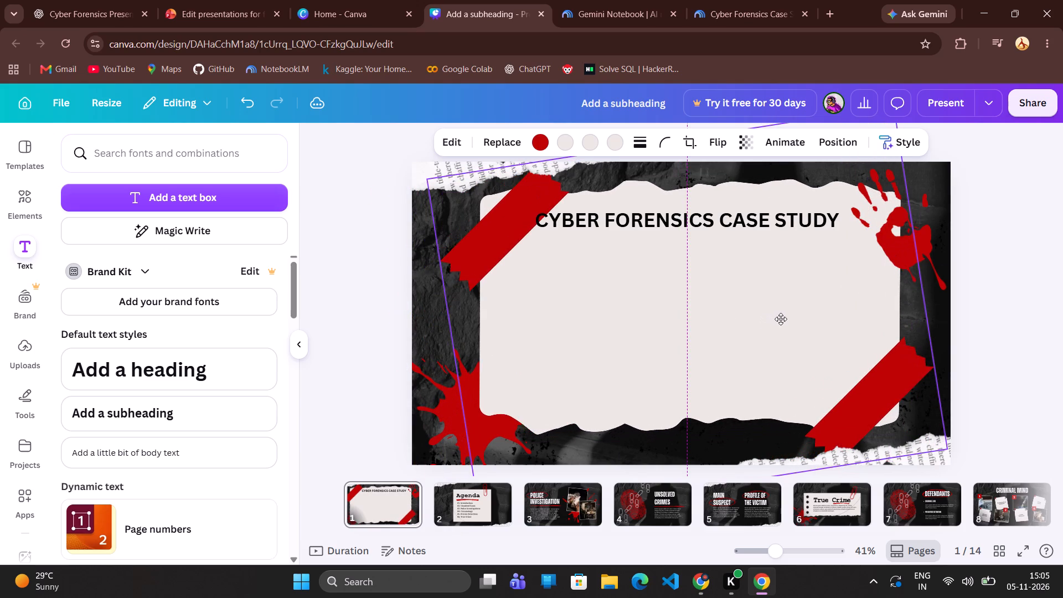
pyautogui.moveTo(781, 319); pyautogui.dragTo(772, 322)
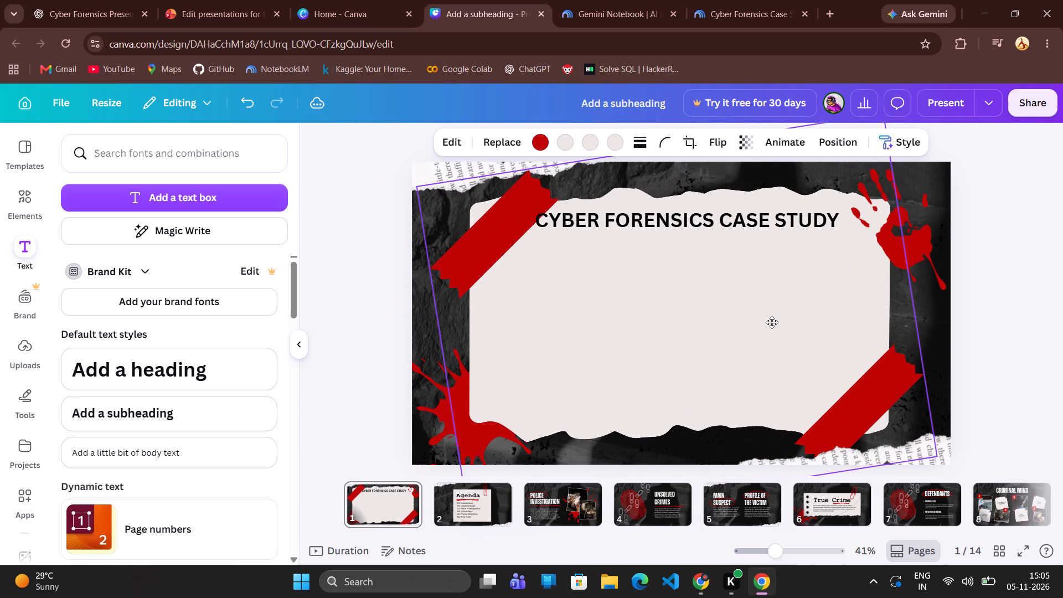
pyautogui.moveTo(772, 322); pyautogui.dragTo(773, 322)
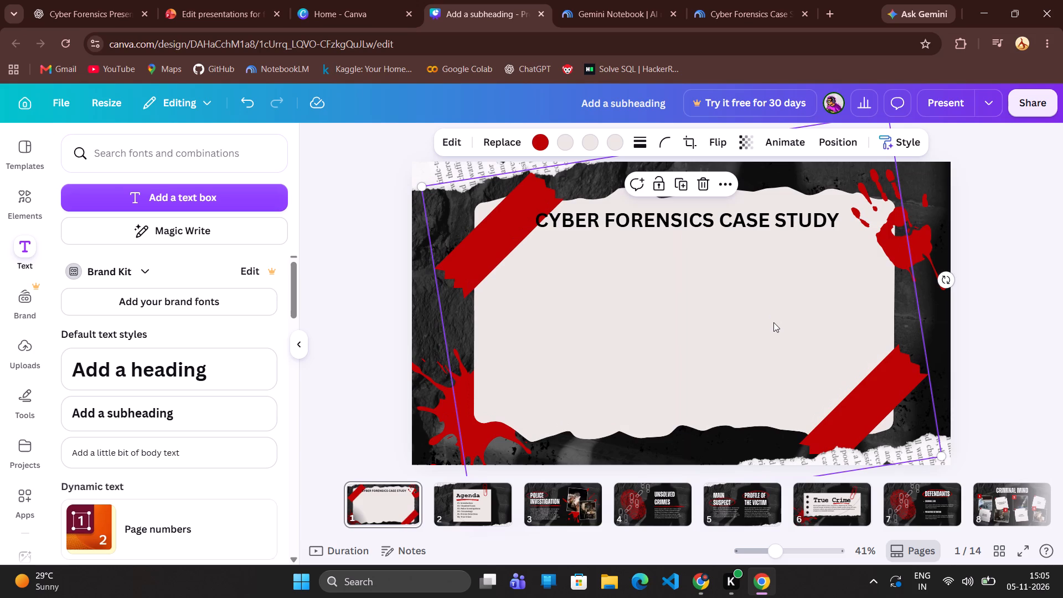
# Shift the "CYBER FORENSICS CASE STUDY" title slightly to the right along the top of the torn paper.
pyautogui.moveTo(651, 225); pyautogui.dragTo(663, 226)
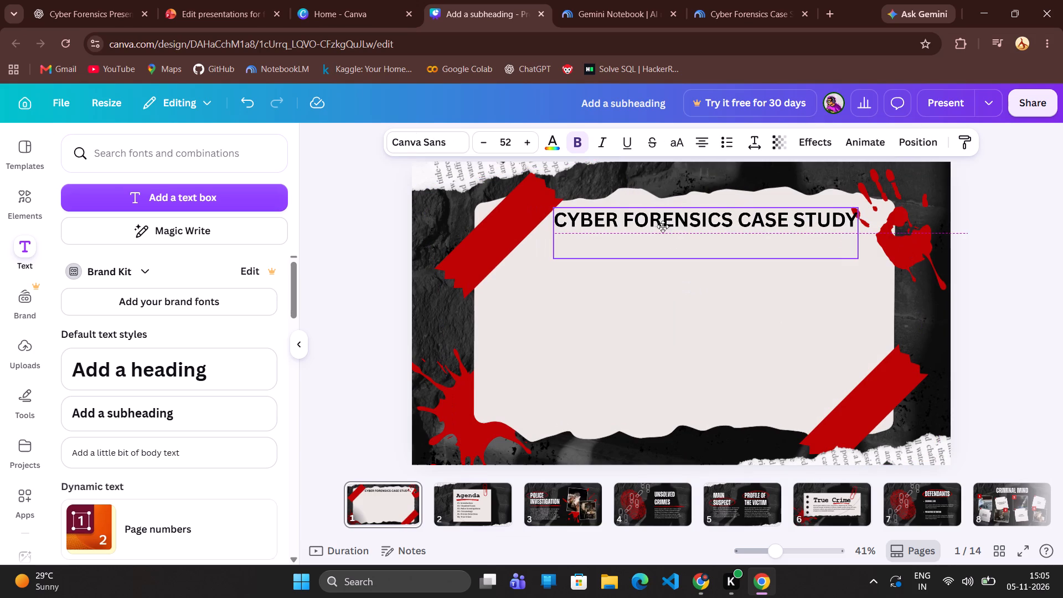
pyautogui.moveTo(663, 226); pyautogui.dragTo(663, 227)
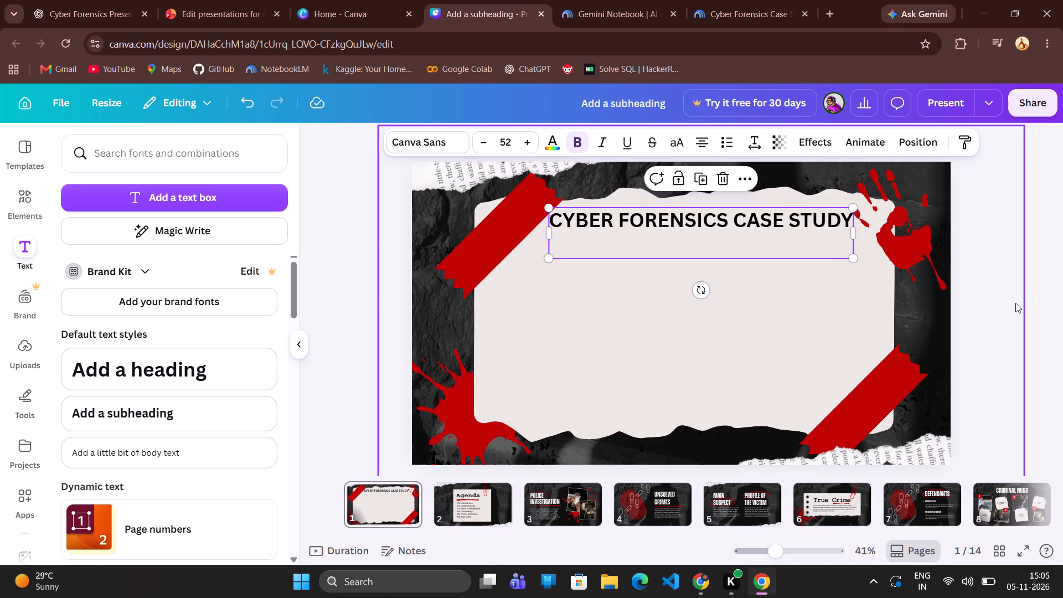
pyautogui.click(570, 334)
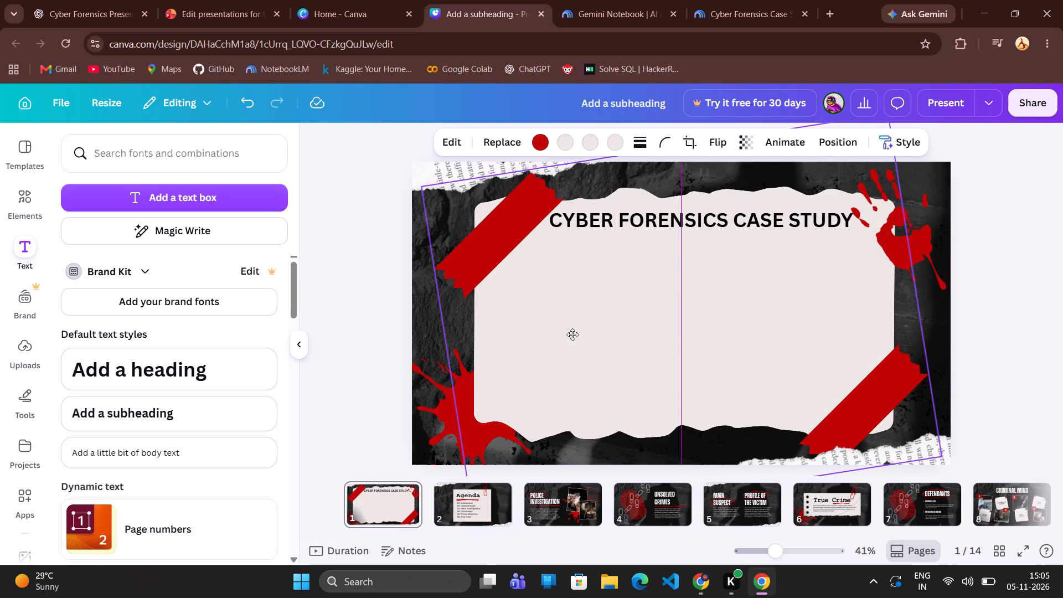
pyautogui.click(521, 285)
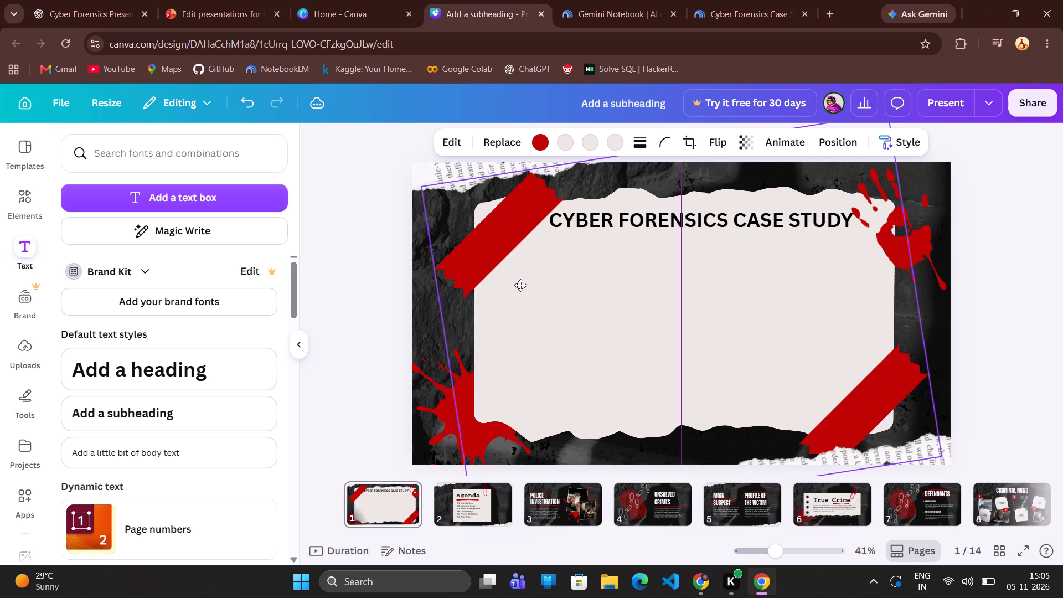
pyautogui.click(1020, 300)
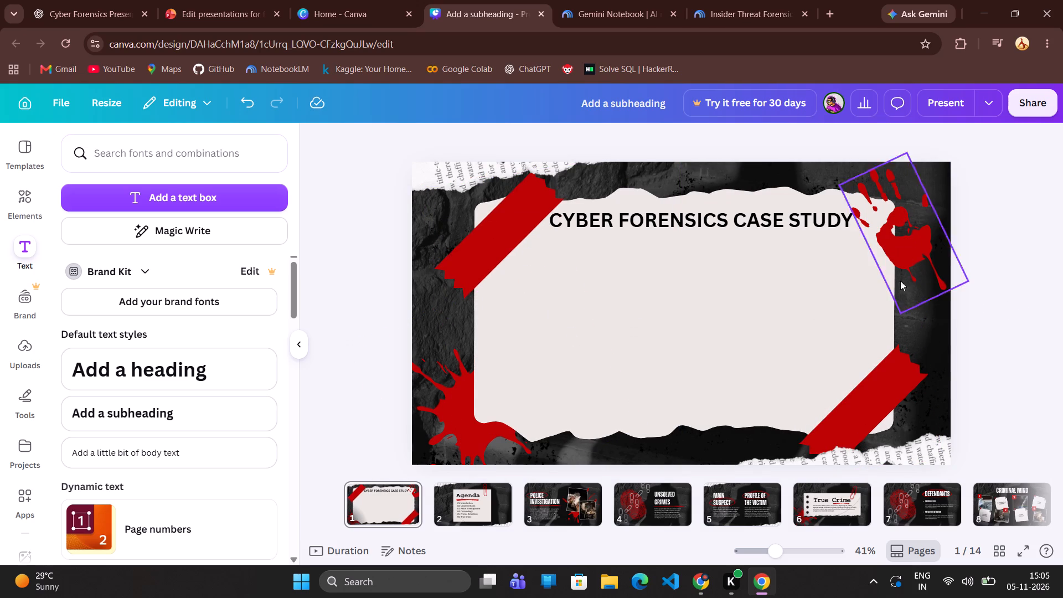
pyautogui.click(700, 229)
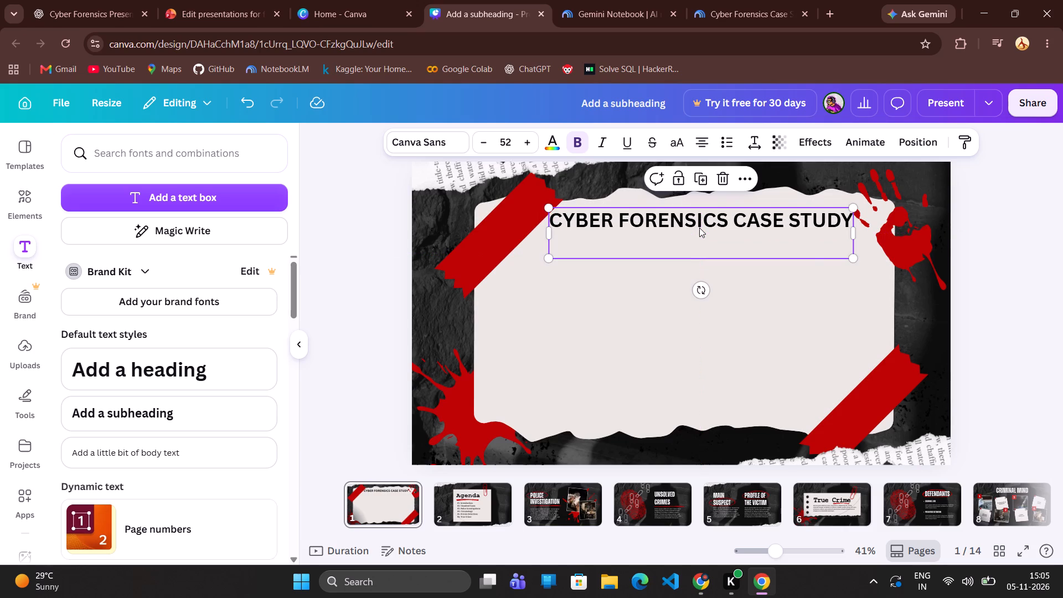
pyautogui.moveTo(696, 237); pyautogui.dragTo(685, 237)
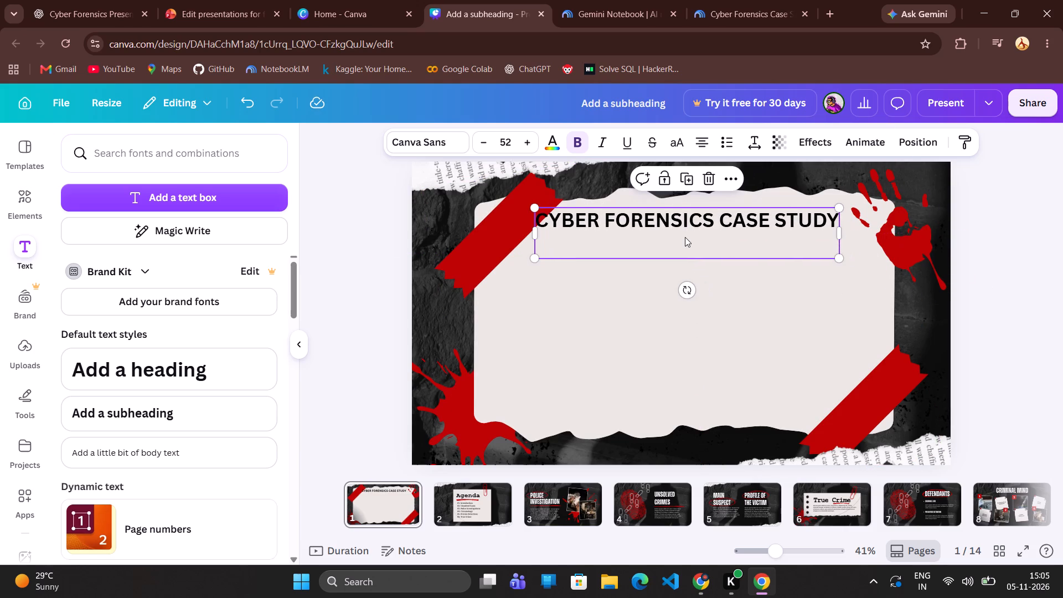
pyautogui.click(760, 240)
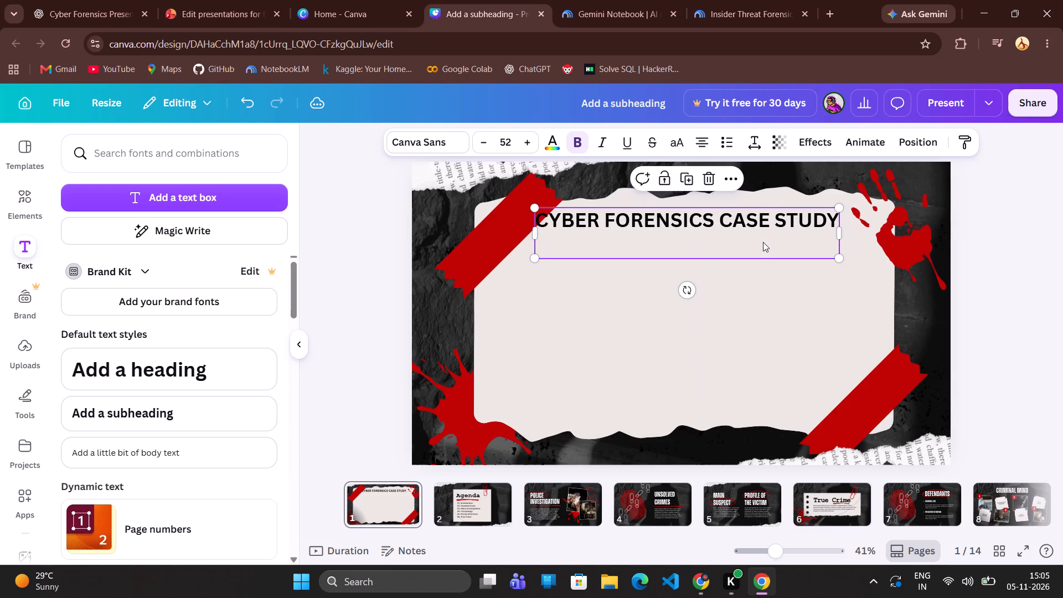
pyautogui.click(1025, 275)
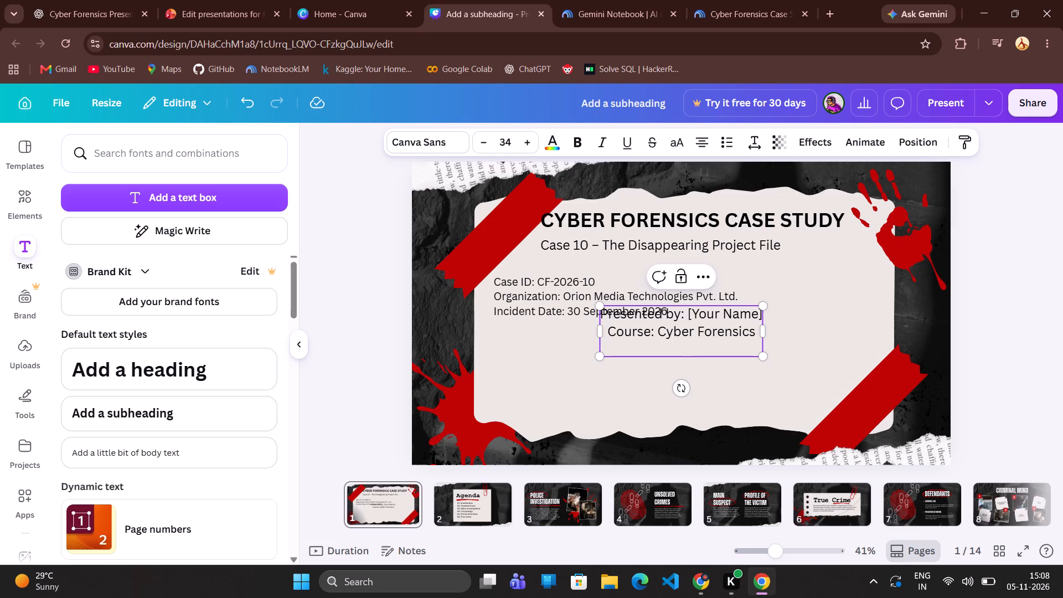
pyautogui.click(767, 347)
pyautogui.moveTo(767, 347); pyautogui.dragTo(773, 346)
pyautogui.press('BackSpace')
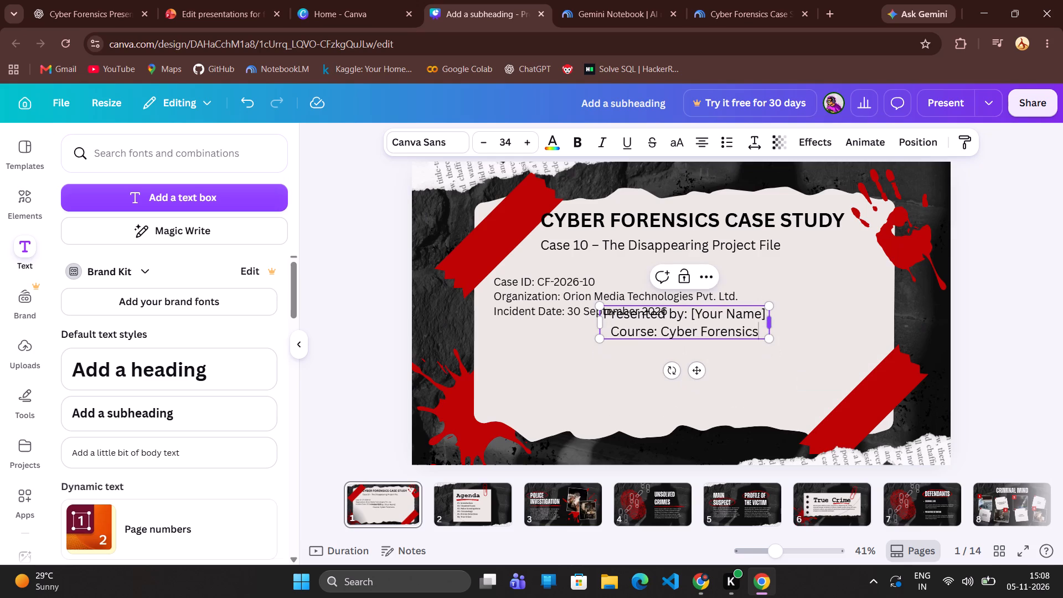
pyautogui.click(788, 350)
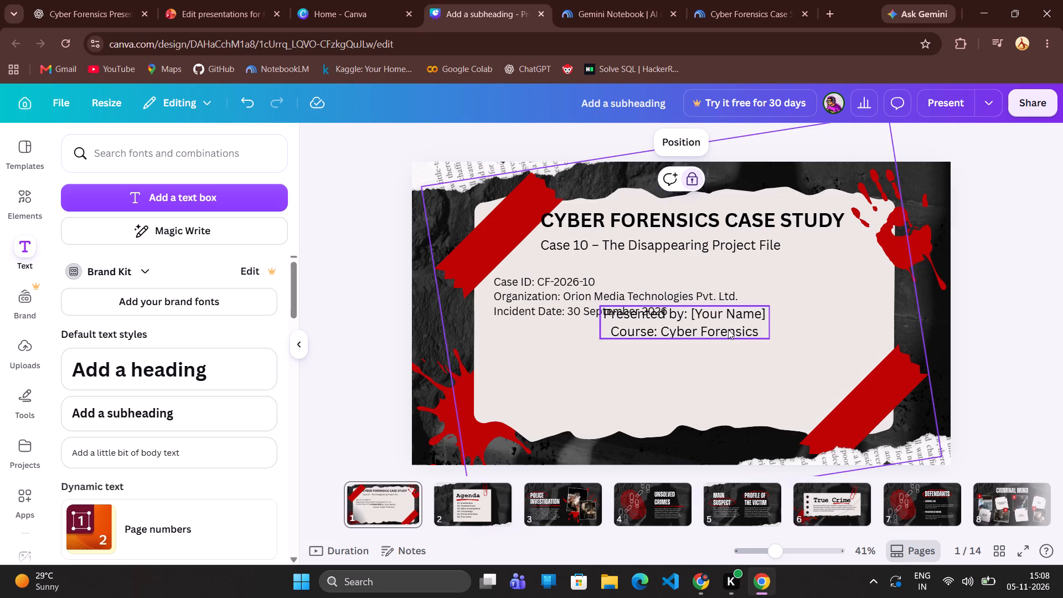
# Move the "Presented by" and "Course" text box to the lower left of the torn paper, beneath the case details.
pyautogui.click(739, 330)
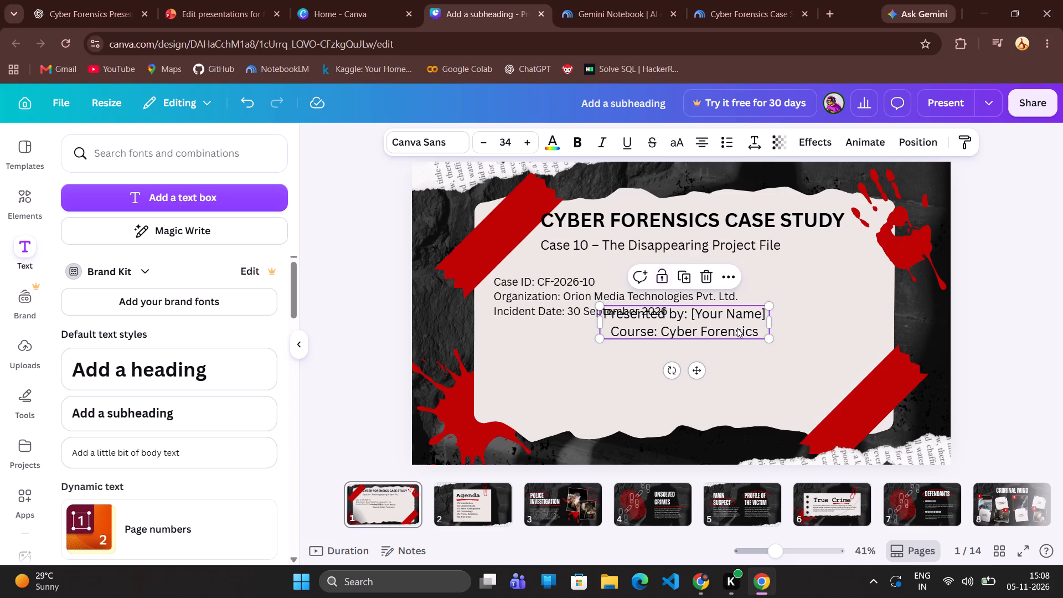
pyautogui.click(714, 382)
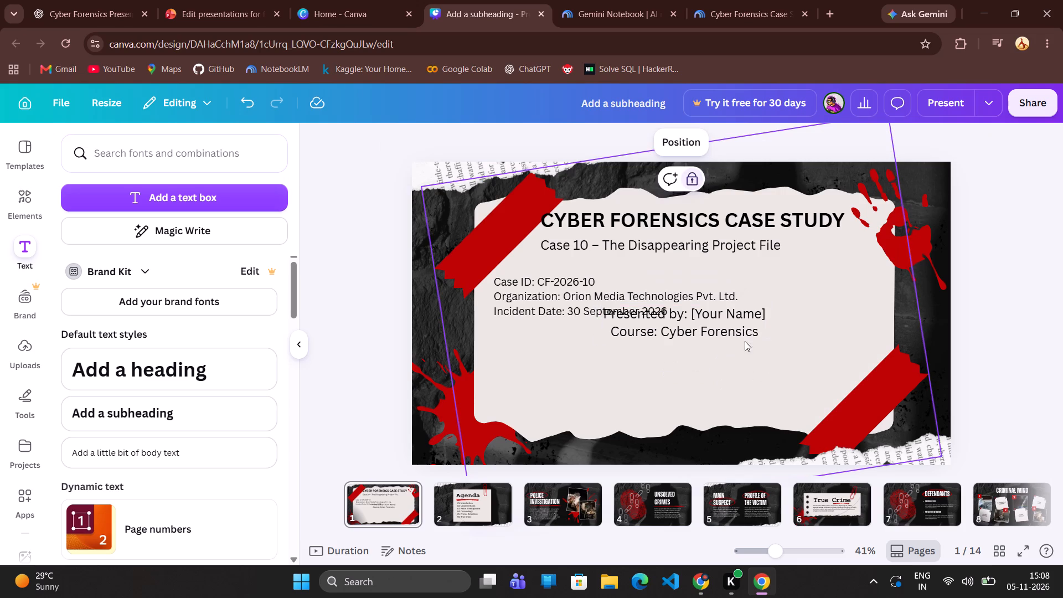
pyautogui.moveTo(736, 331); pyautogui.dragTo(644, 385)
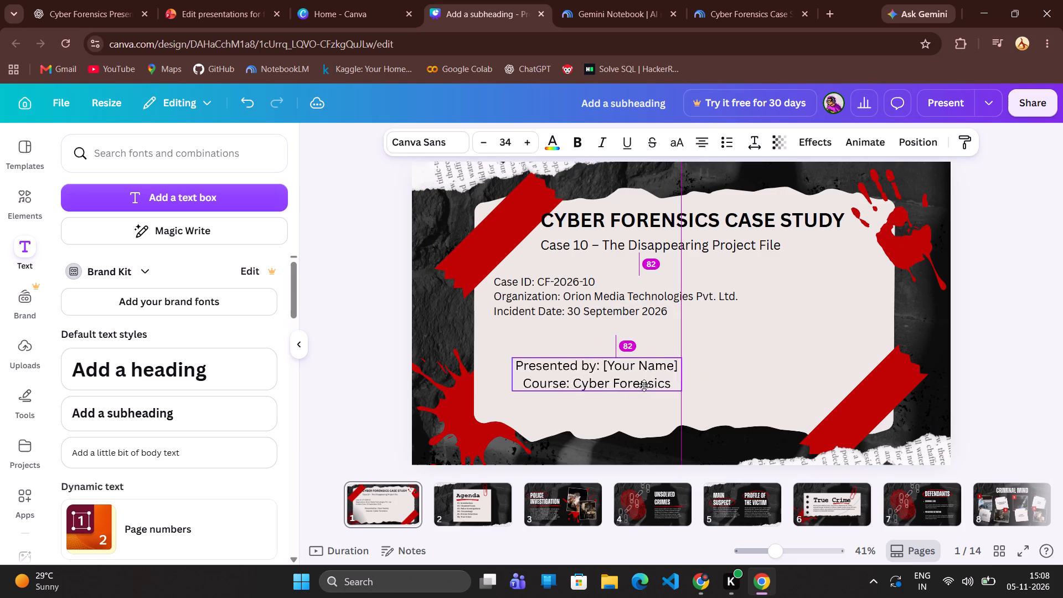
pyautogui.moveTo(644, 385); pyautogui.dragTo(624, 399)
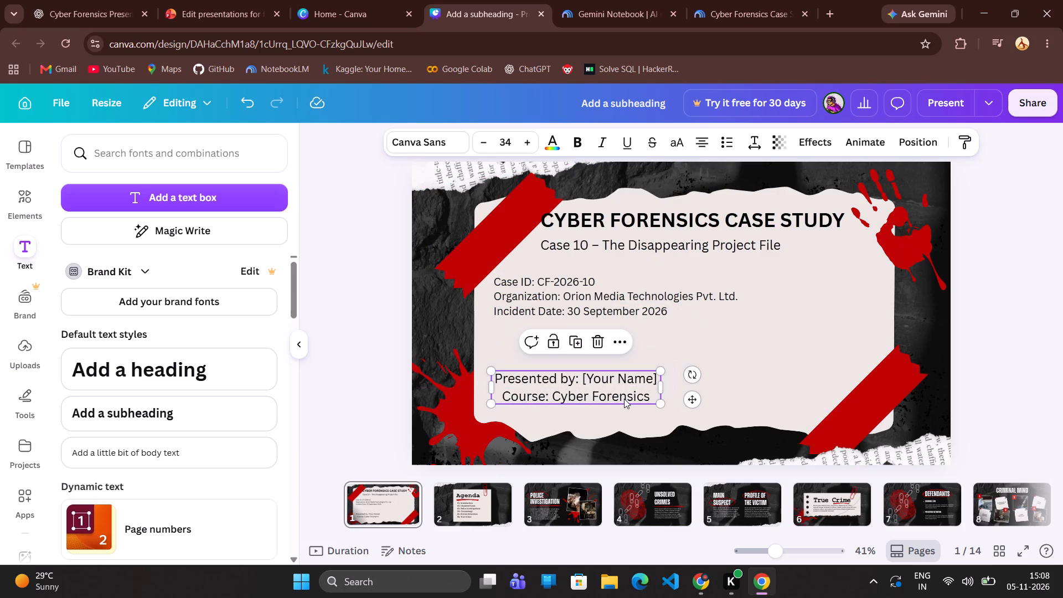
# Replace the "[Your Name]" placeholder in the "Presented by" line with the presenter's first name.
pyautogui.doubleClick(636, 384)
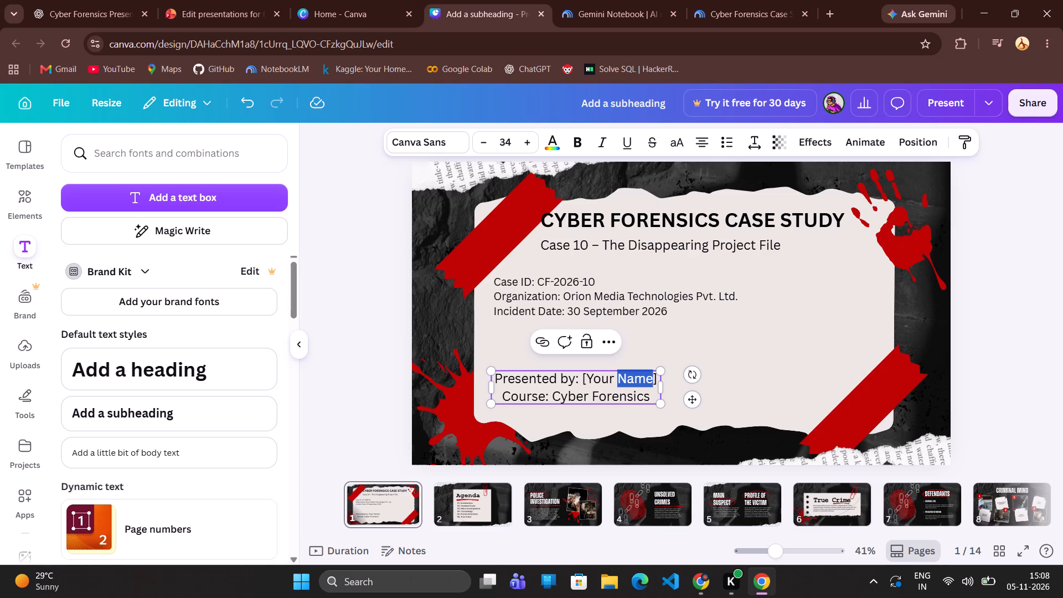
pyautogui.press('\\')
pyautogui.press('BackSpace')
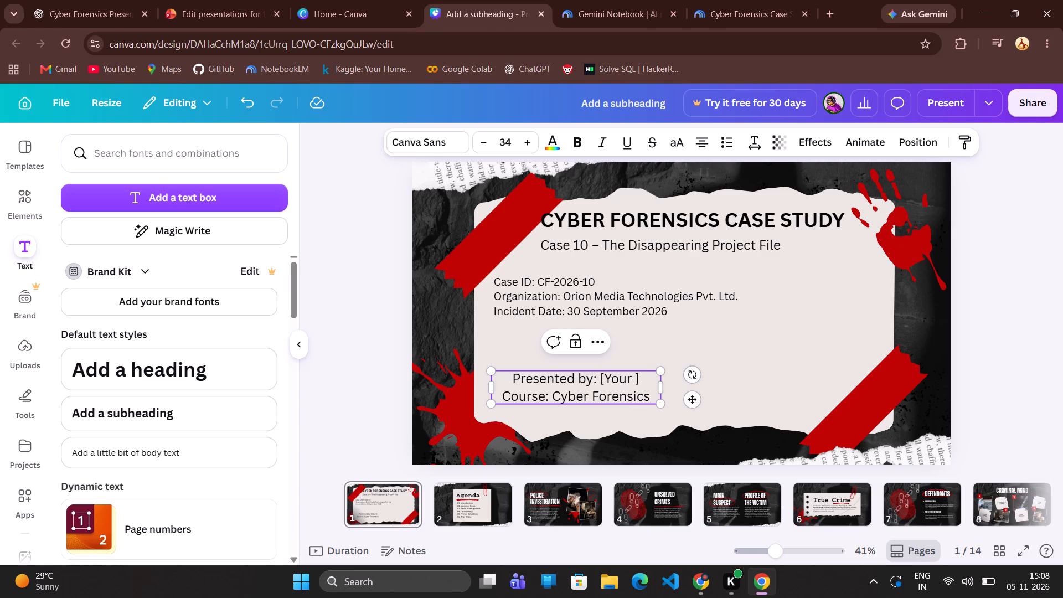
pyautogui.press('Right')
pyautogui.press('BackSpace')
pyautogui.press('BackSpace')
pyautogui.press('BackSpace')
pyautogui.press('BackSpace')
pyautogui.press('BackSpace')
pyautogui.press('BackSpace')
pyautogui.press('BackSpace')
pyautogui.press('space')
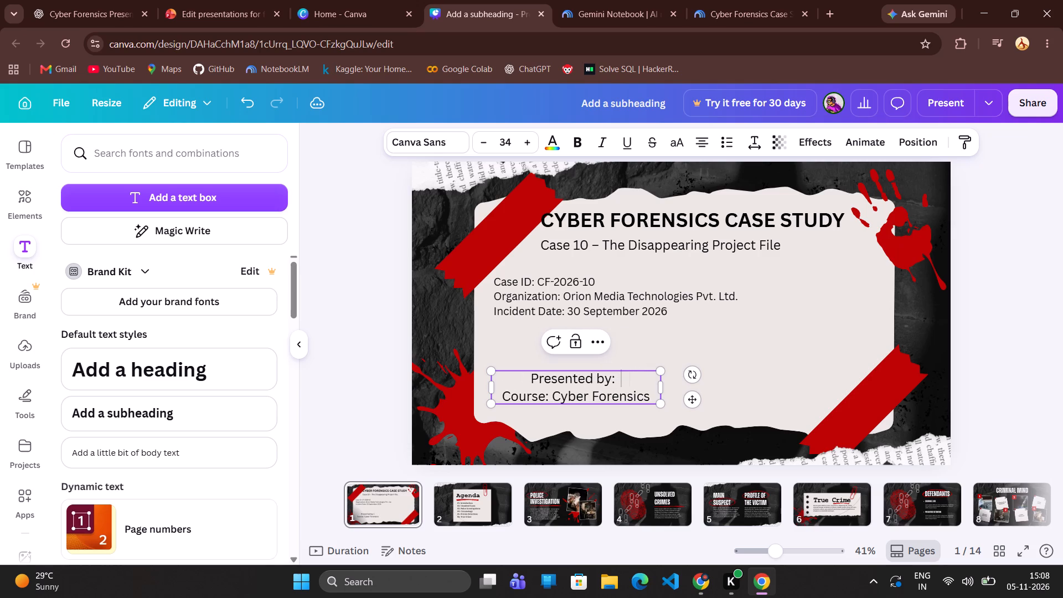
pyautogui.write('Prashant')
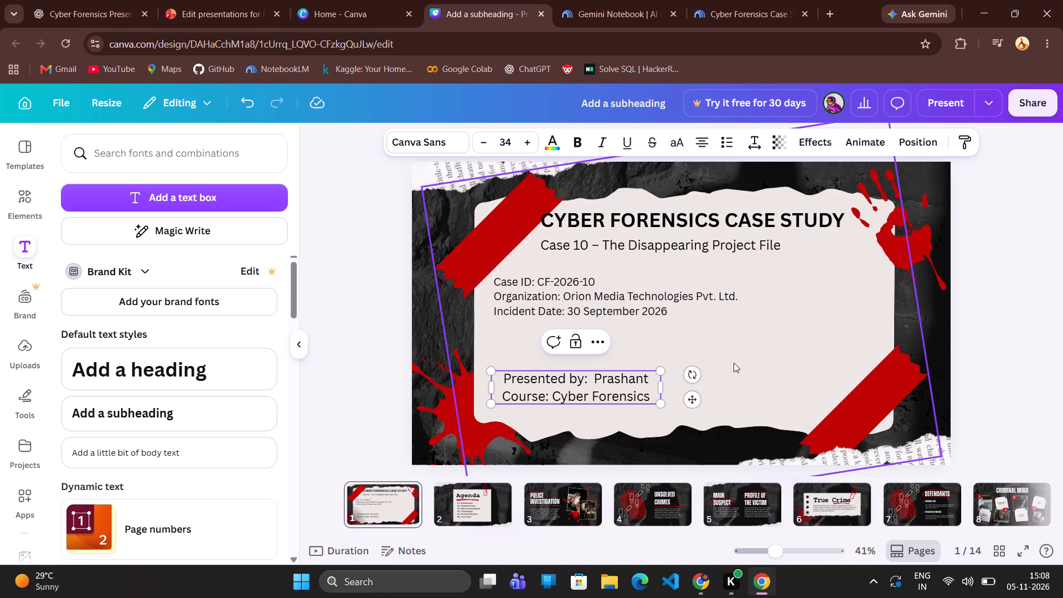
pyautogui.click(734, 363)
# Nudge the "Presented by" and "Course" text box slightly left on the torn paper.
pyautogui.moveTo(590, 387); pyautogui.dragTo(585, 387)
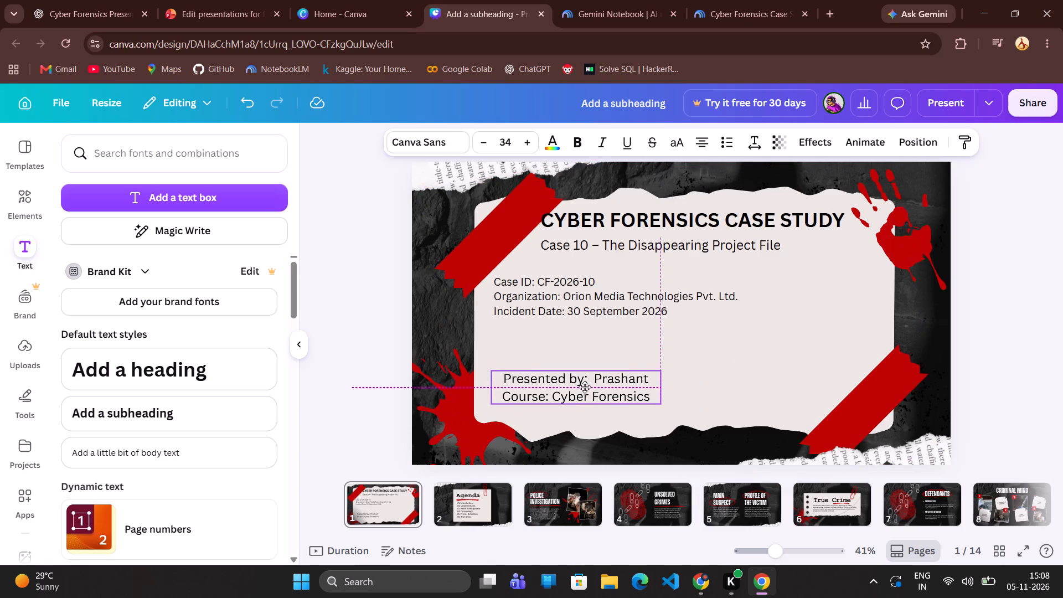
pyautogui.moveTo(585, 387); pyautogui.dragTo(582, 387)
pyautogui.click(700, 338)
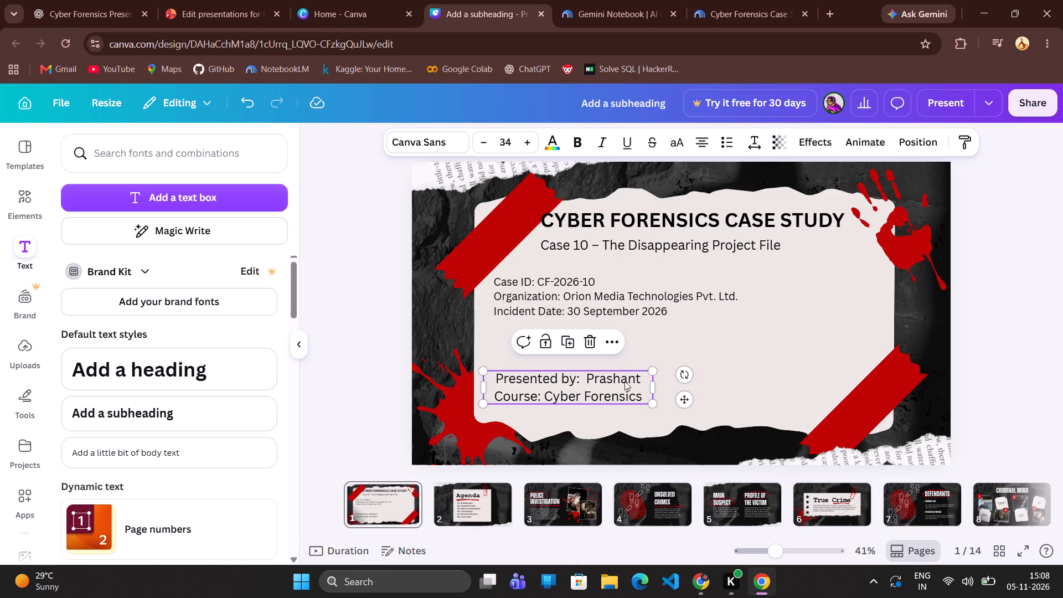
# Copy "Cyber Forensics" from the Course line and replace it there with "BSc PCS".
pyautogui.click(611, 394)
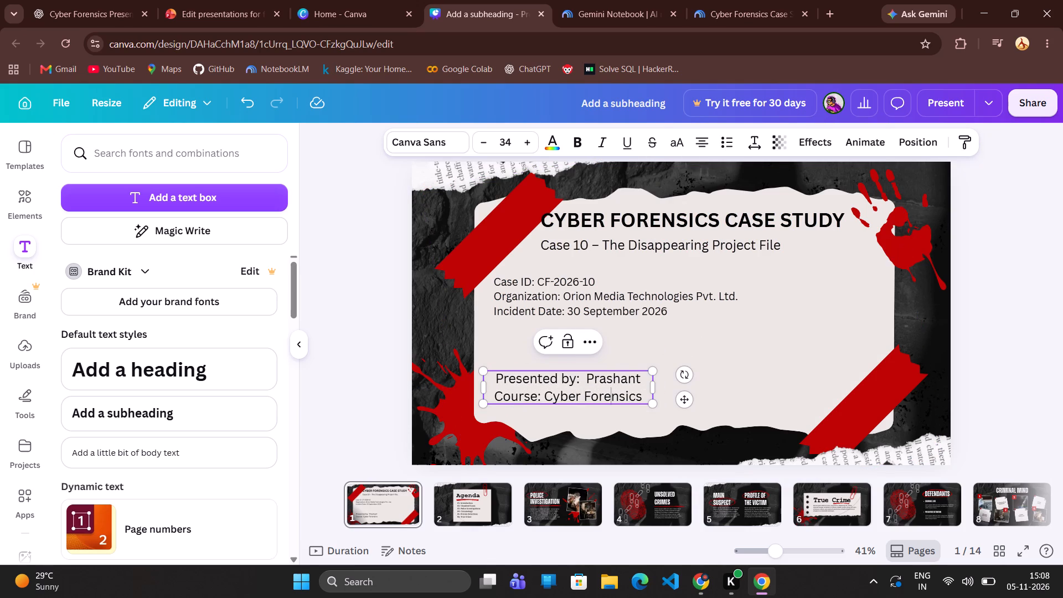
pyautogui.doubleClick(519, 399)
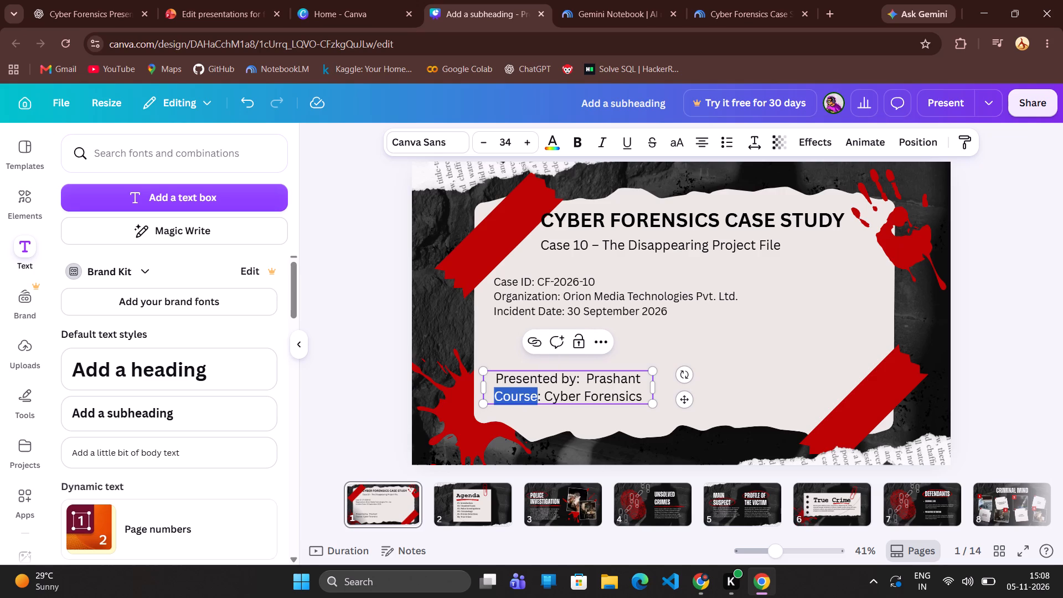
pyautogui.click(639, 396)
pyautogui.press('Right')
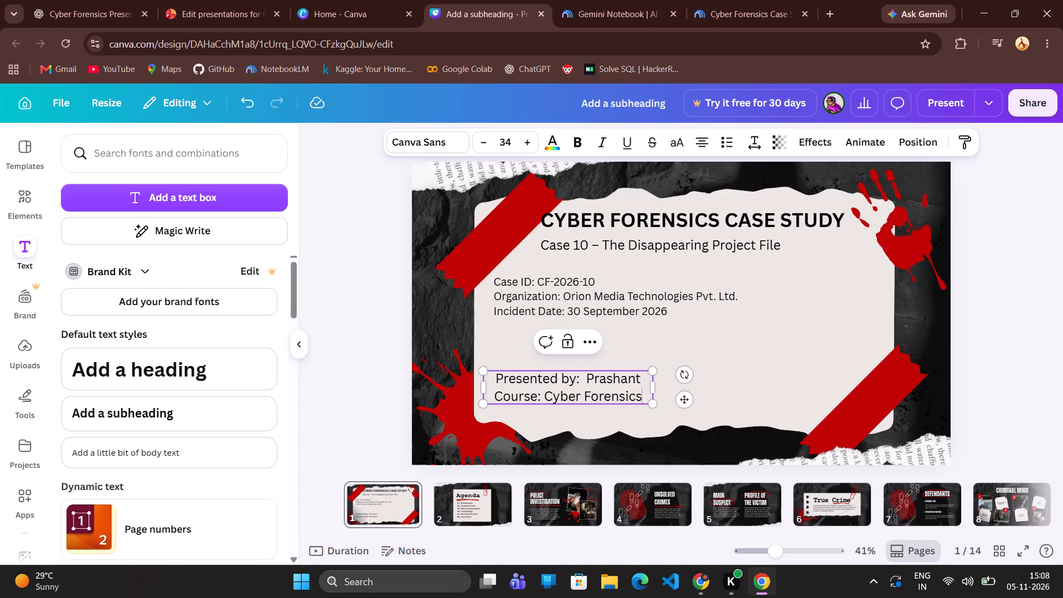
pyautogui.moveTo(639, 396); pyautogui.dragTo(600, 399)
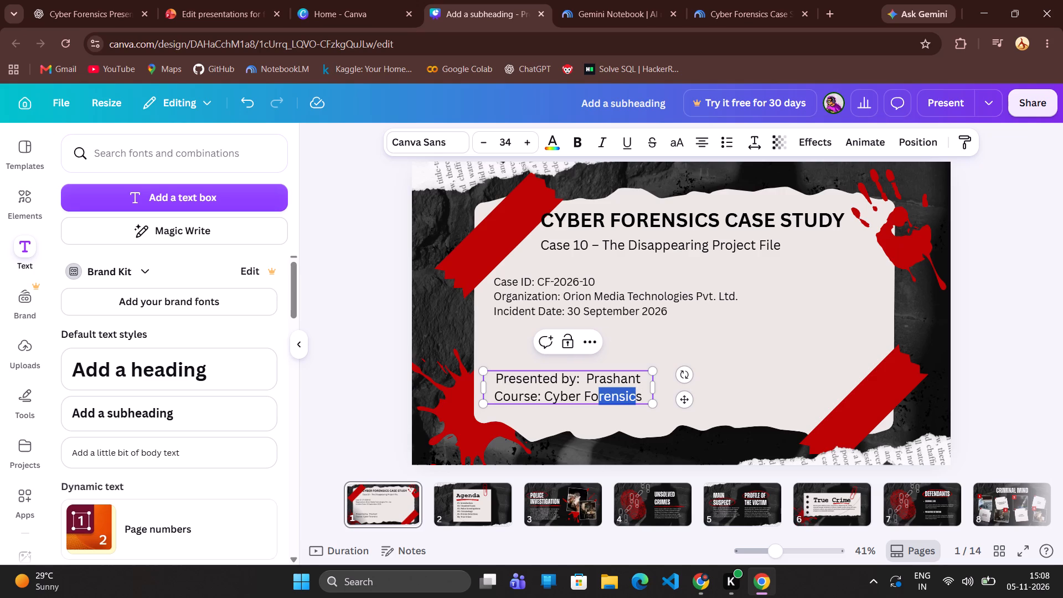
pyautogui.moveTo(641, 398); pyautogui.dragTo(604, 399)
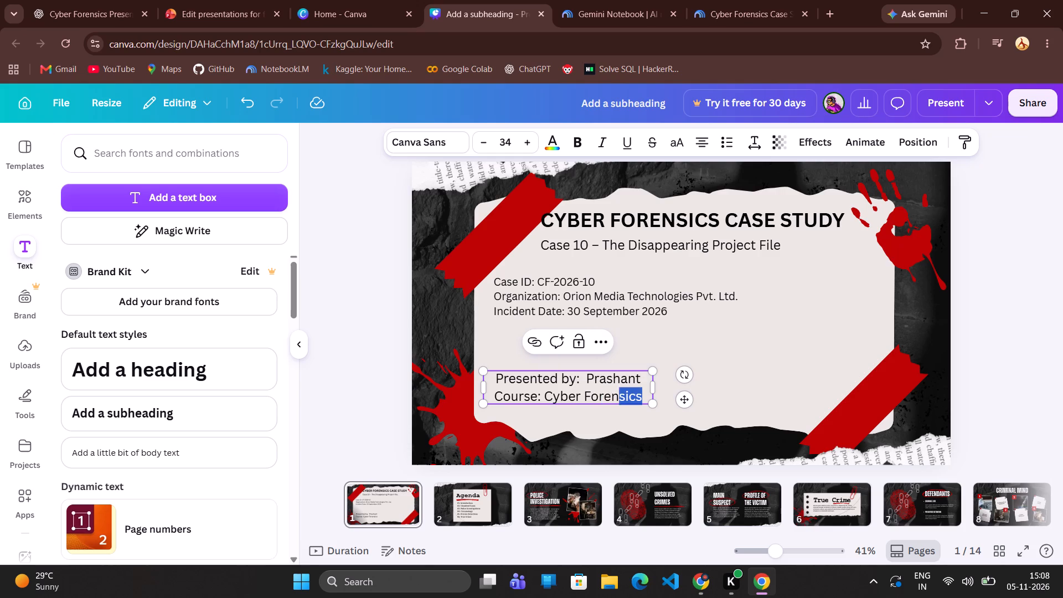
pyautogui.moveTo(604, 399); pyautogui.dragTo(548, 393)
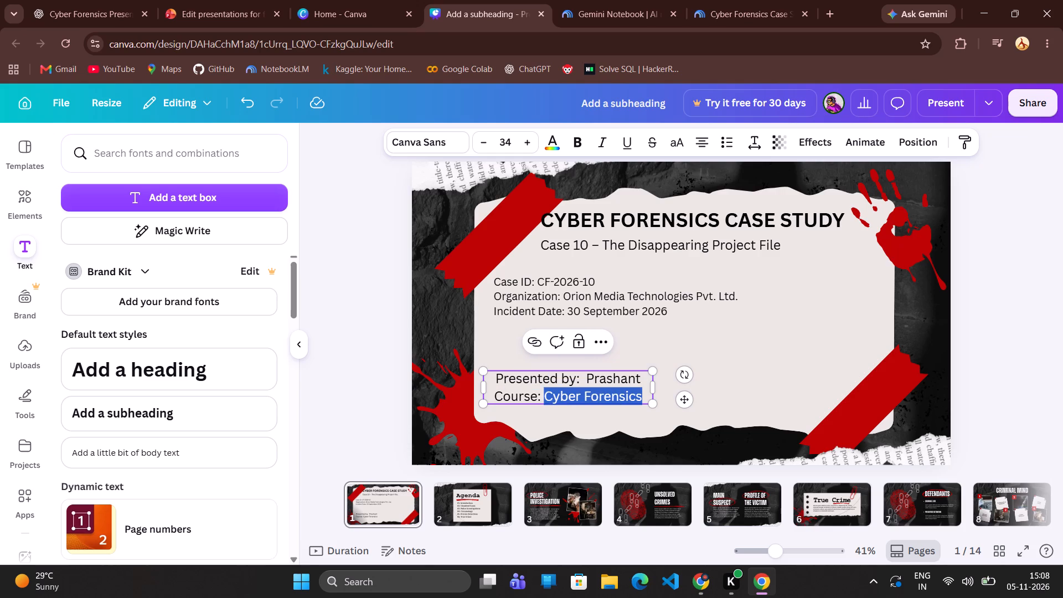
pyautogui.moveTo(548, 393); pyautogui.dragTo(546, 393)
pyautogui.hotkey('ctrl', 'c')
pyautogui.hotkey('ctrl', 'c')
pyautogui.press('BackSpace')
pyautogui.hotkey('shift', 'b')
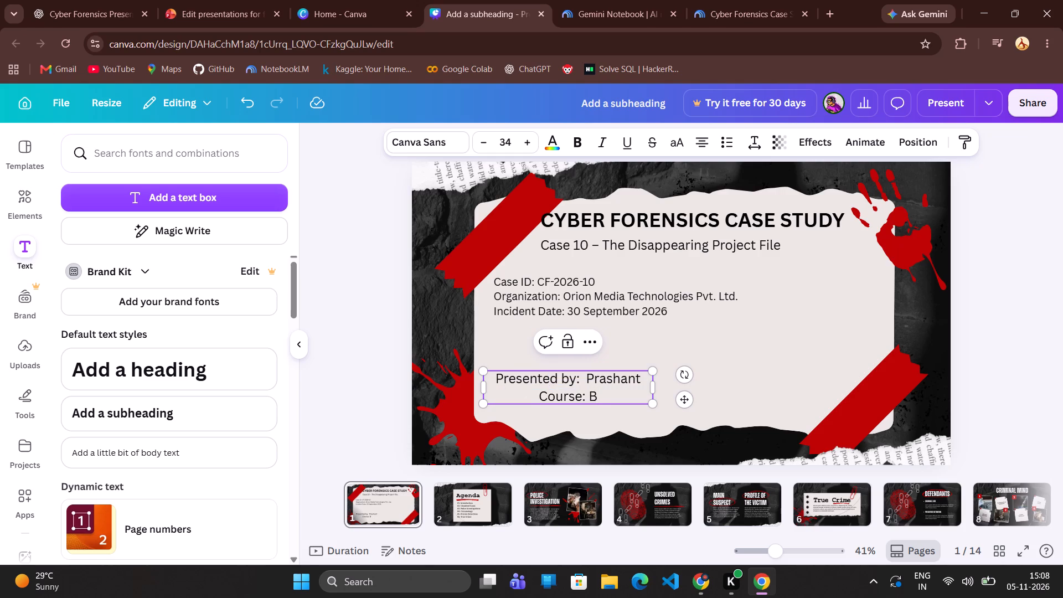
pyautogui.write('Sc')
pyautogui.press('space')
pyautogui.write('PV')
pyautogui.hotkey('shift', 'BackSpace')
pyautogui.write('CS')
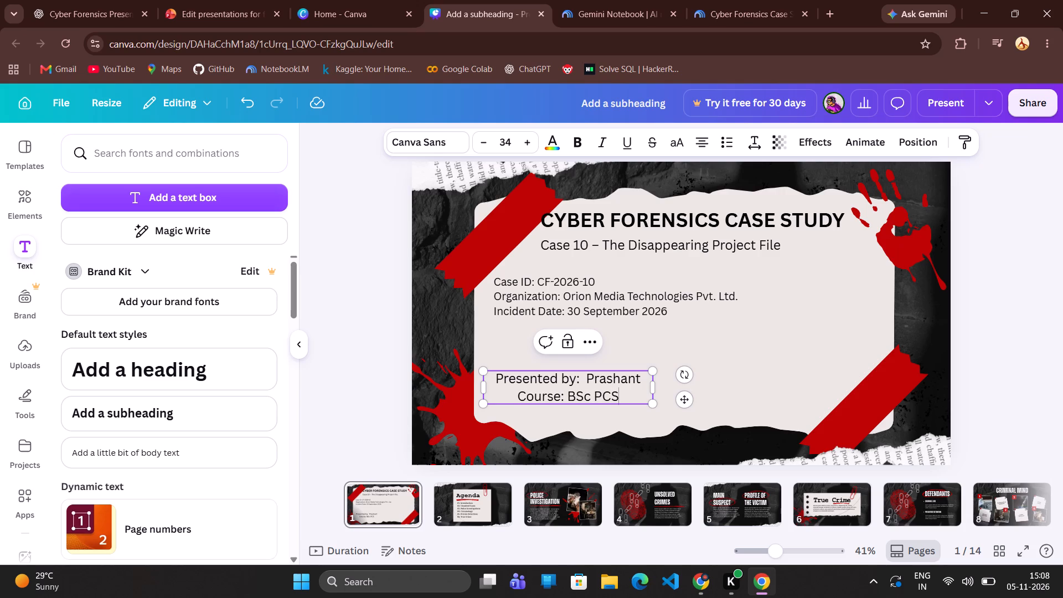
# Add a third line beneath the Course line reading "Subject: Cyber Forensics", reusing the copied subject name.
pyautogui.press('Return')
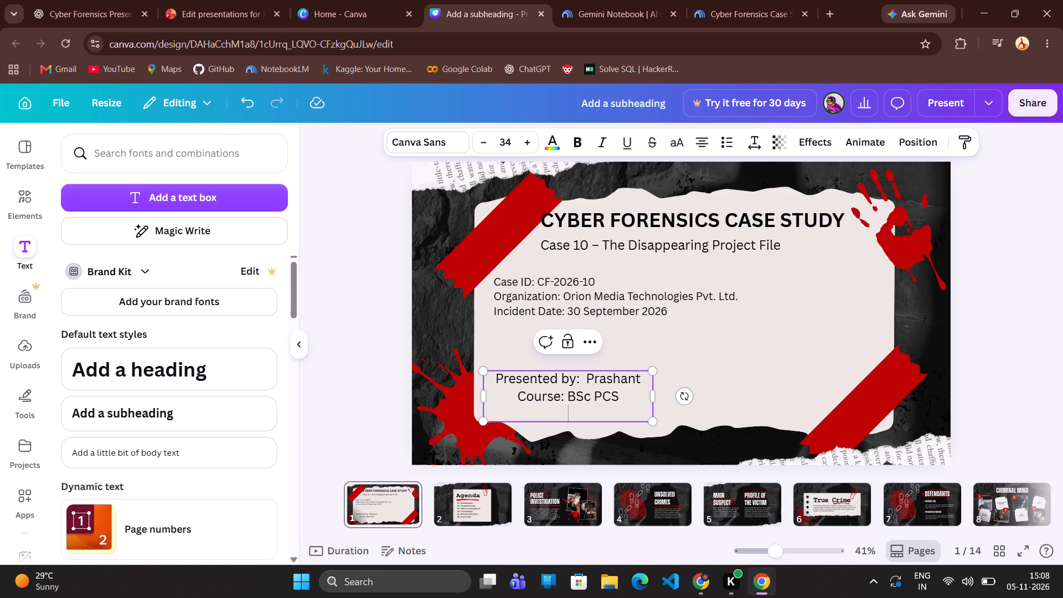
pyautogui.write('Su')
pyautogui.write('bject')
pyautogui.write(':')
pyautogui.press('space')
pyautogui.hotkey('ctrl', 'v')
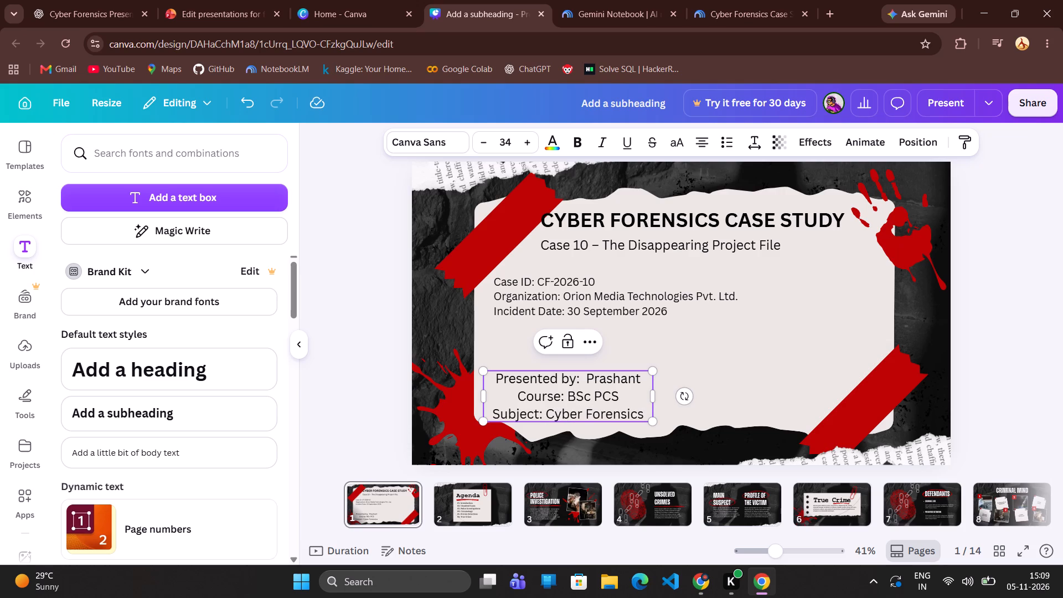
# Left-align all three lines of the presenter, course and subject text.
pyautogui.moveTo(496, 375); pyautogui.dragTo(530, 387)
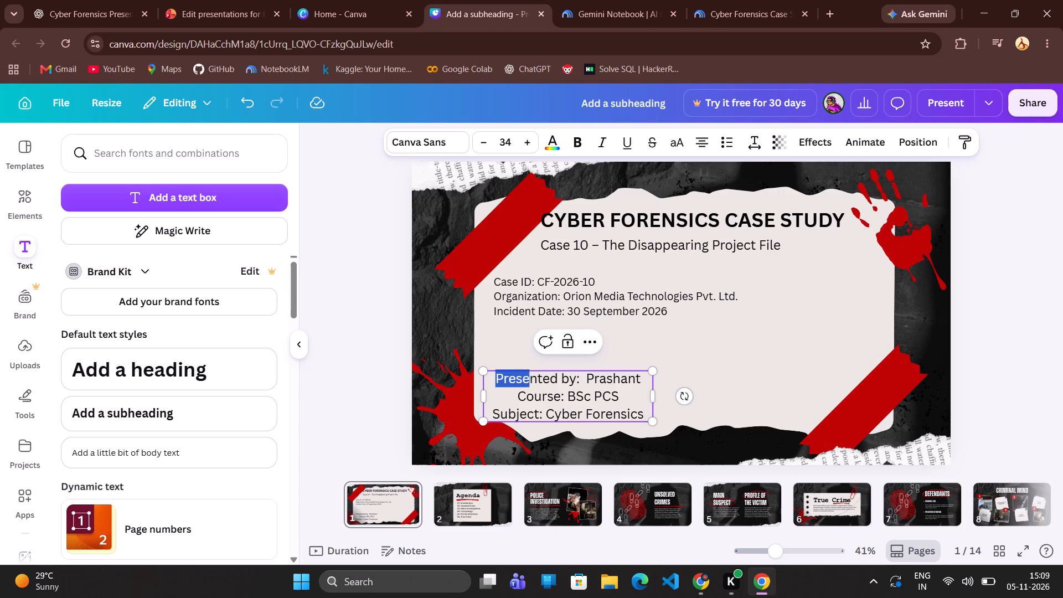
pyautogui.moveTo(530, 387); pyautogui.dragTo(651, 415)
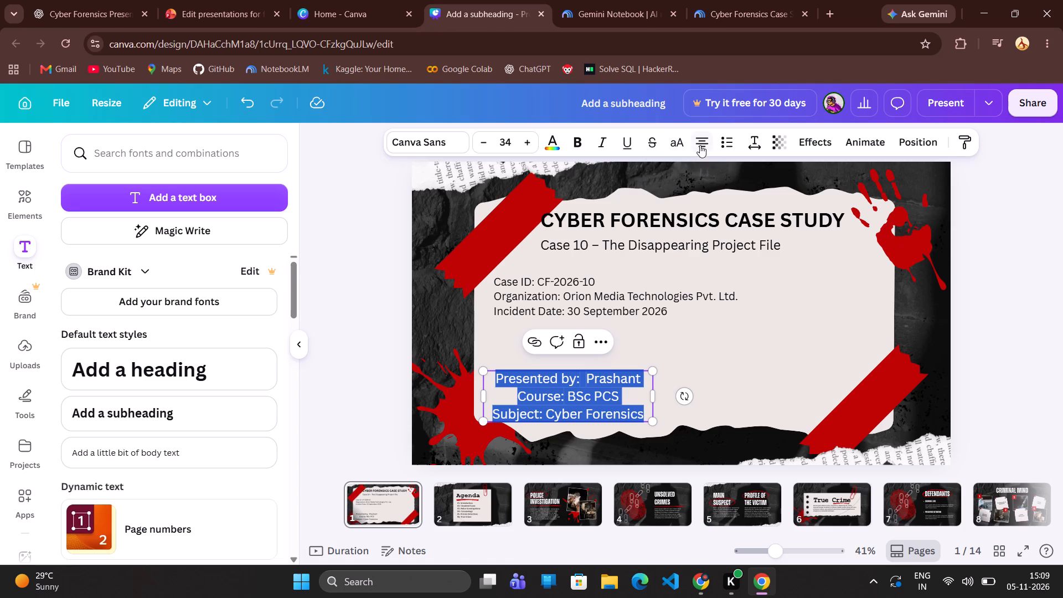
pyautogui.click(700, 145)
pyautogui.click(767, 355)
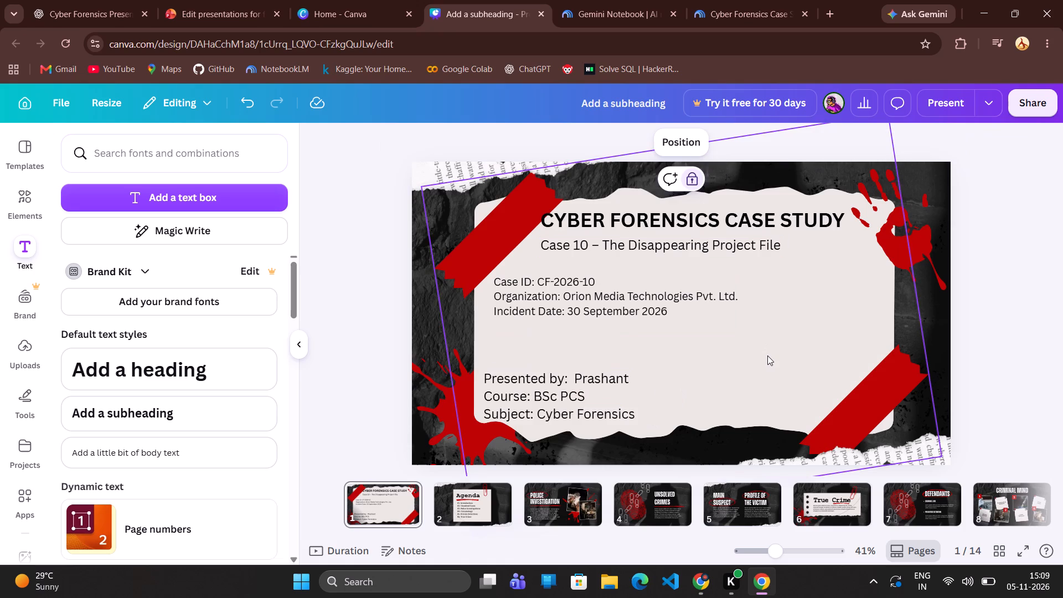
# Shift the presenter text box slightly right, in line with the case details, and scale it down to font size 29.
pyautogui.moveTo(565, 401); pyautogui.dragTo(581, 400)
pyautogui.moveTo(665, 370); pyautogui.dragTo(640, 388)
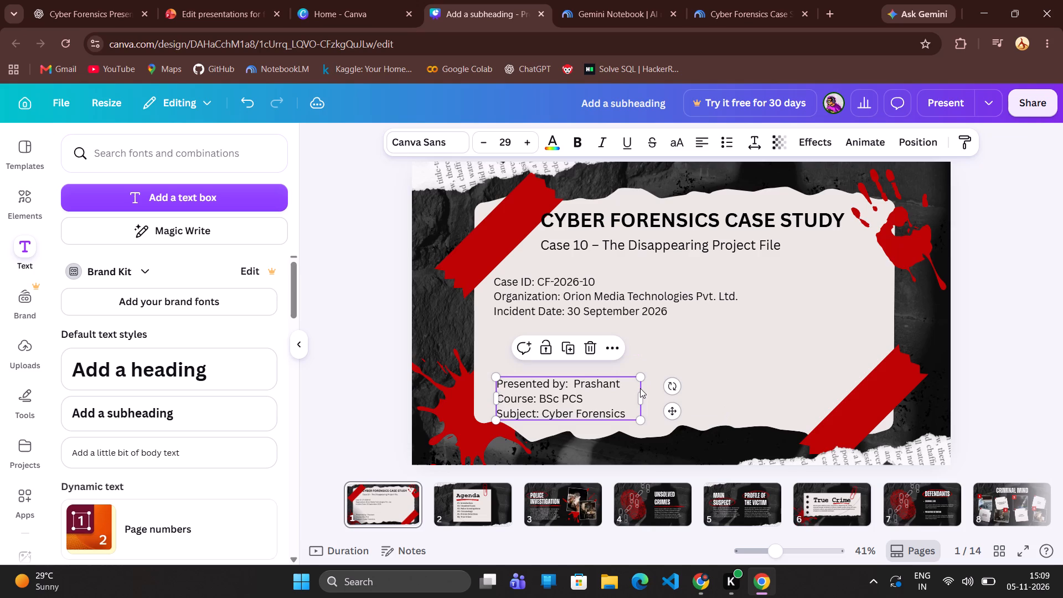
pyautogui.click(752, 379)
pyautogui.click(1062, 324)
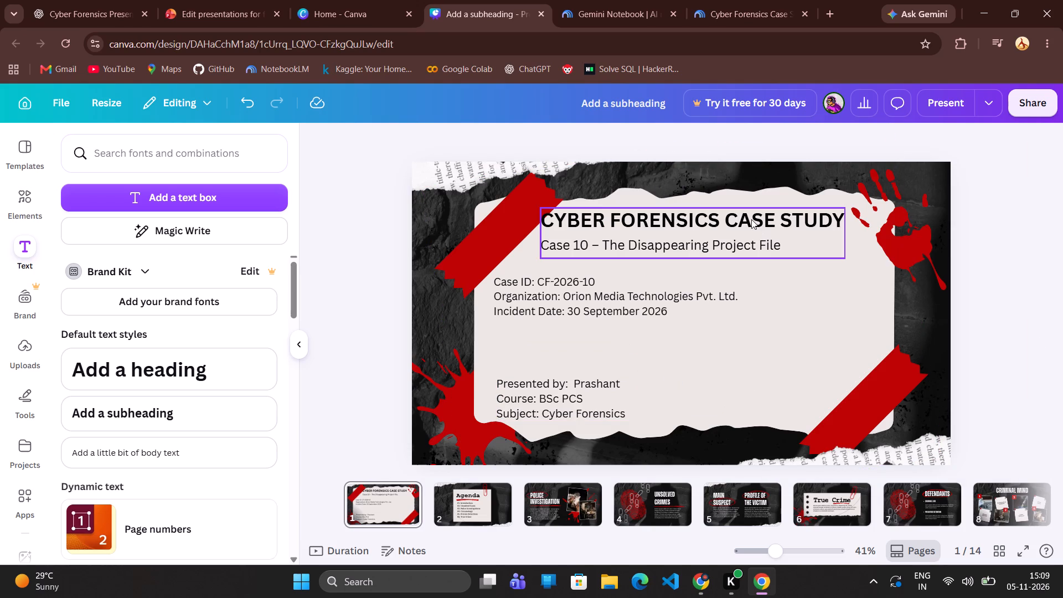
# Unlock the "CYBER FORENSICS CASE STUDY" title text box and nudge it slightly down.
pyautogui.moveTo(751, 219); pyautogui.dragTo(751, 235)
pyautogui.click(751, 235)
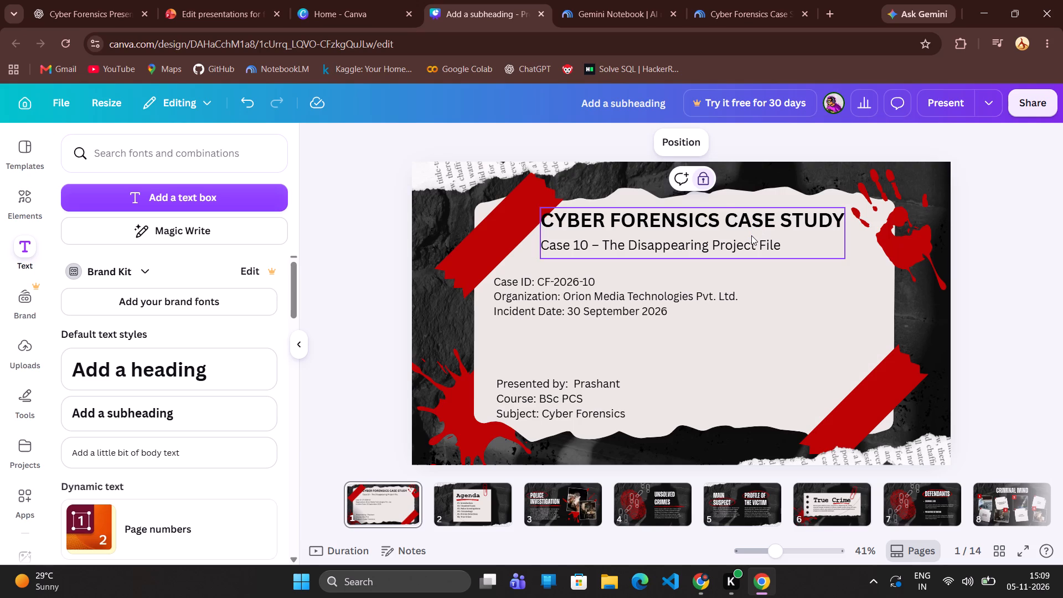
pyautogui.click(700, 177)
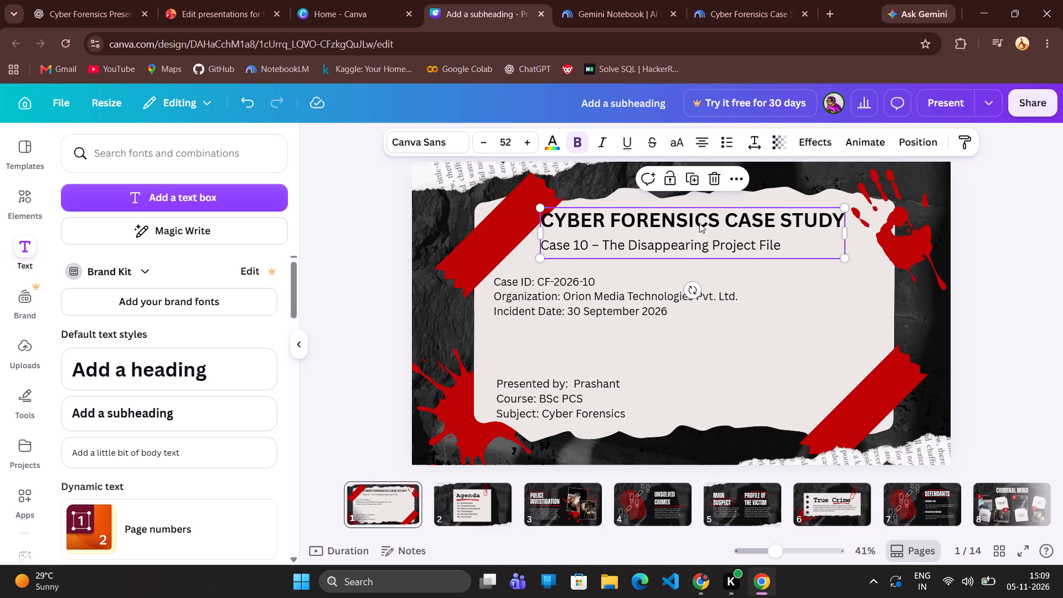
pyautogui.click(698, 230)
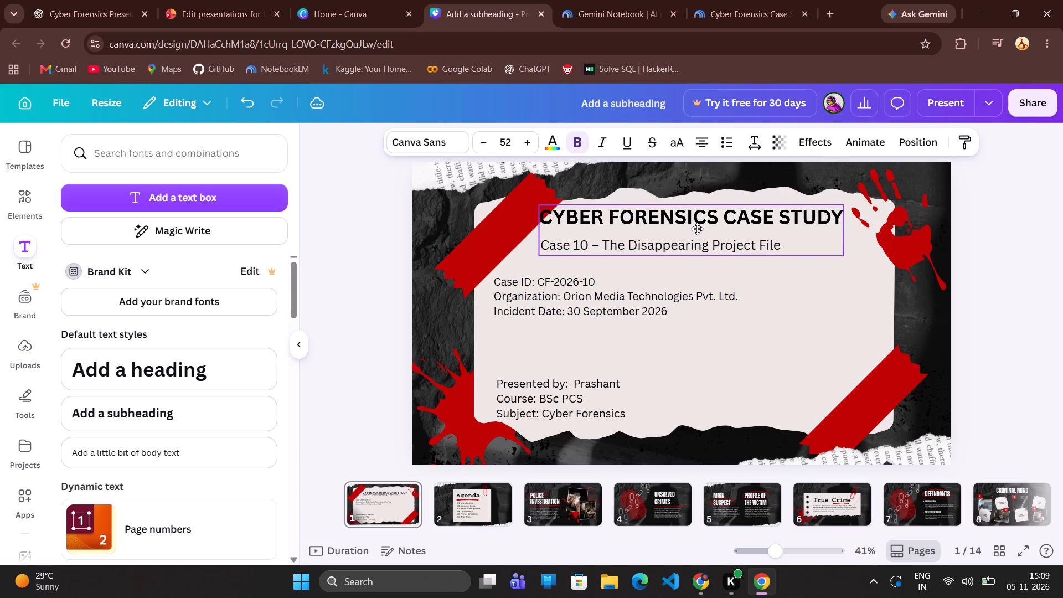
# Remove the empty trailing line from the "CYBER FORENSICS CASE STUDY" title text box.
pyautogui.click(808, 236)
pyautogui.press('BackSpace')
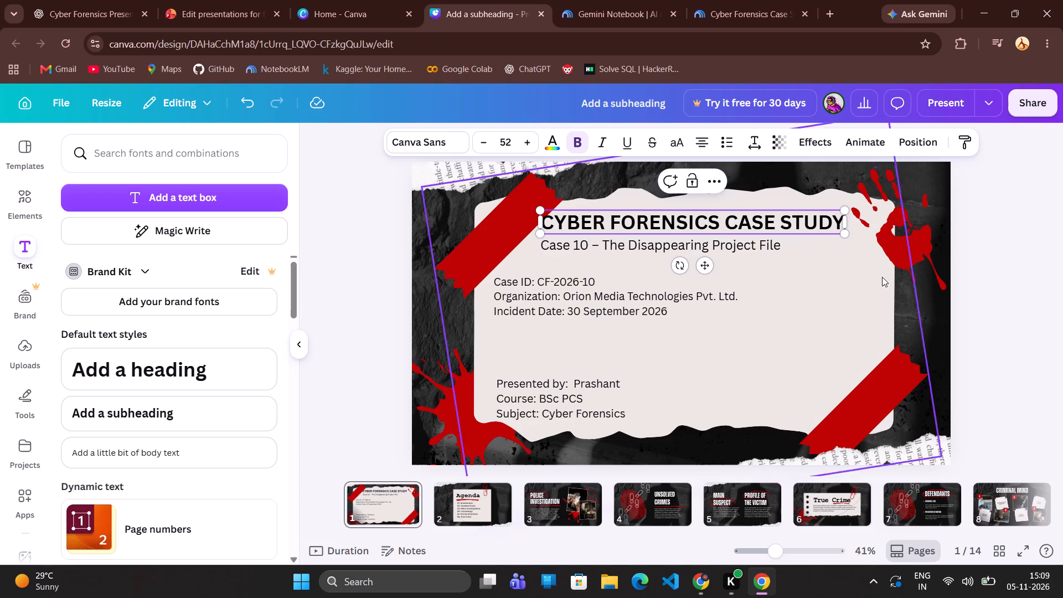
pyautogui.moveTo(1007, 322); pyautogui.dragTo(990, 316)
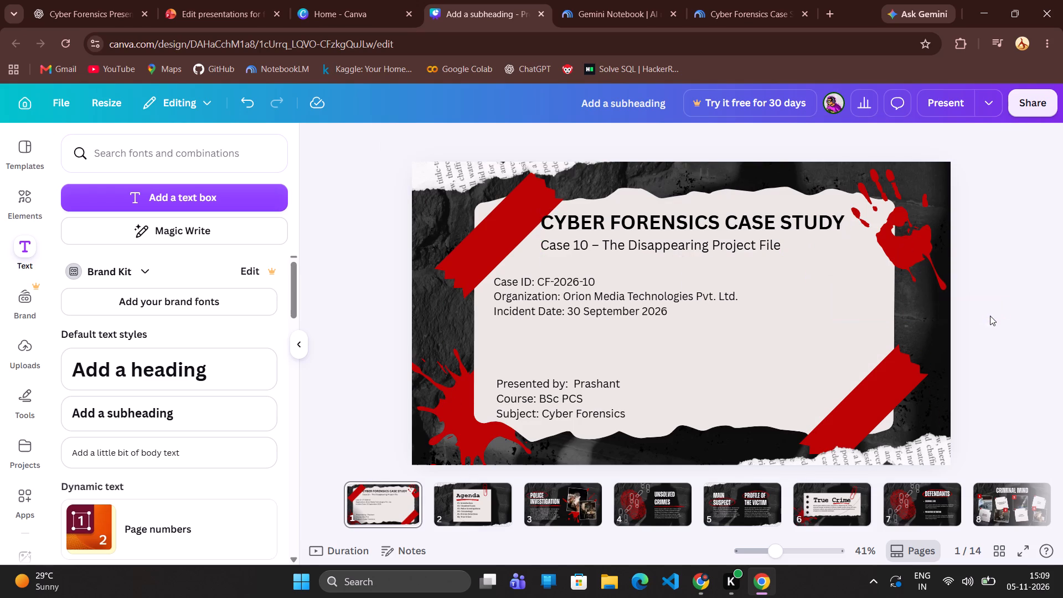
# Group the "CYBER FORENSICS CASE STUDY" title with the "Case 10 – The Disappearing Project File" subtitle.
pyautogui.click(765, 224)
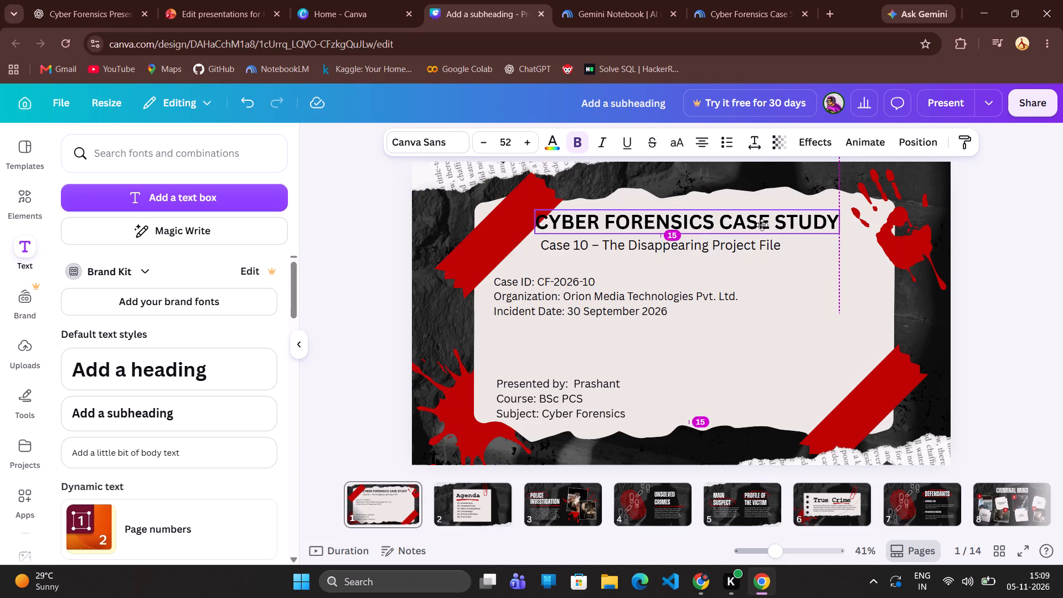
pyautogui.moveTo(827, 264); pyautogui.dragTo(785, 254)
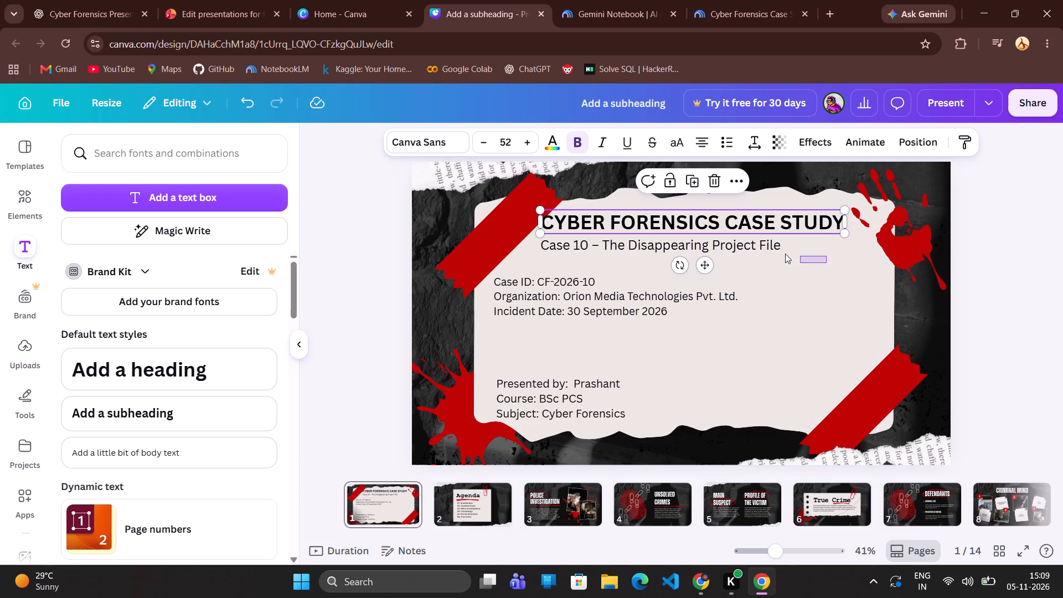
pyautogui.moveTo(785, 254); pyautogui.dragTo(659, 214)
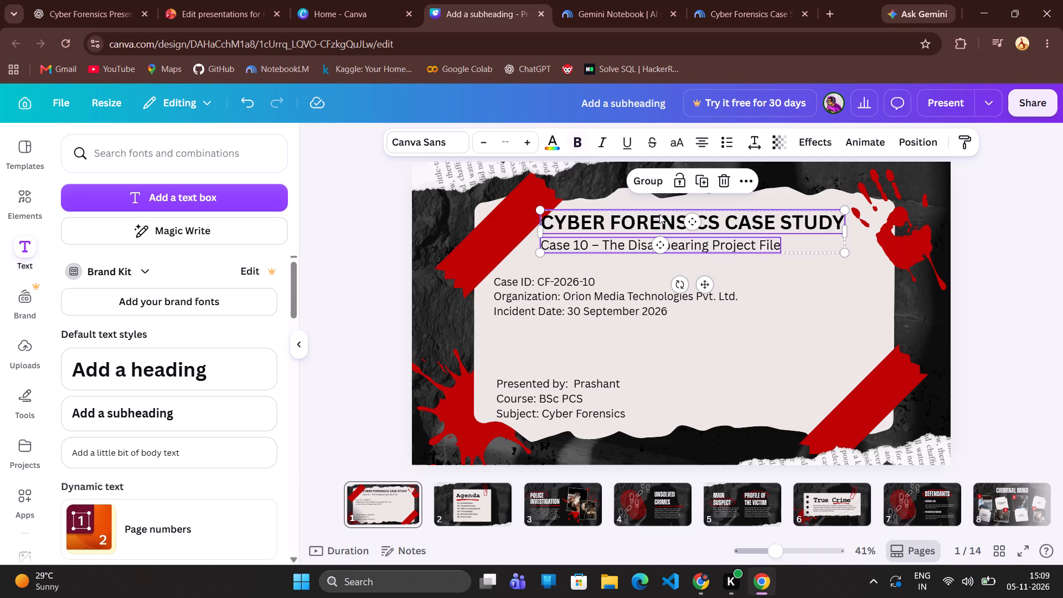
pyautogui.click(651, 178)
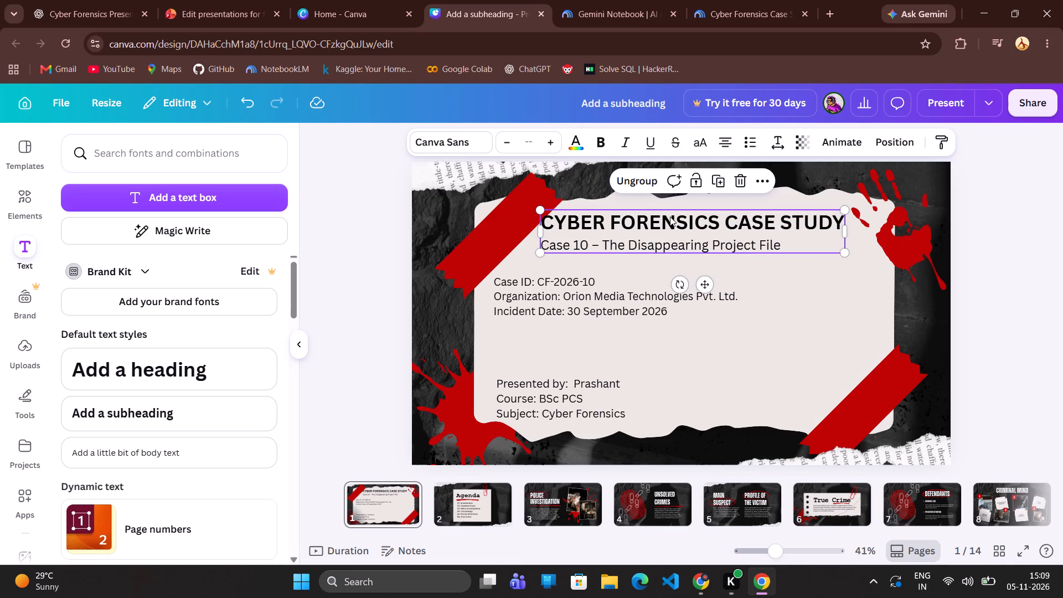
# Move the grouped title and subtitle on page 1 slightly down, closer to the case details.
pyautogui.moveTo(671, 229); pyautogui.dragTo(674, 245)
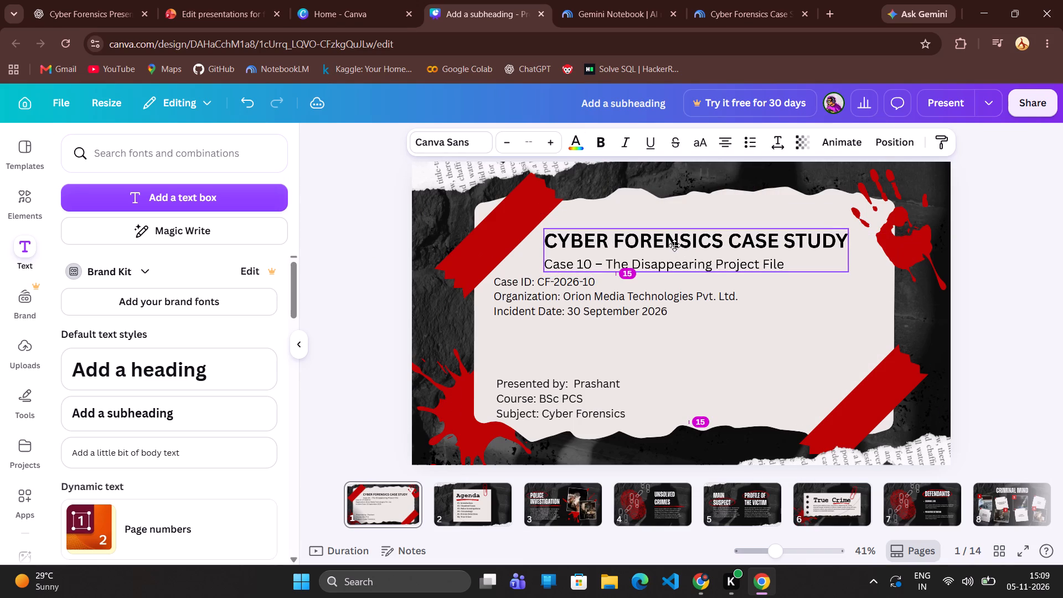
pyautogui.moveTo(674, 245); pyautogui.dragTo(675, 245)
# Move the Case ID, Organization and Incident Date text box slightly down, leaving a gap below the subtitle.
pyautogui.moveTo(596, 315); pyautogui.dragTo(597, 326)
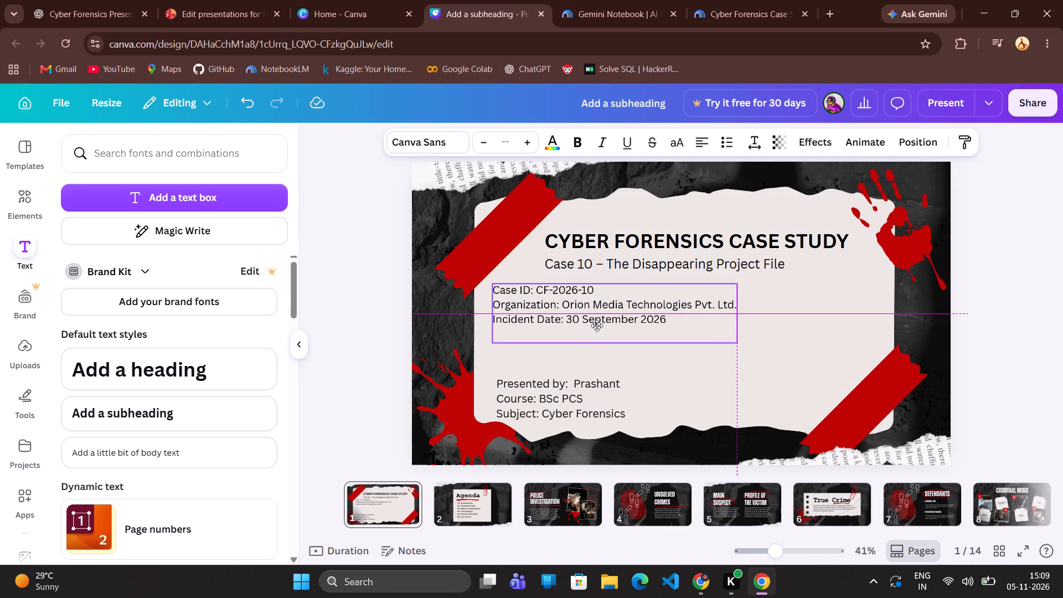
pyautogui.moveTo(597, 326); pyautogui.dragTo(594, 330)
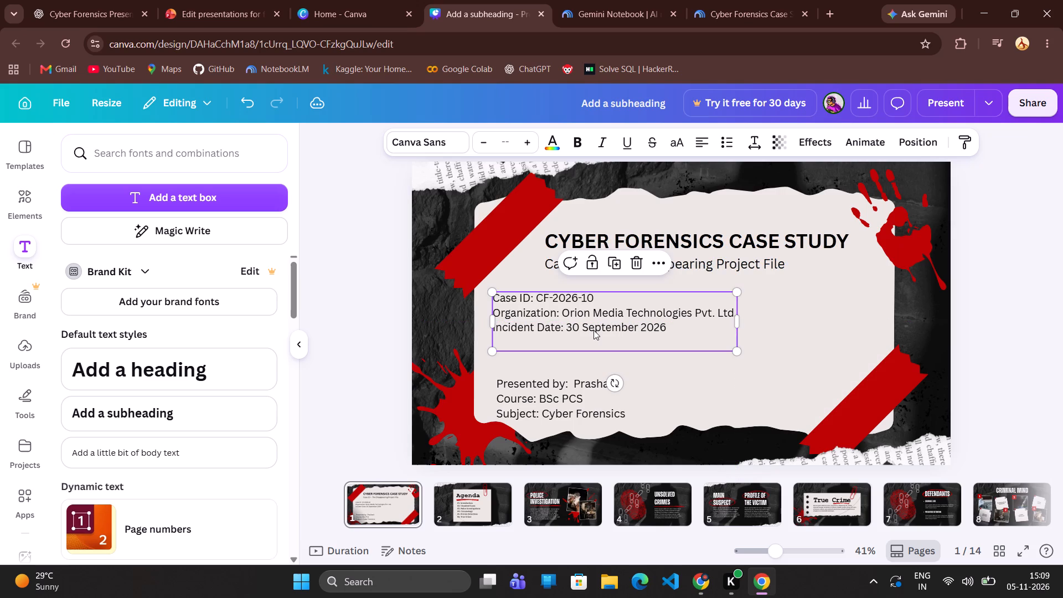
pyautogui.click(993, 330)
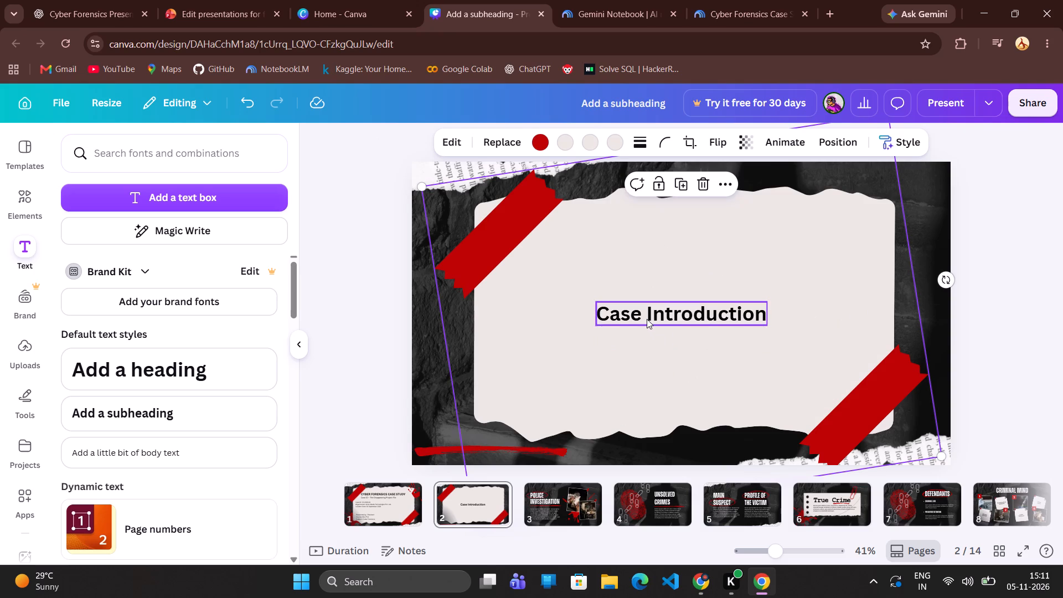
pyautogui.moveTo(647, 319); pyautogui.dragTo(594, 241)
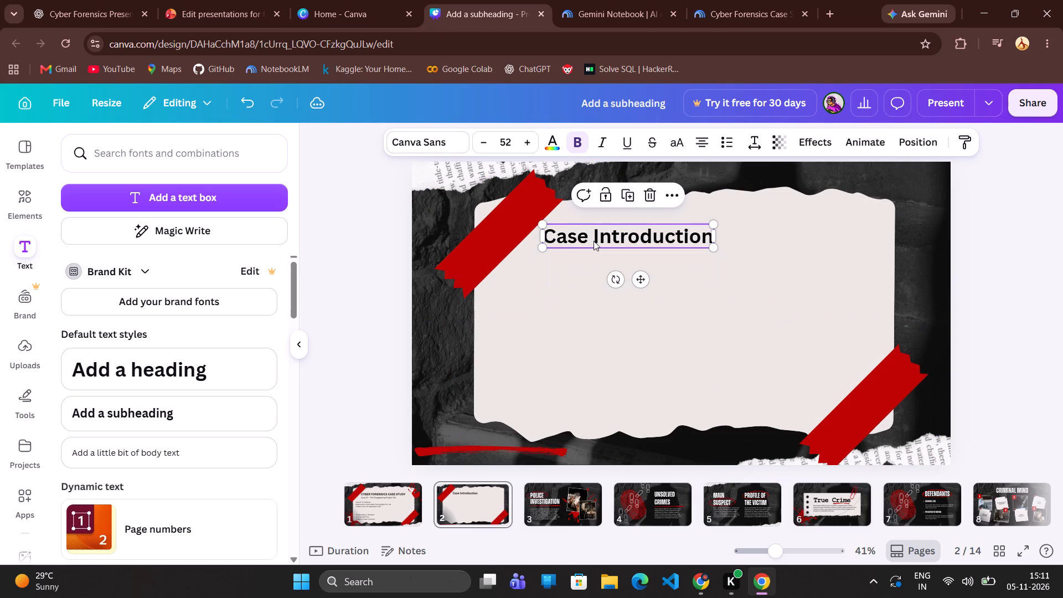
# Move the red brush underline onto the lower paper area and bring it to the front, shifting the paper graphic aside to reach it.
pyautogui.click(506, 444)
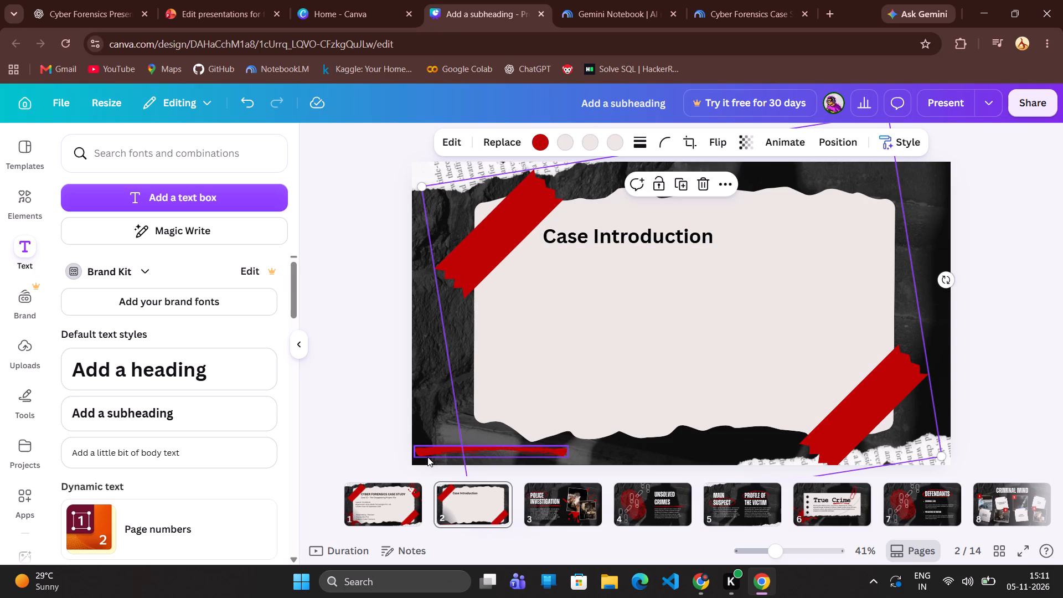
pyautogui.moveTo(427, 457); pyautogui.dragTo(517, 403)
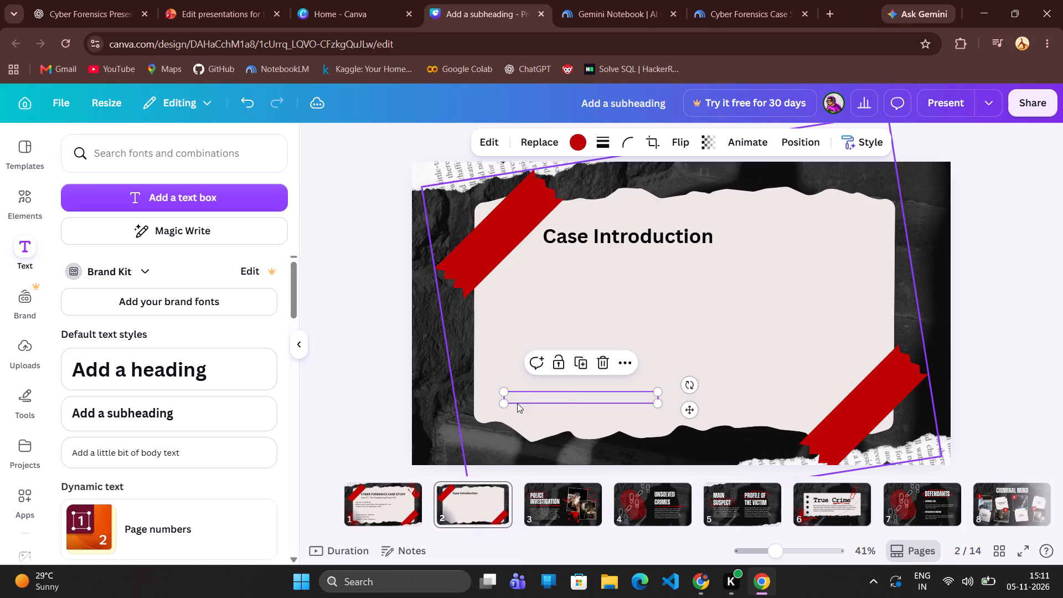
pyautogui.click(563, 391)
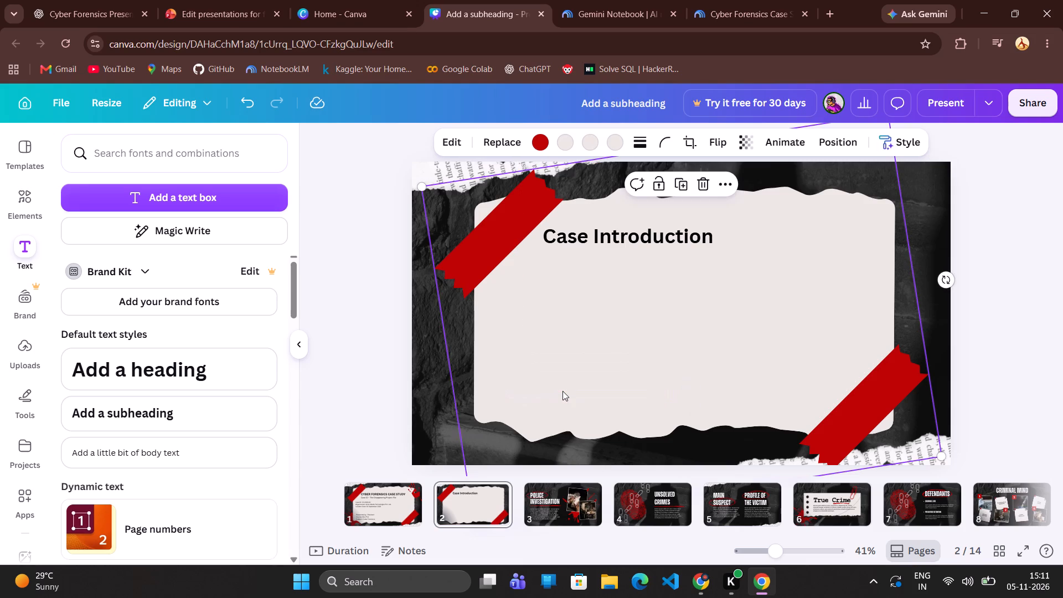
pyautogui.moveTo(648, 361); pyautogui.dragTo(708, 327)
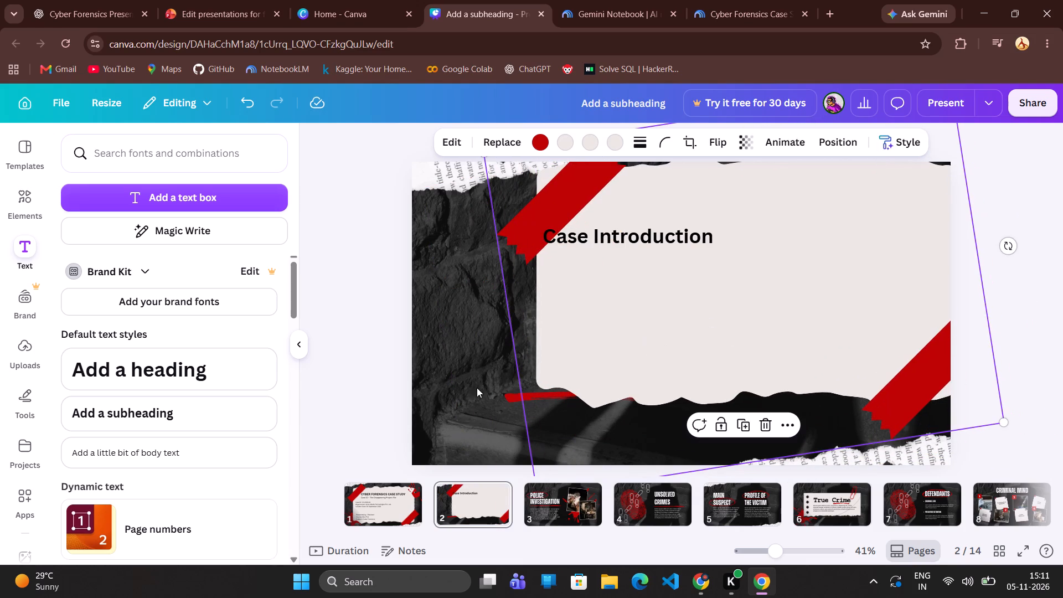
pyautogui.click(504, 393)
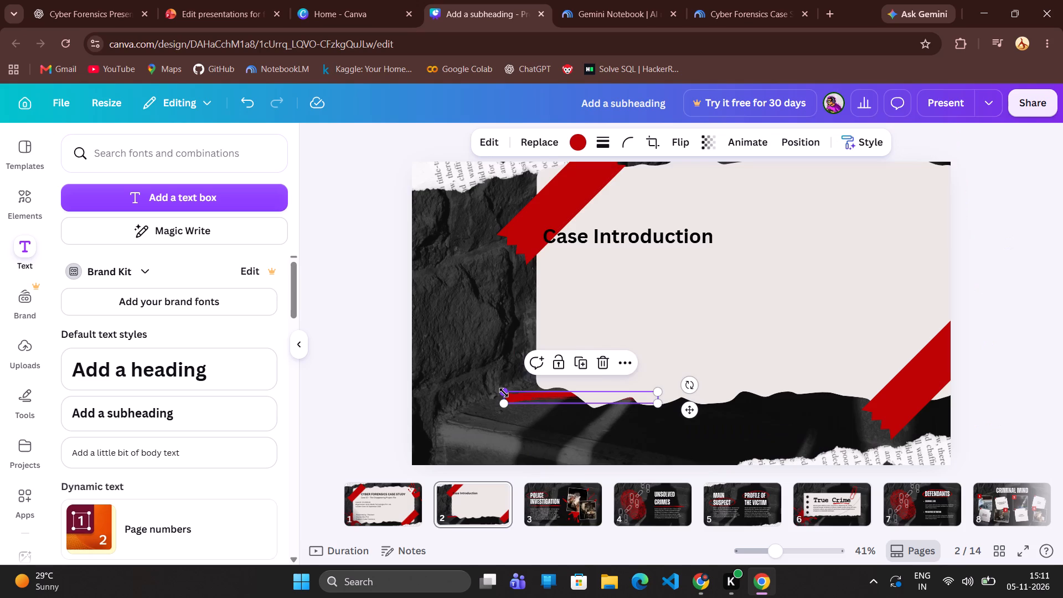
pyautogui.rightClick(504, 393)
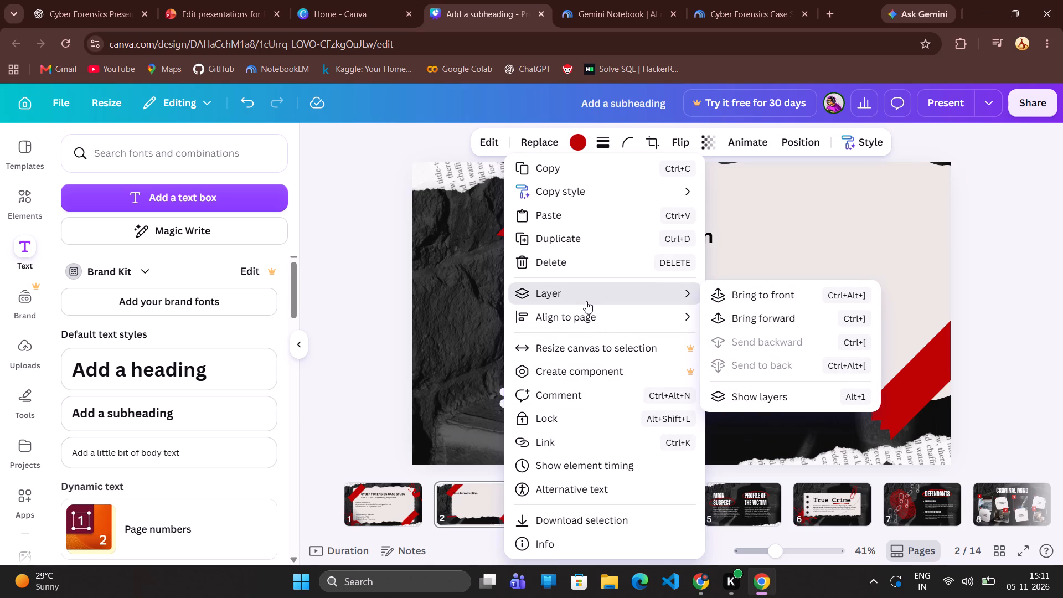
pyautogui.click(741, 302)
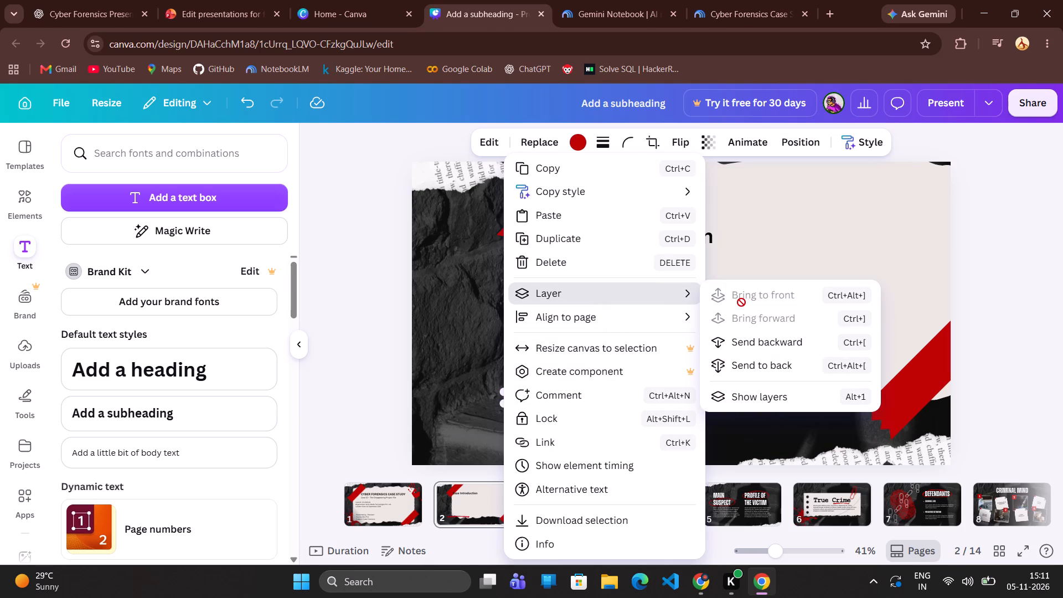
pyautogui.click(488, 334)
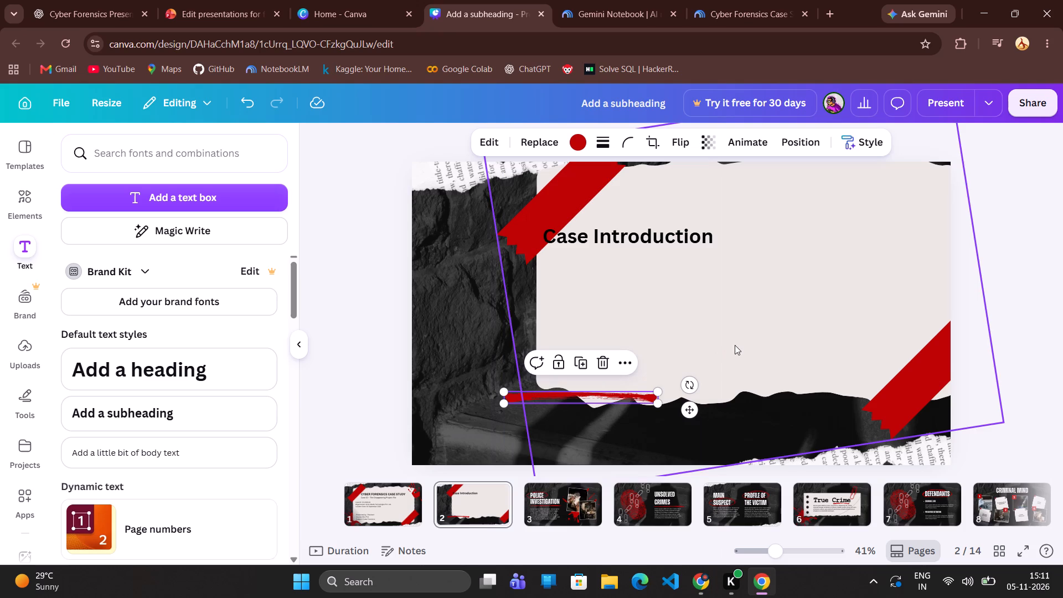
# Move the torn-paper graphic back over the slide behind the heading and enlarge it slightly.
pyautogui.moveTo(714, 318); pyautogui.dragTo(650, 362)
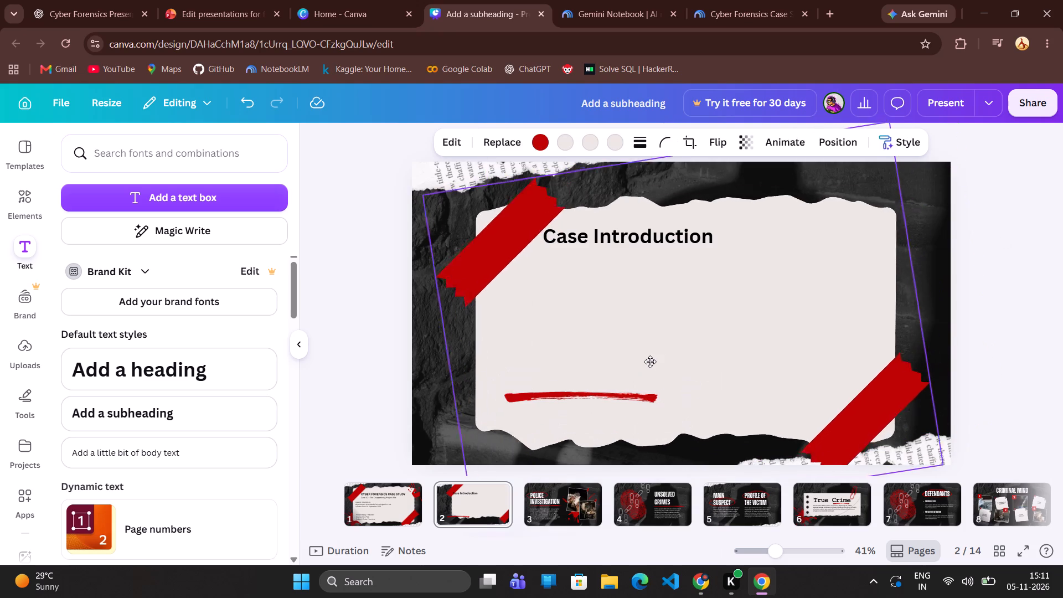
pyautogui.moveTo(650, 362); pyautogui.dragTo(641, 349)
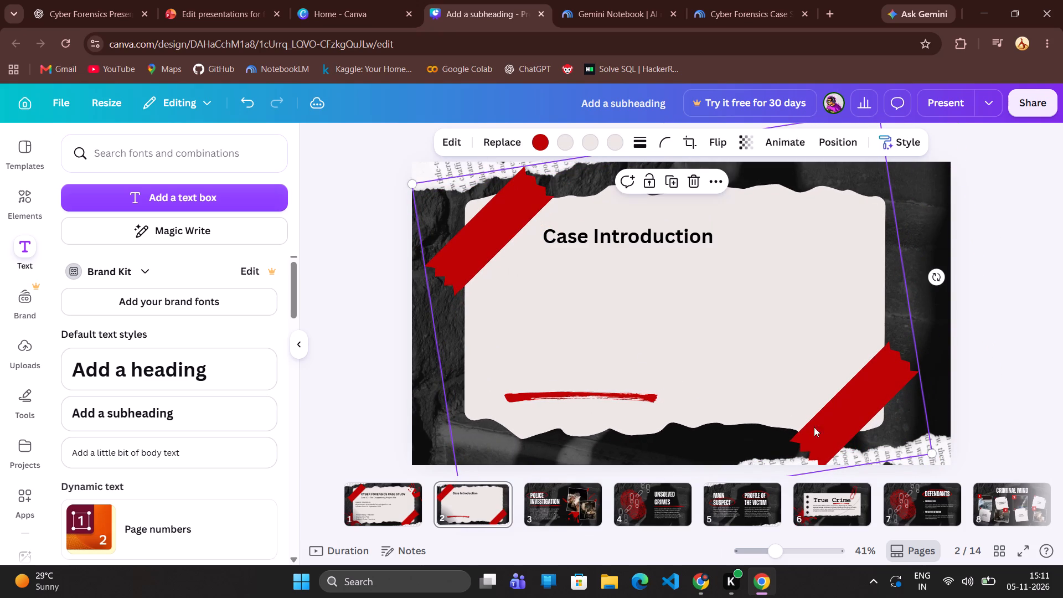
pyautogui.moveTo(928, 453); pyautogui.dragTo(957, 455)
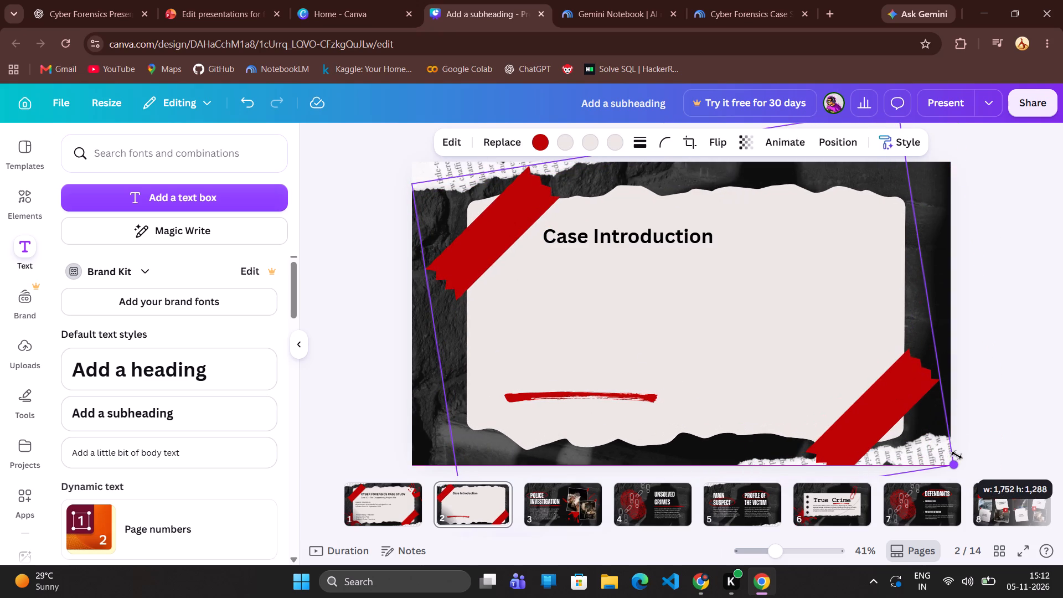
pyautogui.moveTo(957, 455); pyautogui.dragTo(966, 457)
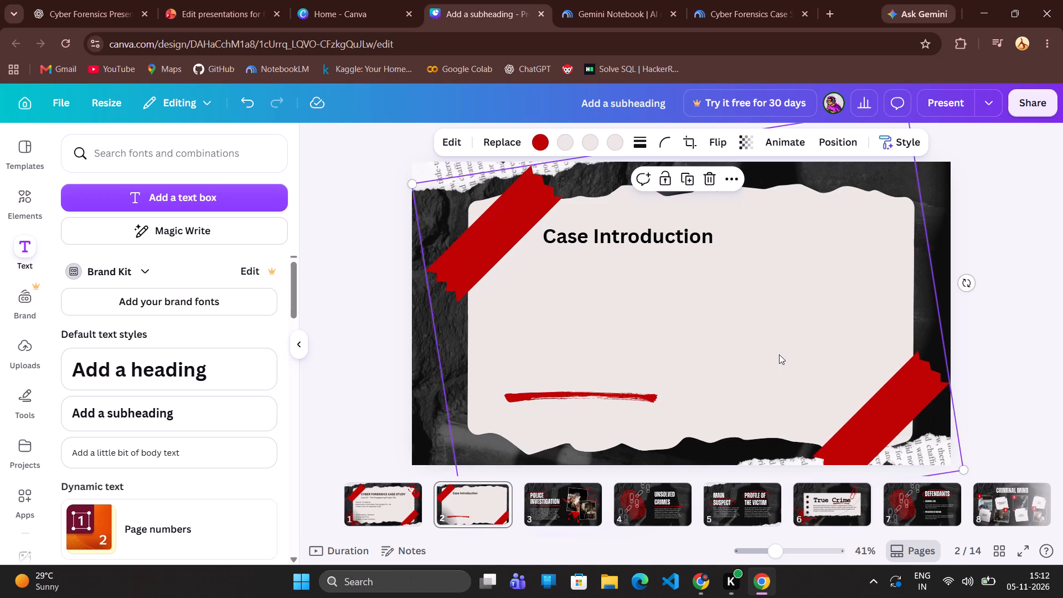
pyautogui.moveTo(755, 342); pyautogui.dragTo(725, 333)
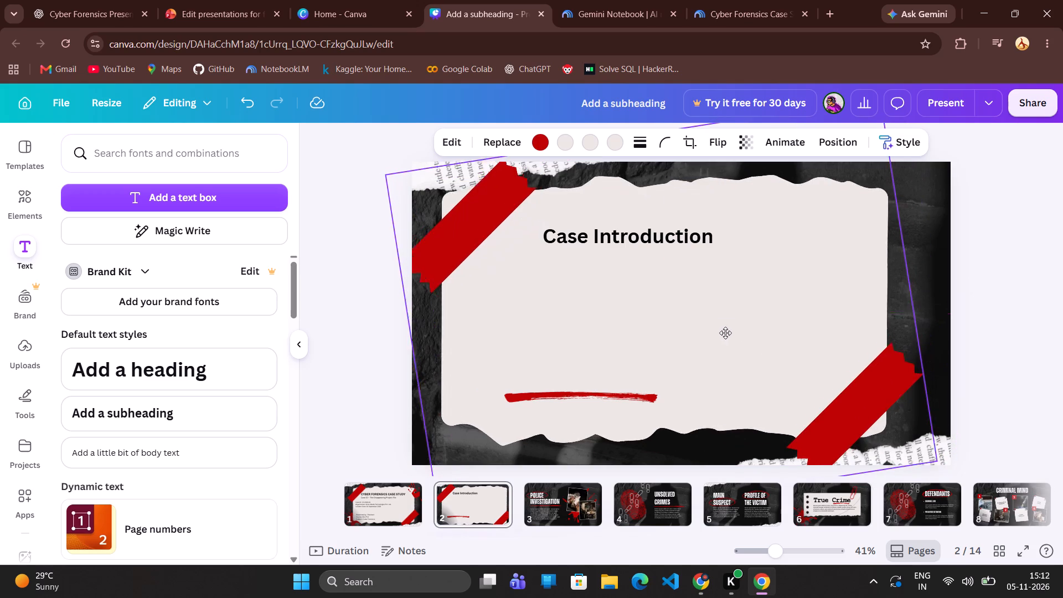
pyautogui.moveTo(725, 333); pyautogui.dragTo(722, 331)
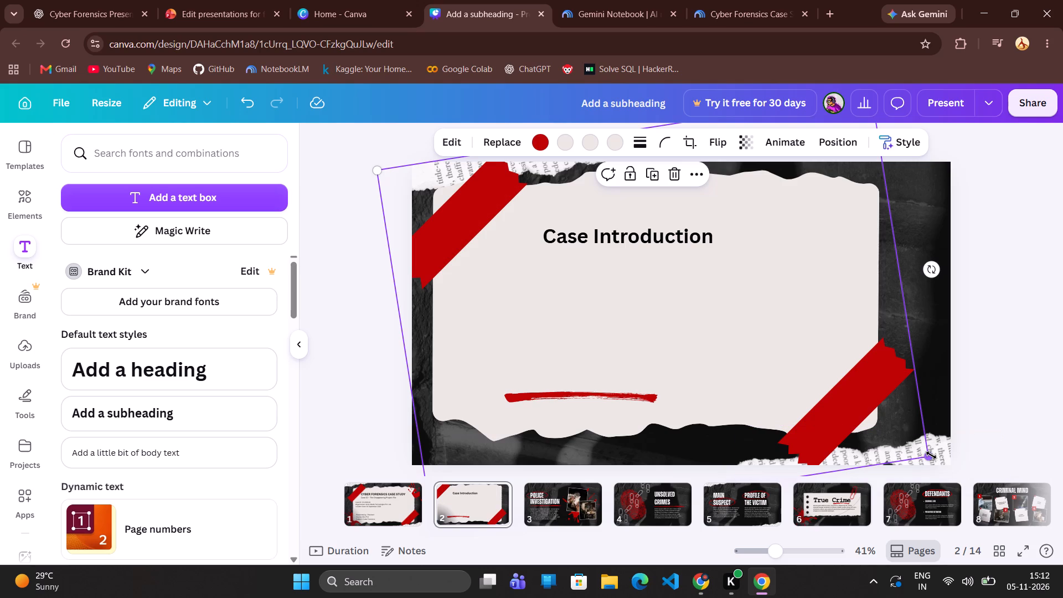
# Lock the torn newspaper scrap in the slide's bottom-right corner.
pyautogui.click(946, 457)
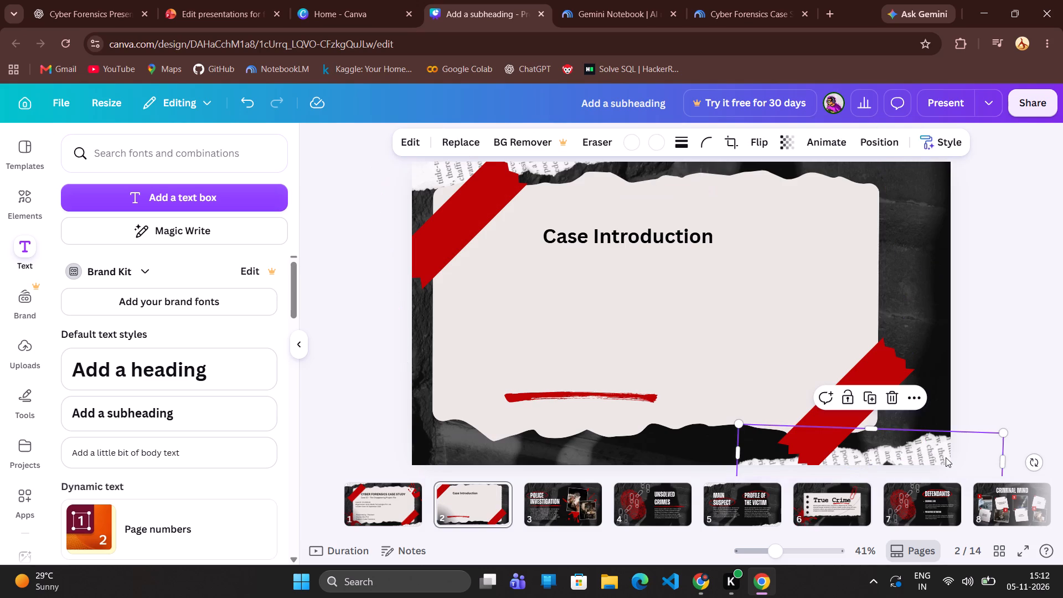
pyautogui.rightClick(946, 457)
pyautogui.click(946, 457)
pyautogui.click(852, 400)
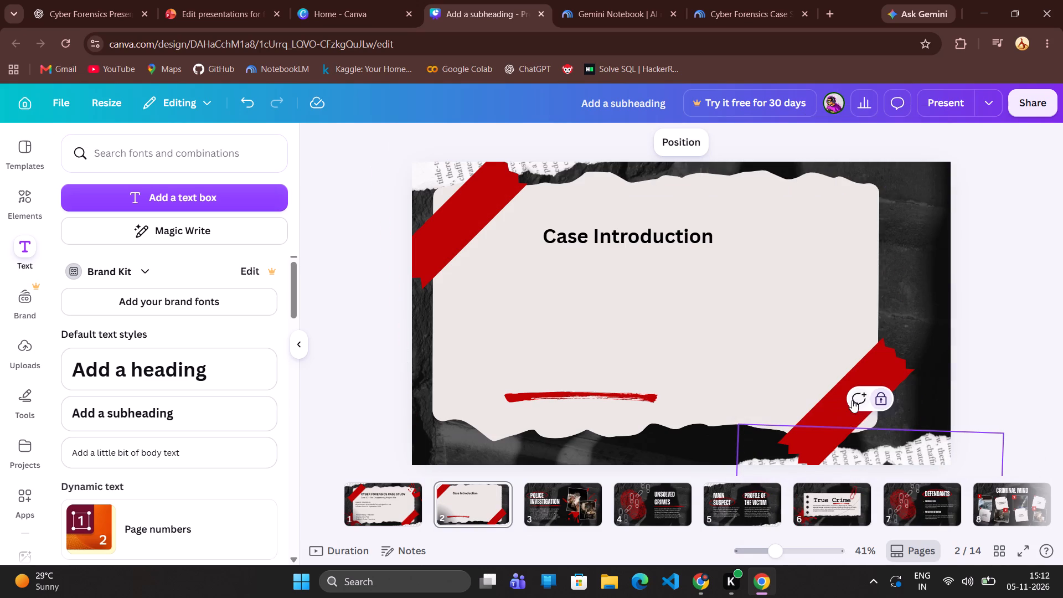
# Enlarge the torn-paper graphic further so it nearly fills the slide, and centre it.
pyautogui.click(803, 385)
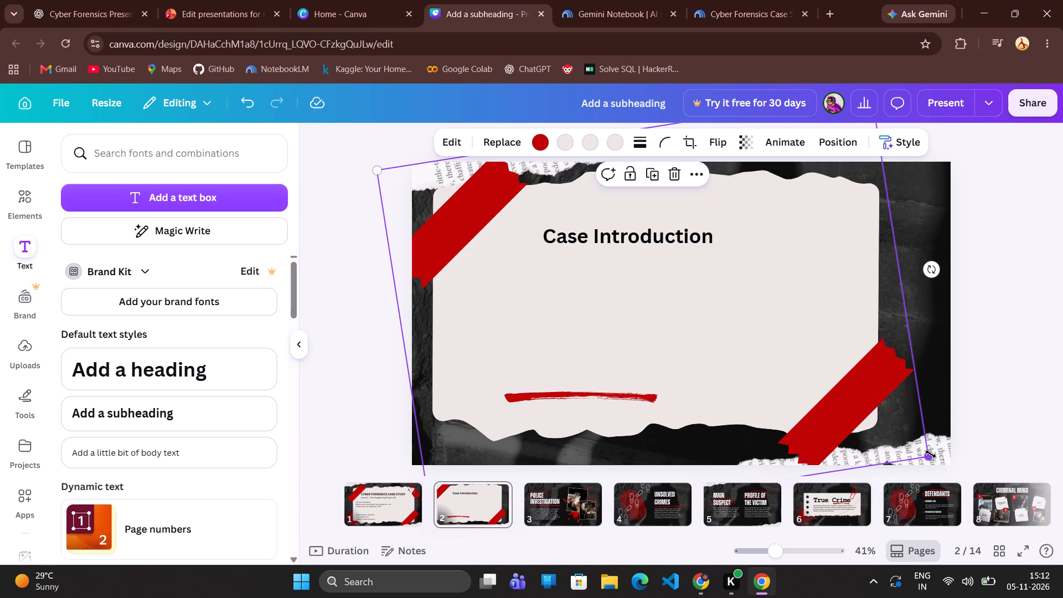
pyautogui.moveTo(931, 454); pyautogui.dragTo(969, 465)
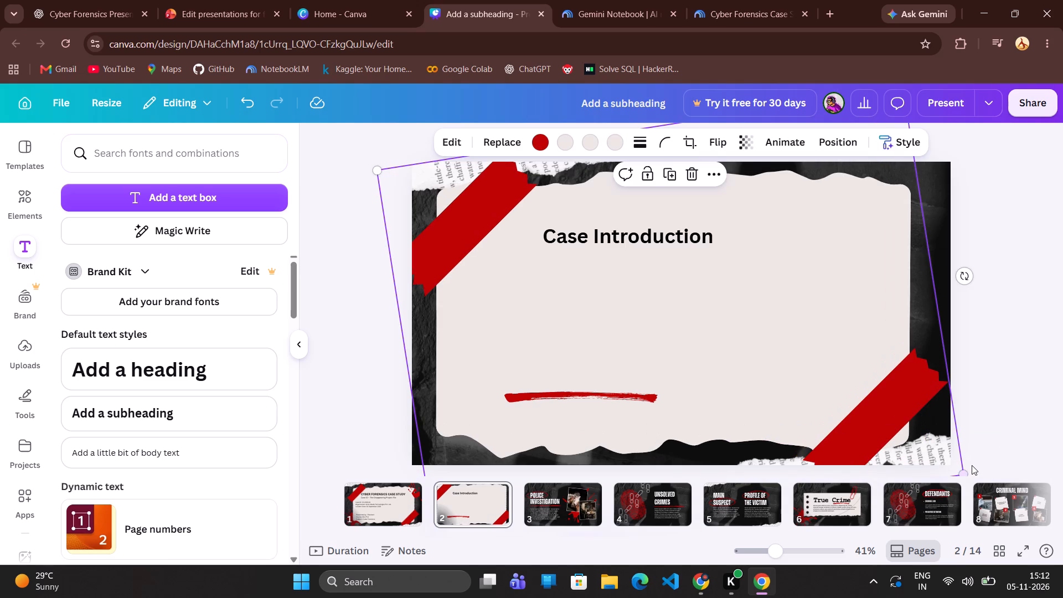
pyautogui.moveTo(797, 343); pyautogui.dragTo(813, 350)
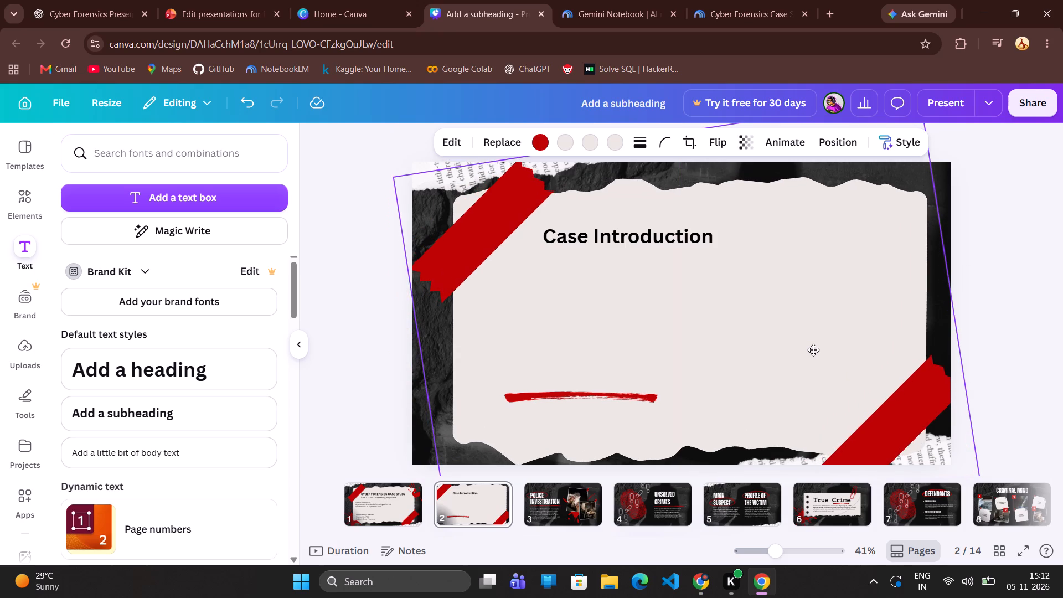
pyautogui.moveTo(813, 350); pyautogui.dragTo(808, 348)
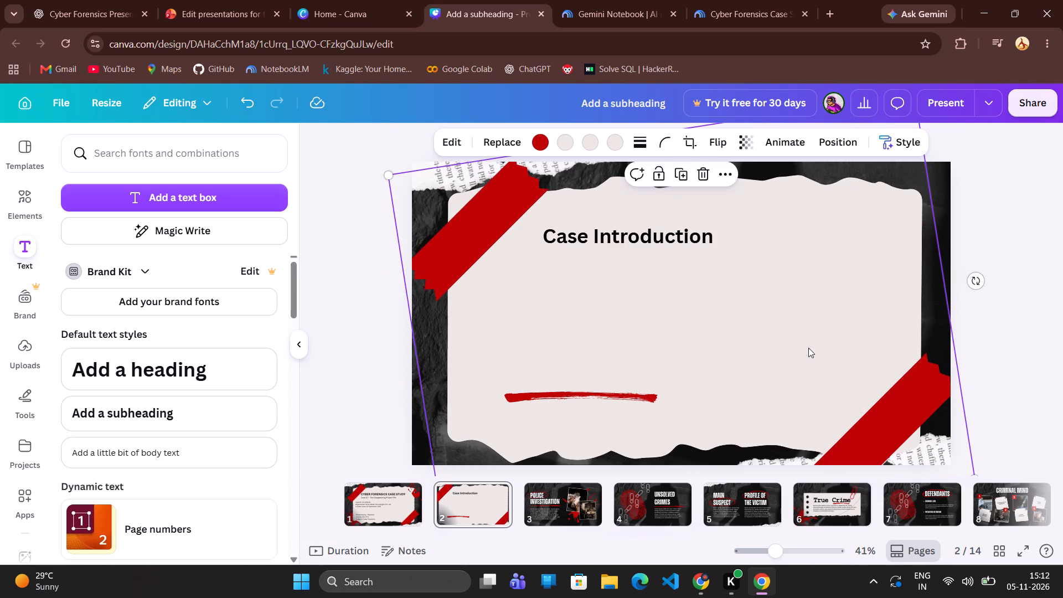
pyautogui.click(1048, 265)
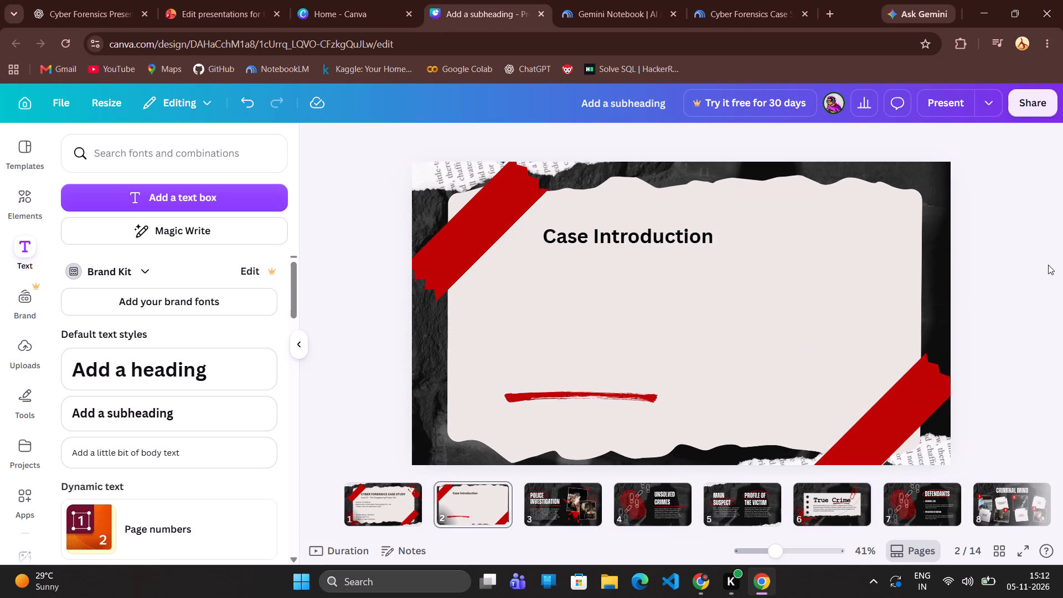
pyautogui.moveTo(730, 354); pyautogui.dragTo(728, 349)
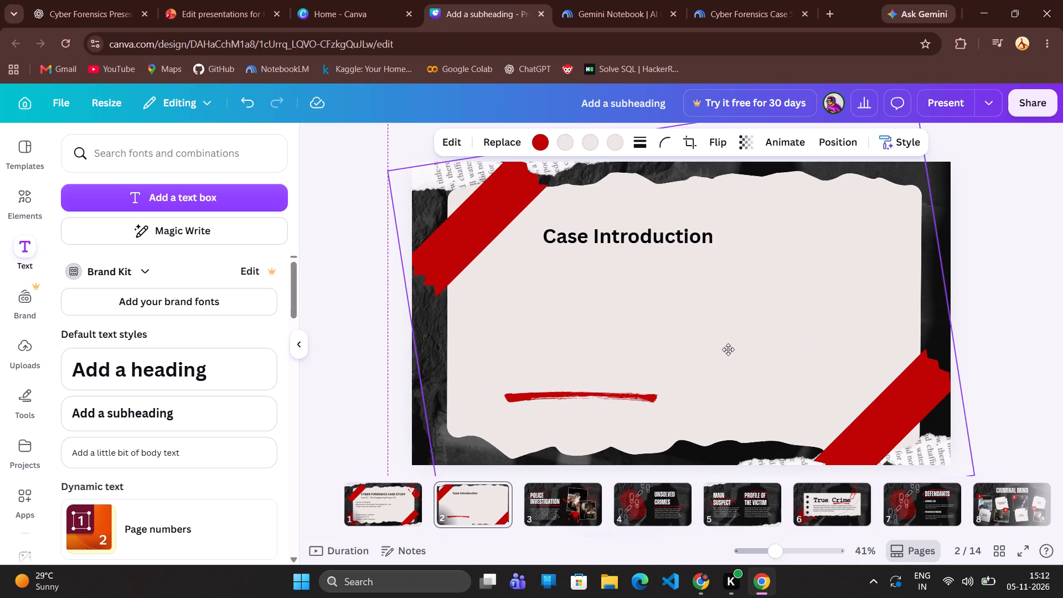
pyautogui.moveTo(728, 349); pyautogui.dragTo(726, 347)
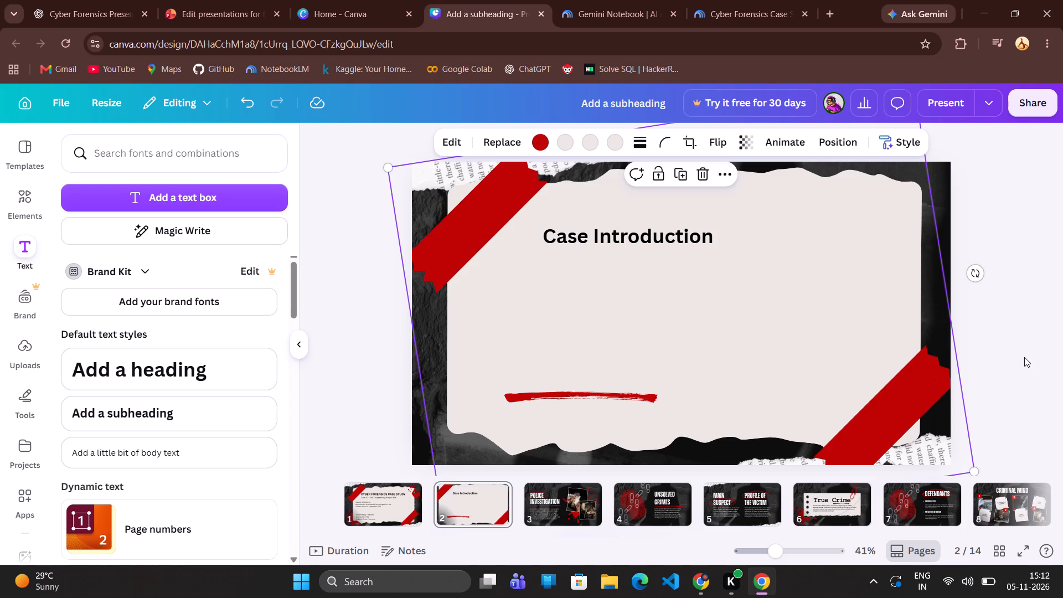
pyautogui.click(1024, 357)
pyautogui.moveTo(595, 236); pyautogui.dragTo(575, 225)
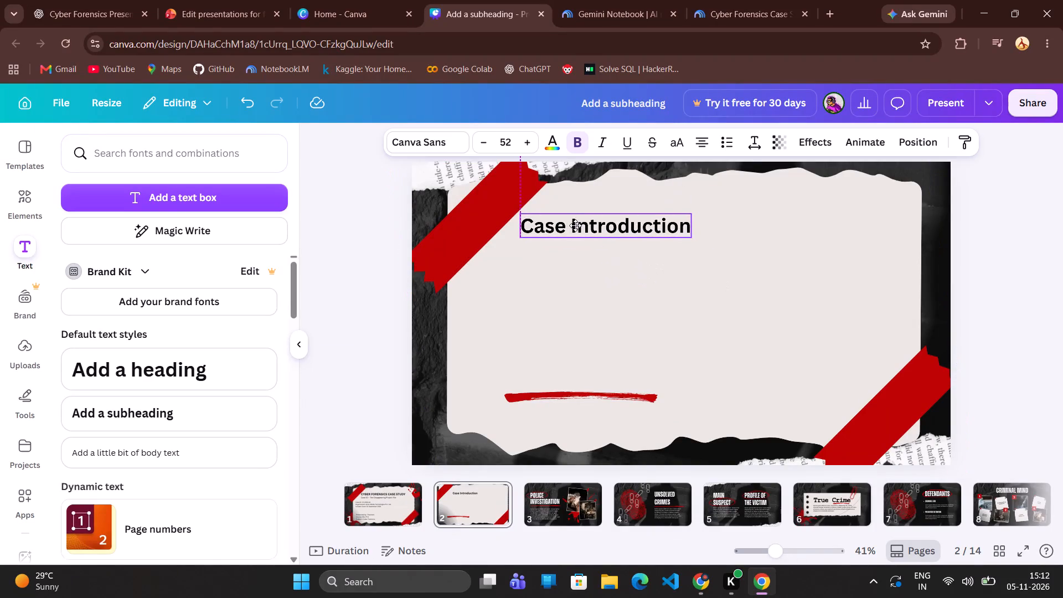
pyautogui.moveTo(575, 225); pyautogui.dragTo(537, 216)
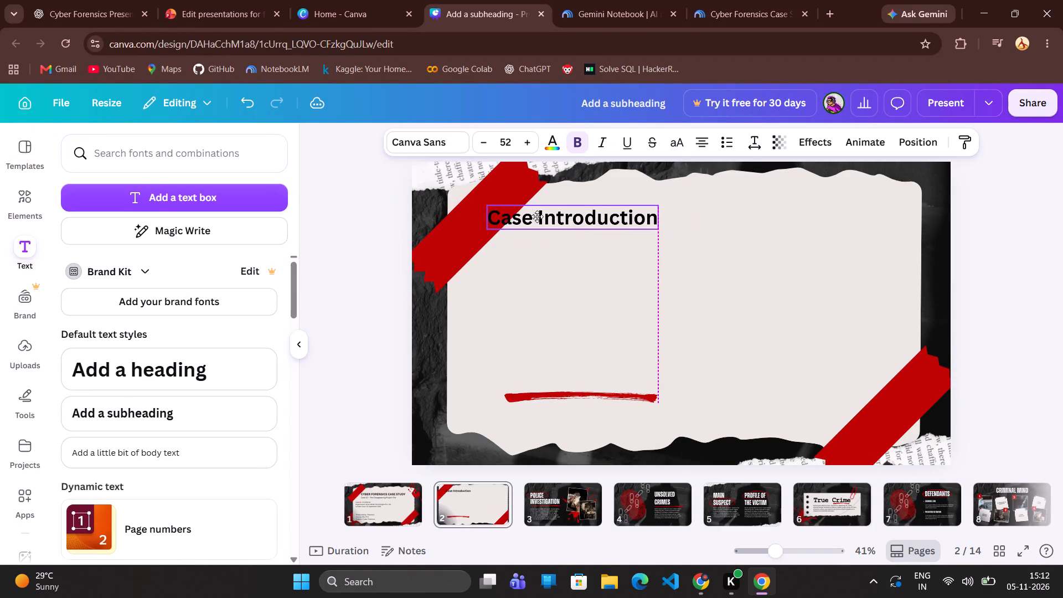
pyautogui.moveTo(537, 216); pyautogui.dragTo(530, 215)
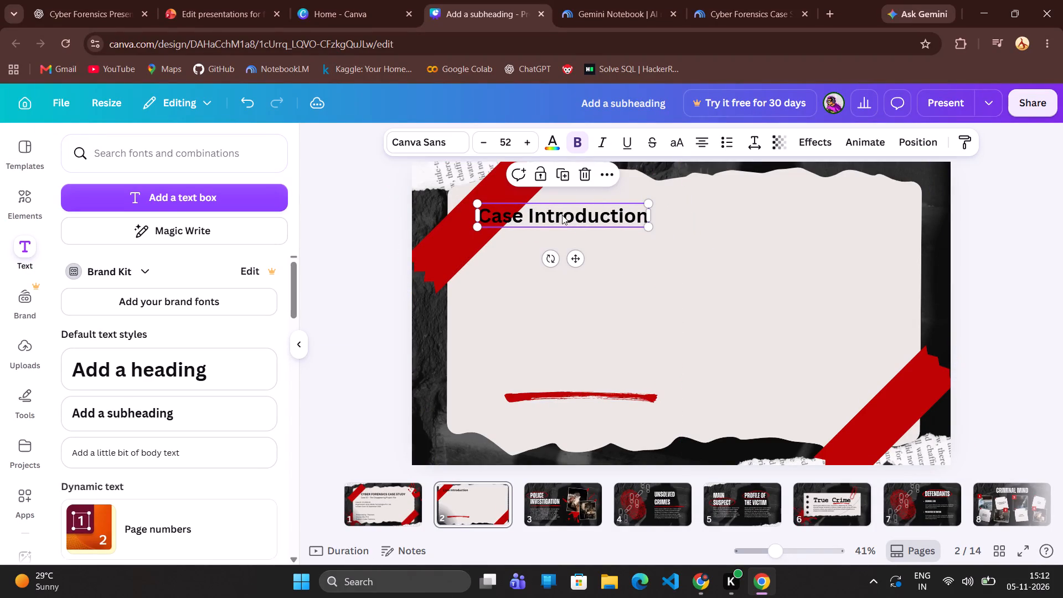
pyautogui.moveTo(574, 218); pyautogui.dragTo(631, 230)
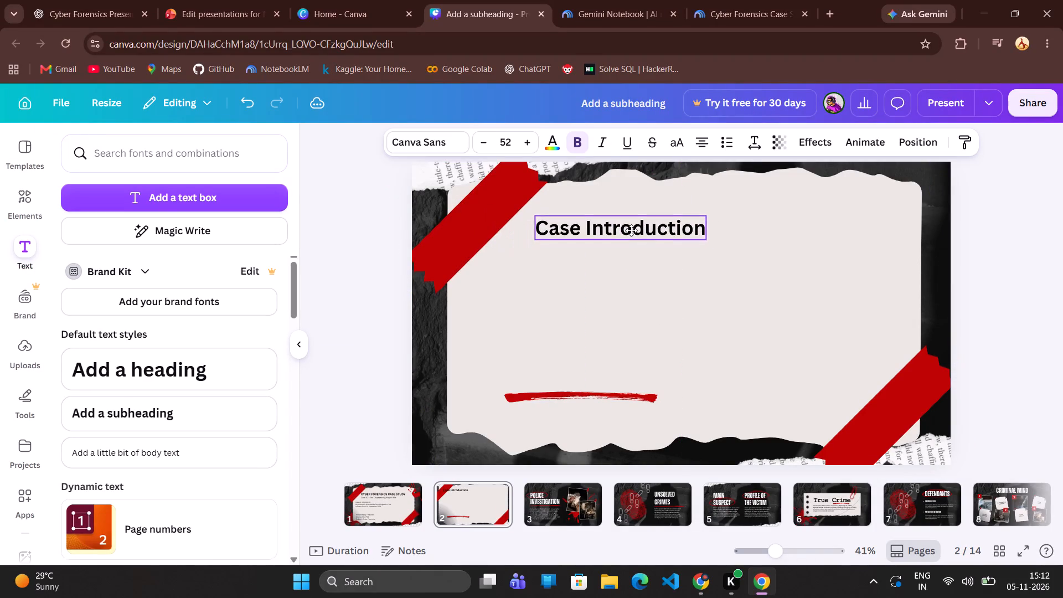
pyautogui.moveTo(631, 230); pyautogui.dragTo(683, 211)
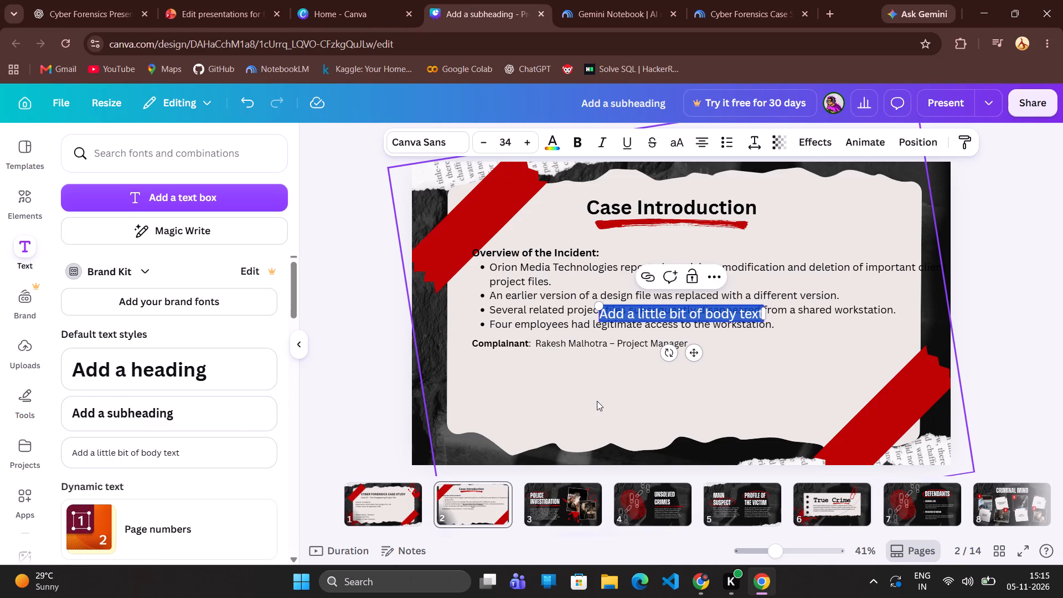
pyautogui.hotkey('ctrl', 'v')
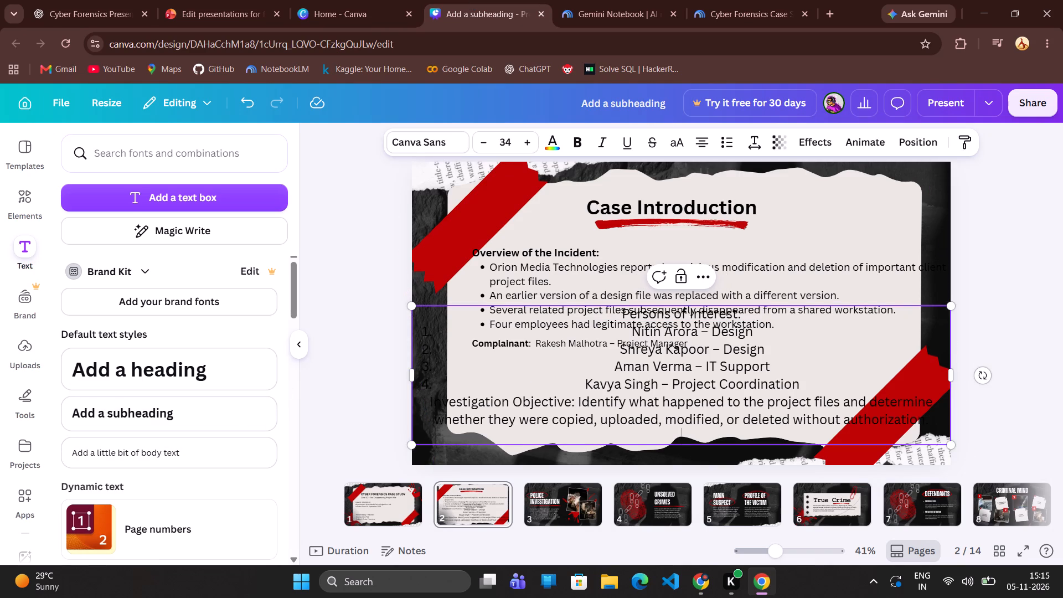
# Left-align the Persons of Interest and Investigation Objective text and scale its box down to font size 27.2.
pyautogui.click(852, 420)
pyautogui.hotkey('ctrl', 'a')
pyautogui.click(711, 147)
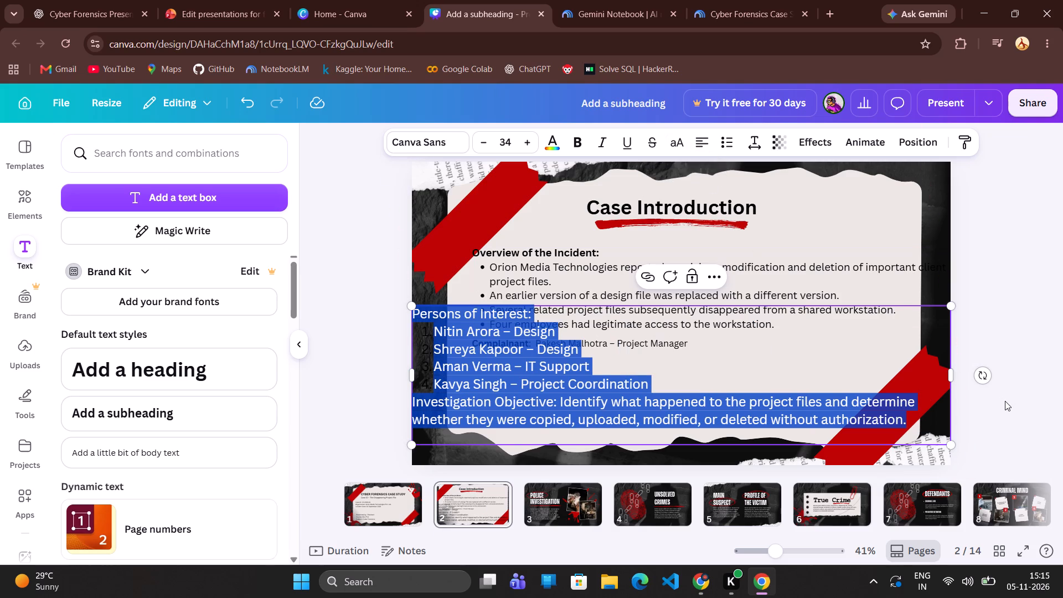
pyautogui.moveTo(952, 447); pyautogui.dragTo(899, 422)
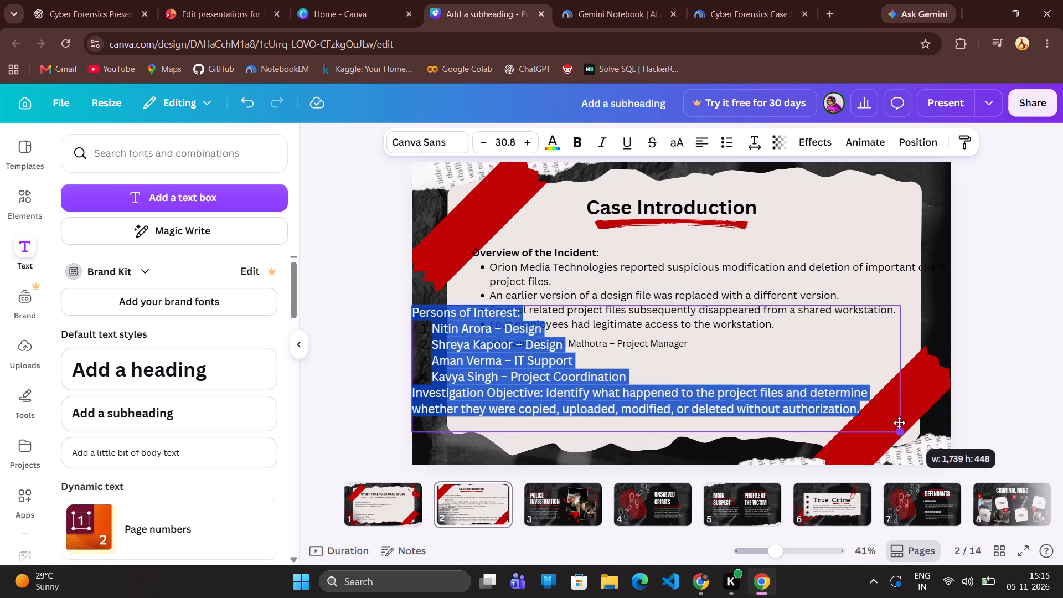
pyautogui.moveTo(899, 422); pyautogui.dragTo(850, 399)
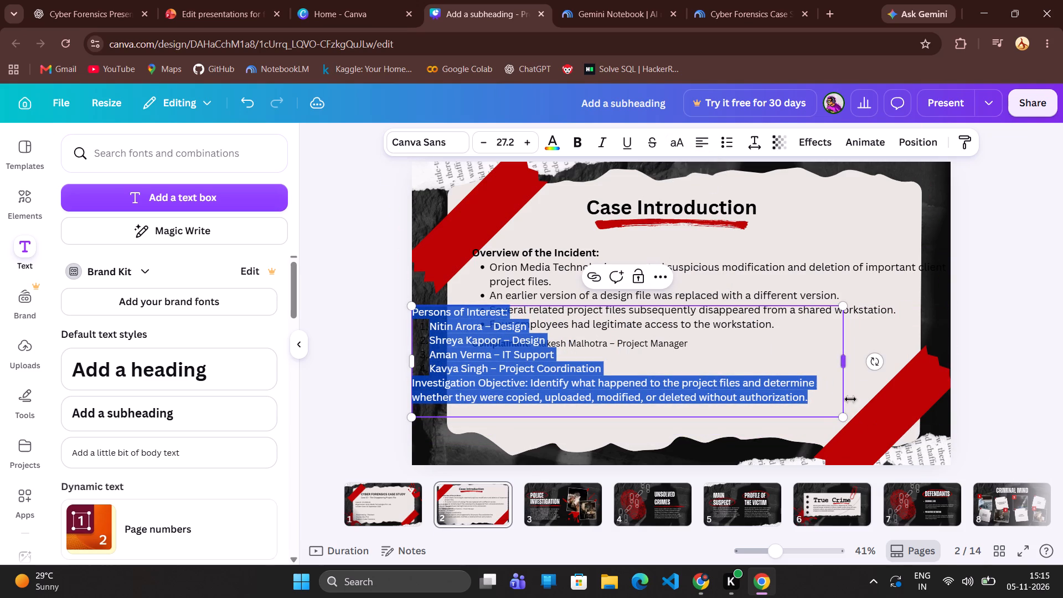
pyautogui.doubleClick(758, 350)
pyautogui.click(1008, 345)
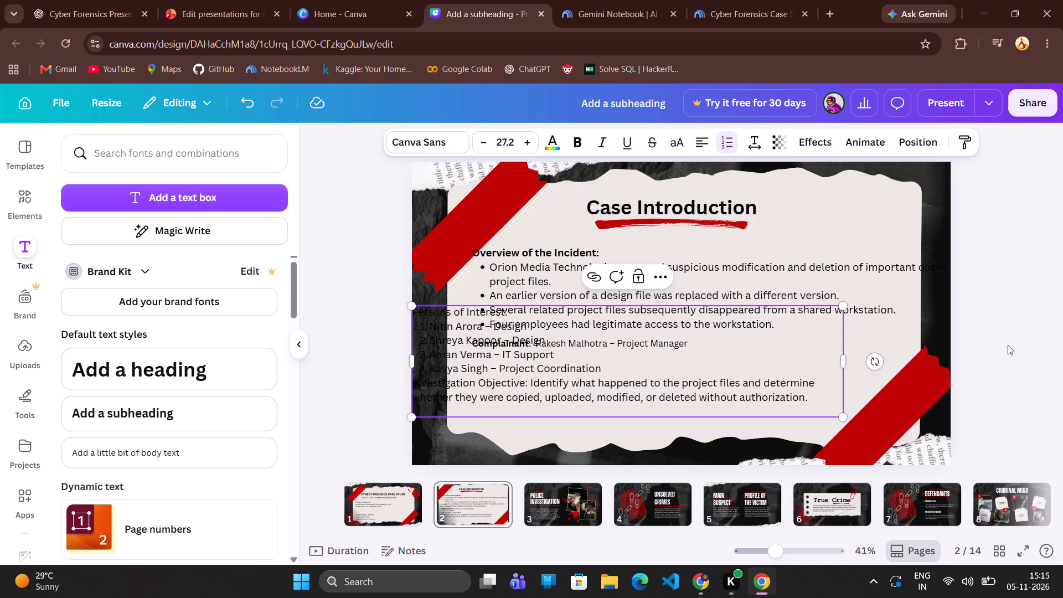
# Move the Persons of Interest and Investigation Objective text box down beneath the Complainant line.
pyautogui.click(795, 379)
pyautogui.moveTo(795, 379); pyautogui.dragTo(866, 407)
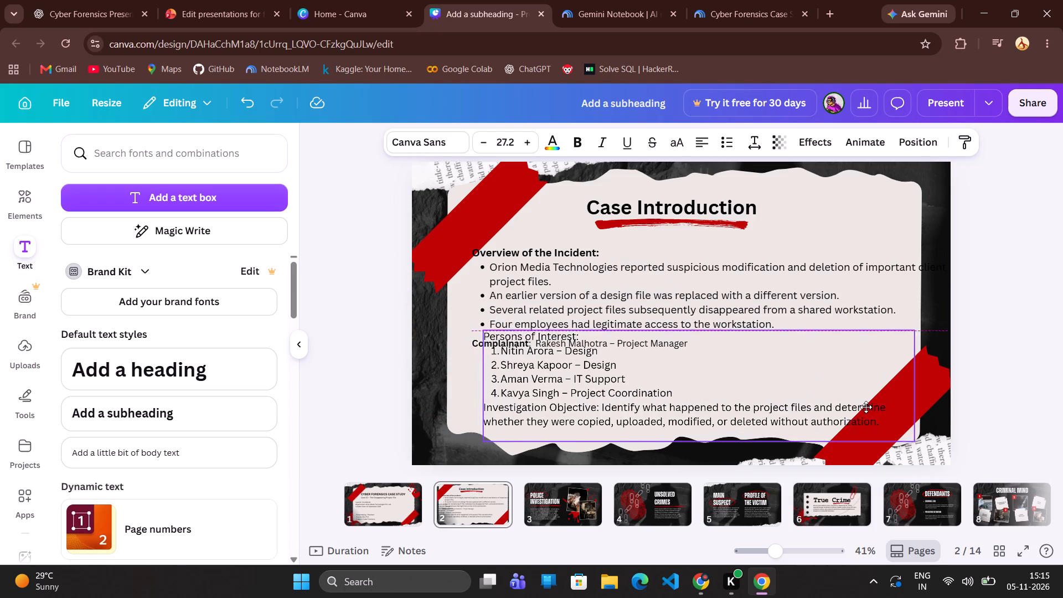
pyautogui.moveTo(866, 407); pyautogui.dragTo(844, 420)
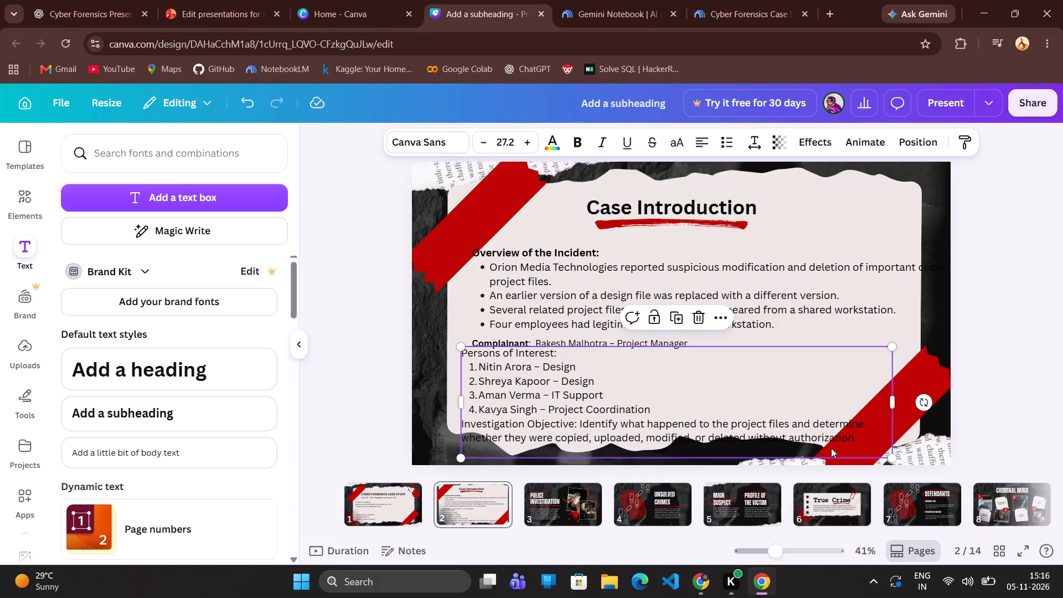
pyautogui.moveTo(867, 439); pyautogui.dragTo(737, 423)
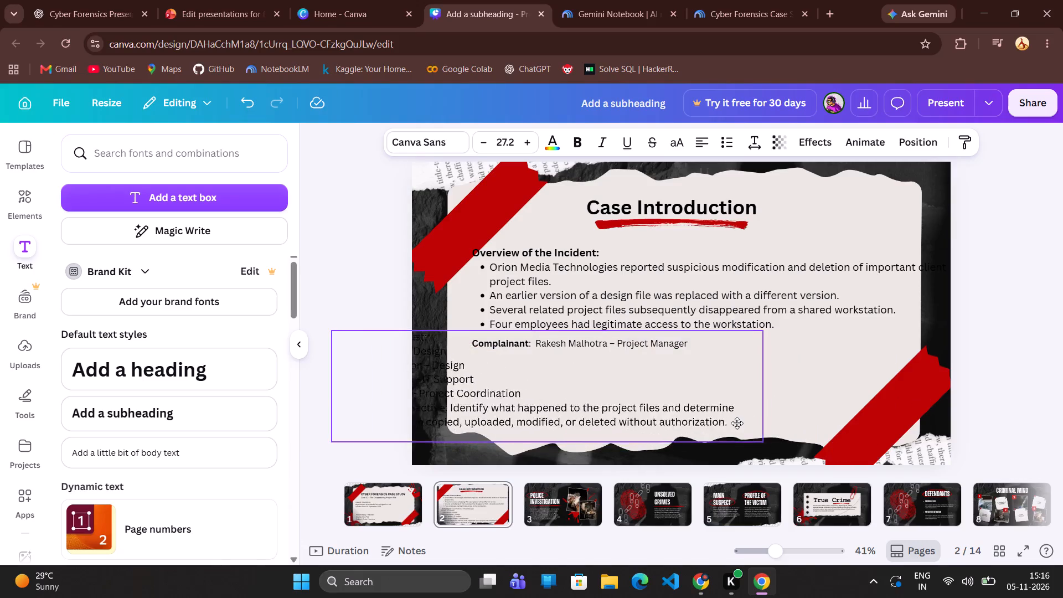
pyautogui.moveTo(737, 423); pyautogui.dragTo(880, 441)
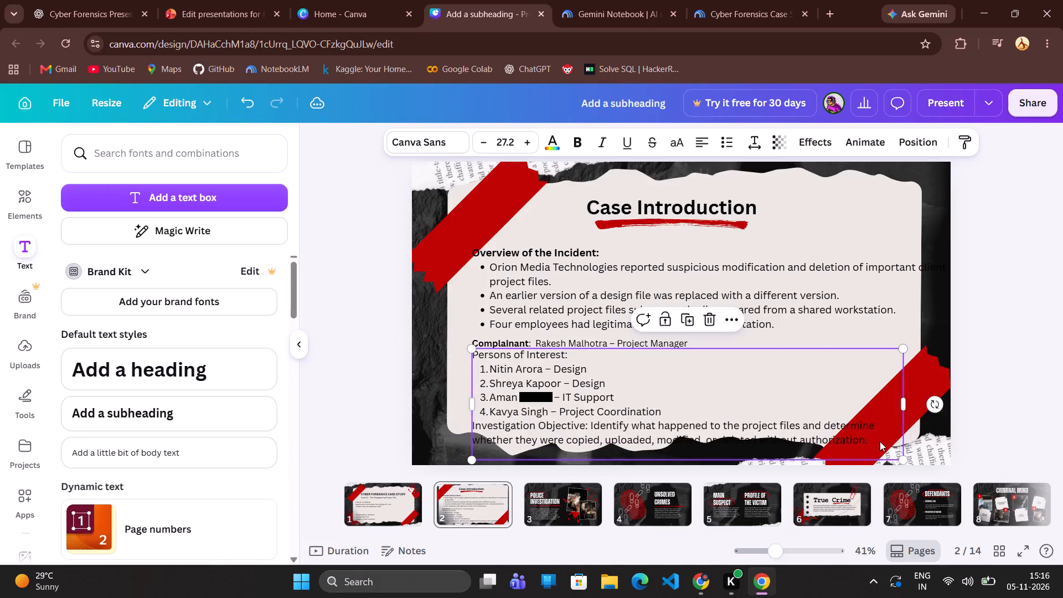
pyautogui.moveTo(873, 447); pyautogui.dragTo(865, 444)
pyautogui.click(865, 444)
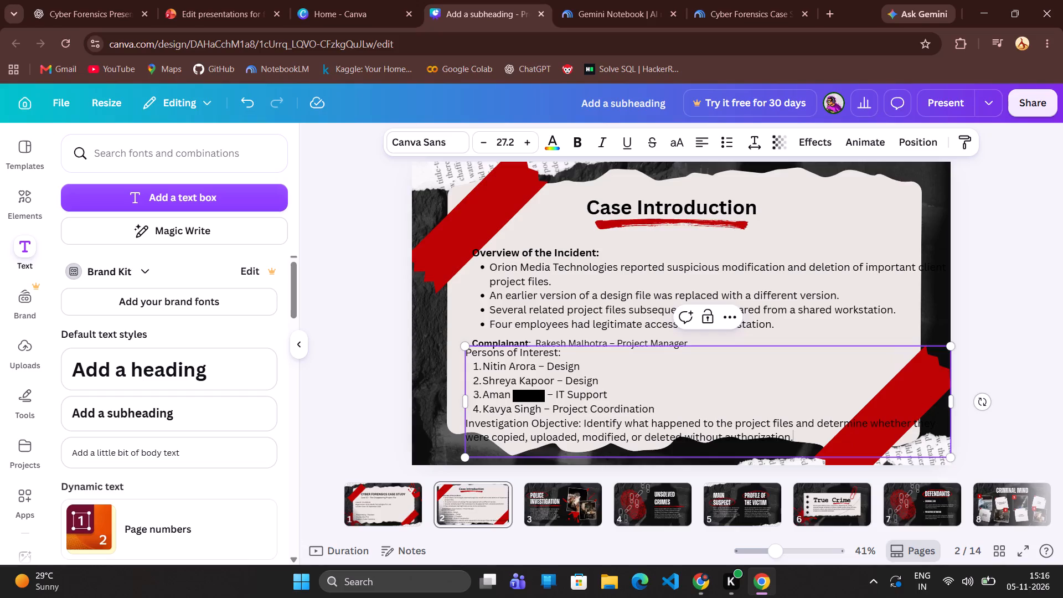
# Copy the Investigation Objective paragraph and delete it from the Persons of Interest text box.
pyautogui.moveTo(670, 429); pyautogui.dragTo(734, 439)
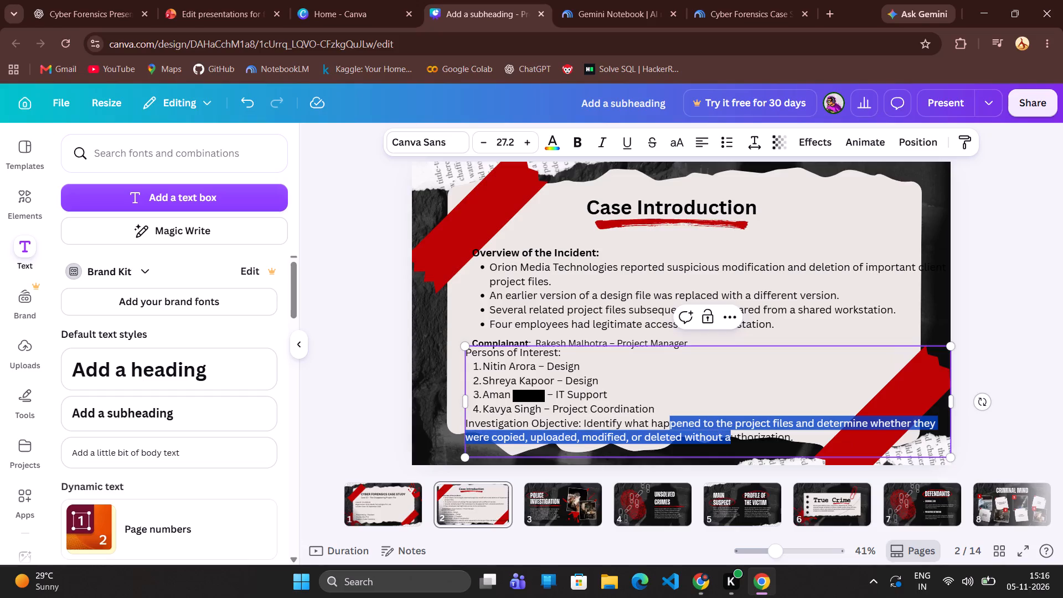
pyautogui.moveTo(734, 439); pyautogui.dragTo(735, 439)
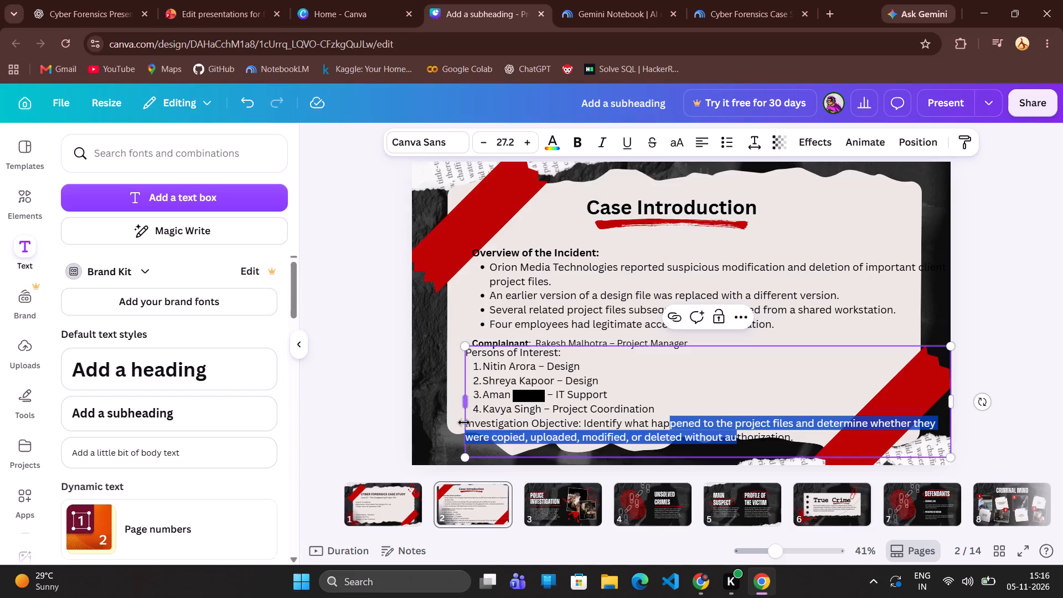
pyautogui.moveTo(468, 424); pyautogui.dragTo(477, 425)
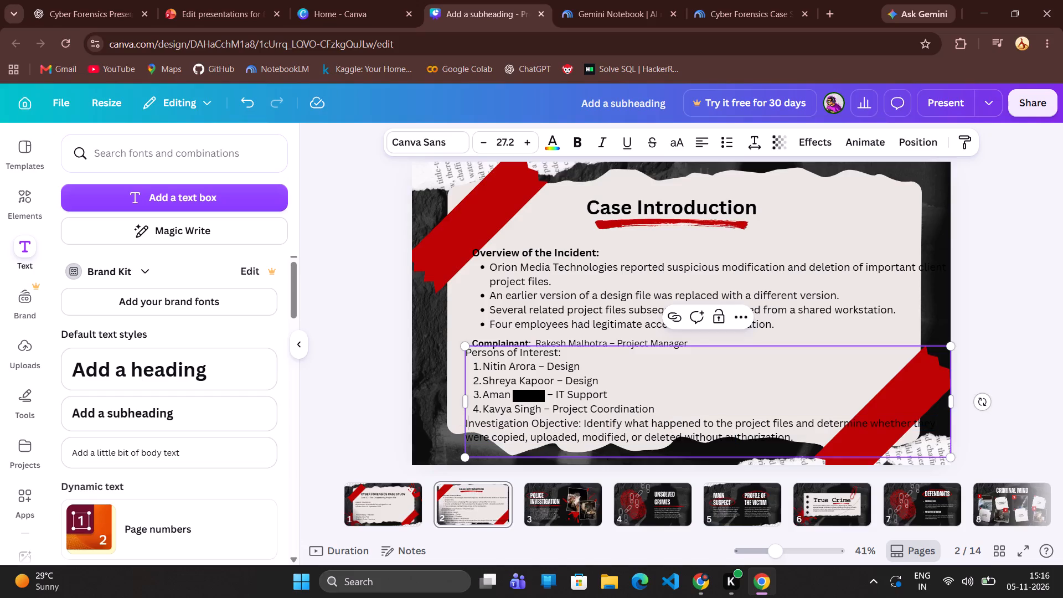
pyautogui.moveTo(477, 425); pyautogui.dragTo(796, 444)
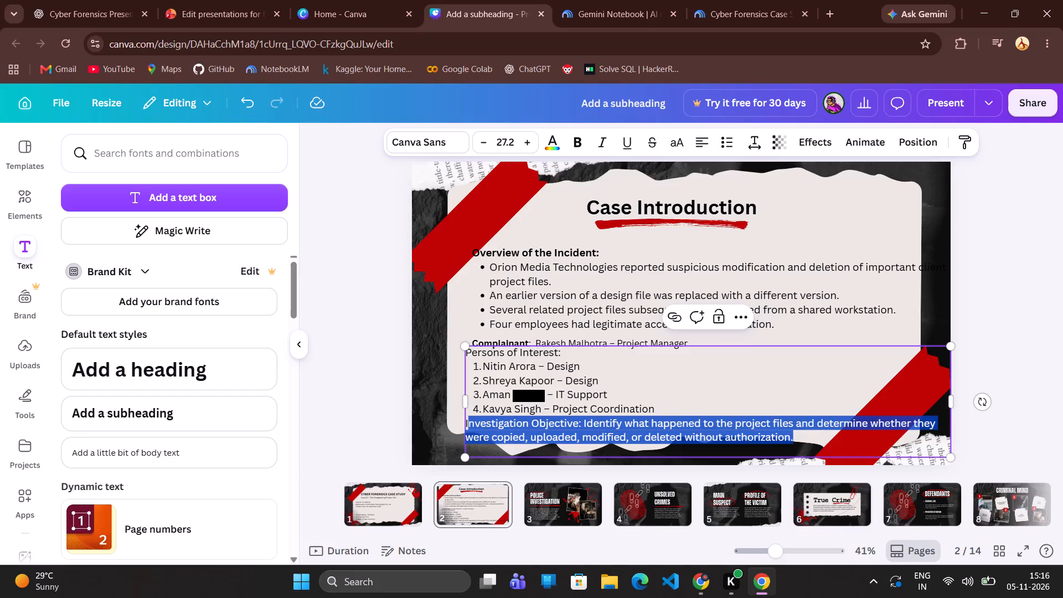
pyautogui.hotkey('ctrl', 'c')
pyautogui.hotkey('ctrl', 'c')
pyautogui.hotkey('ctrl', 'c')
pyautogui.hotkey('ctrl', 'c')
pyautogui.hotkey('ctrl', 'c')
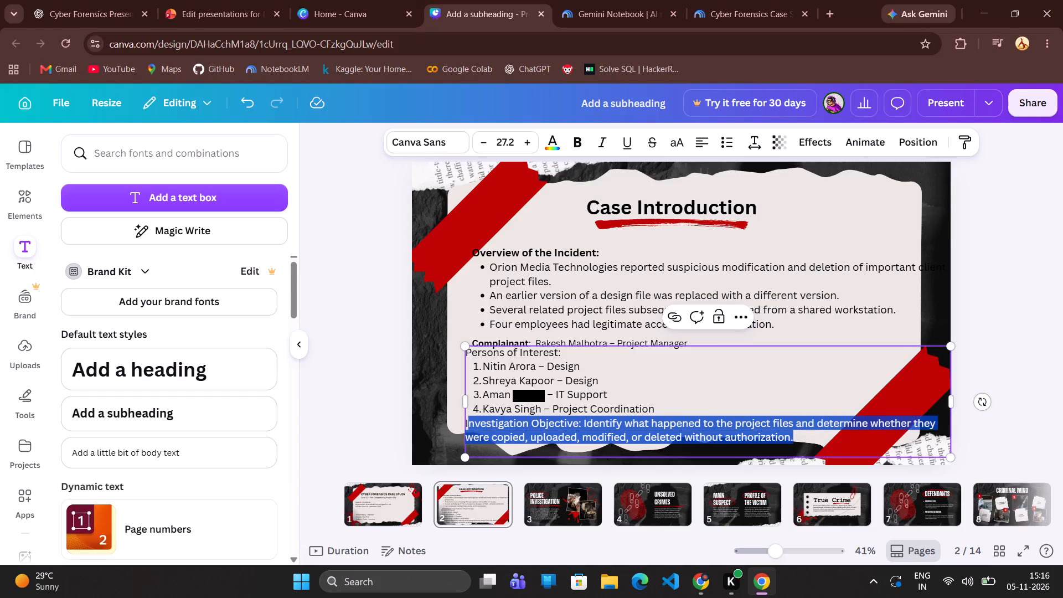
pyautogui.press('BackSpace')
pyautogui.click(792, 432)
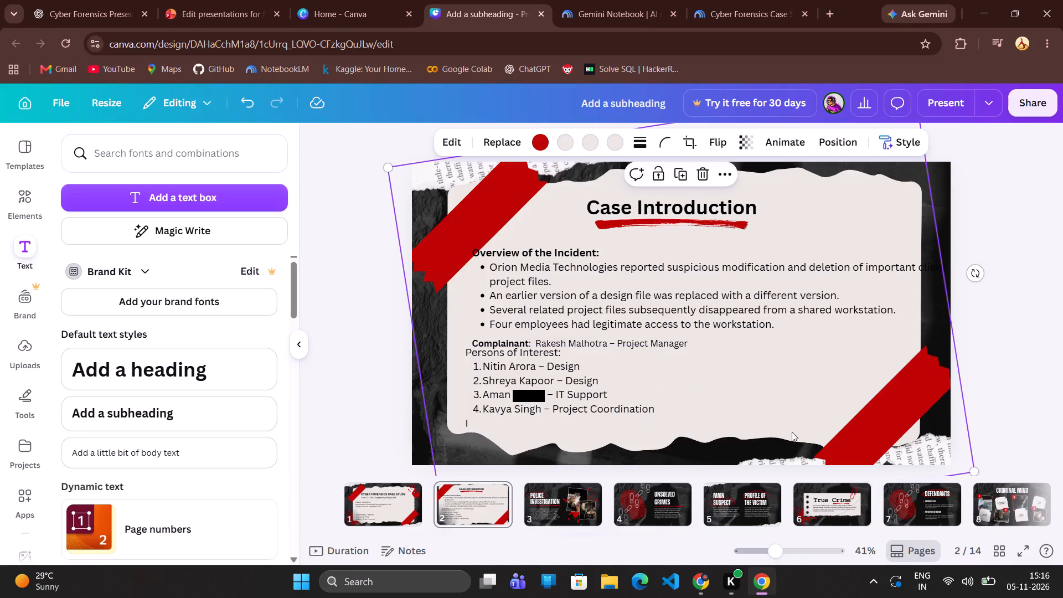
# Delete the blank line at the end of the Persons of Interest list.
pyautogui.moveTo(601, 390); pyautogui.dragTo(601, 396)
pyautogui.doubleClick(488, 424)
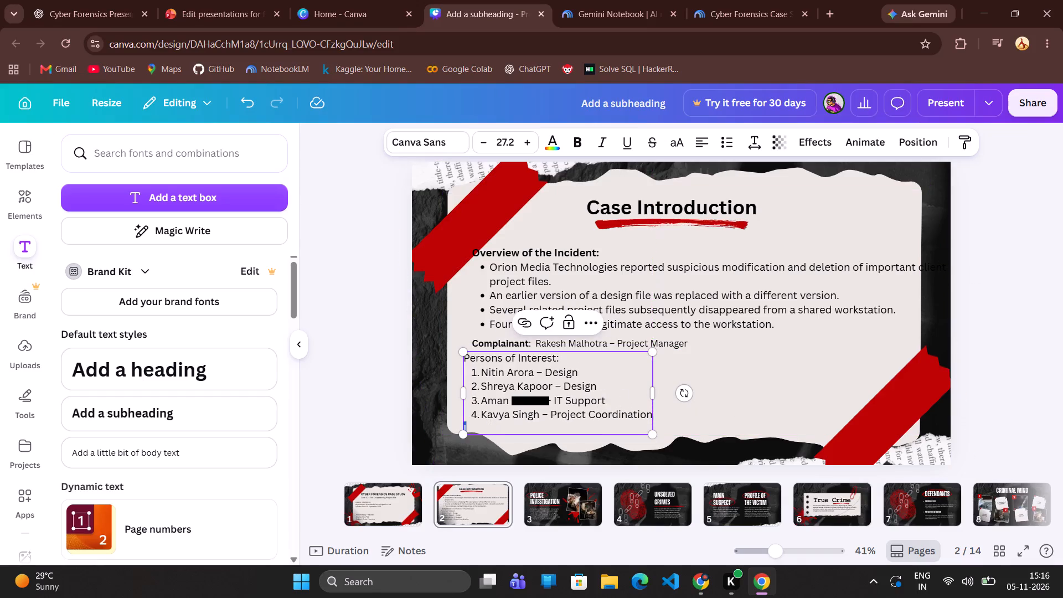
pyautogui.press('BackSpace')
pyautogui.press('BackSpace')
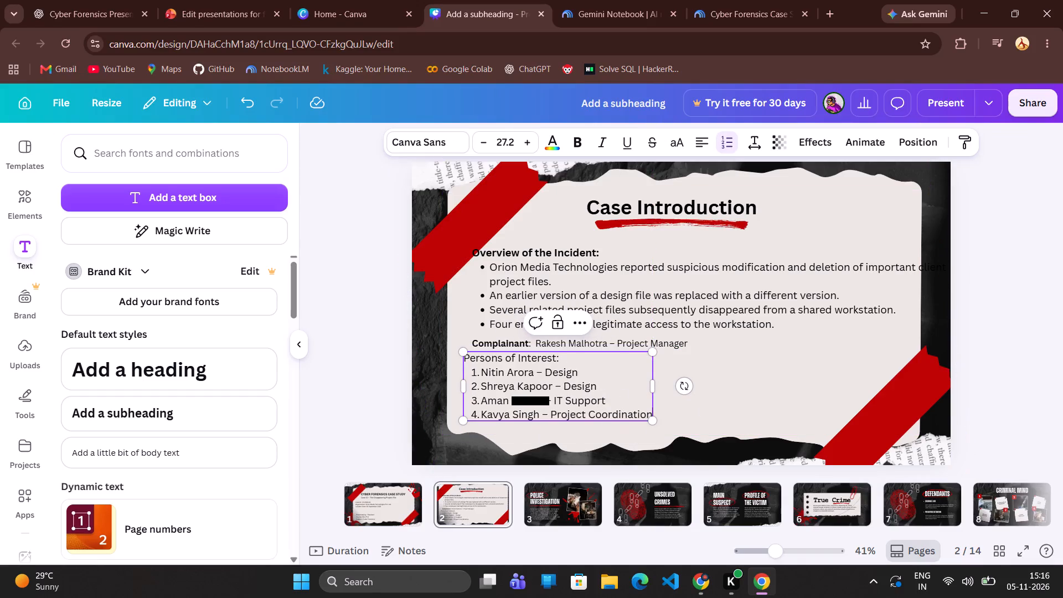
pyautogui.click(712, 414)
# Move the Persons of Interest list just beneath the Complainant line, aligned with that line's starting edge.
pyautogui.moveTo(601, 395); pyautogui.dragTo(601, 398)
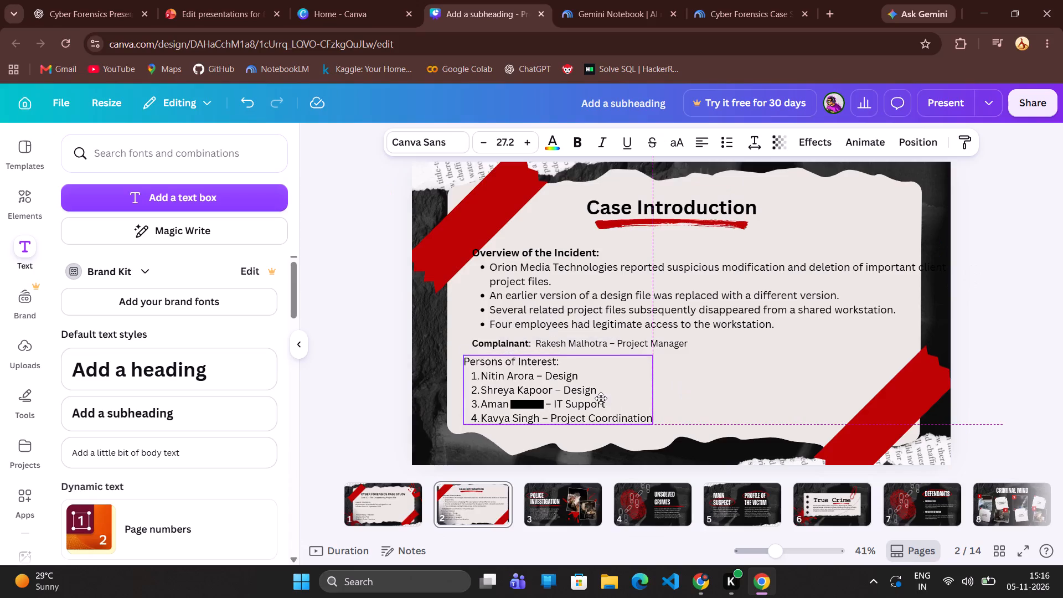
pyautogui.moveTo(601, 398); pyautogui.dragTo(608, 399)
# Reduce the font size of the whole Persons of Interest text to 25.2.
pyautogui.tripleClick(608, 399)
pyautogui.doubleClick(608, 399)
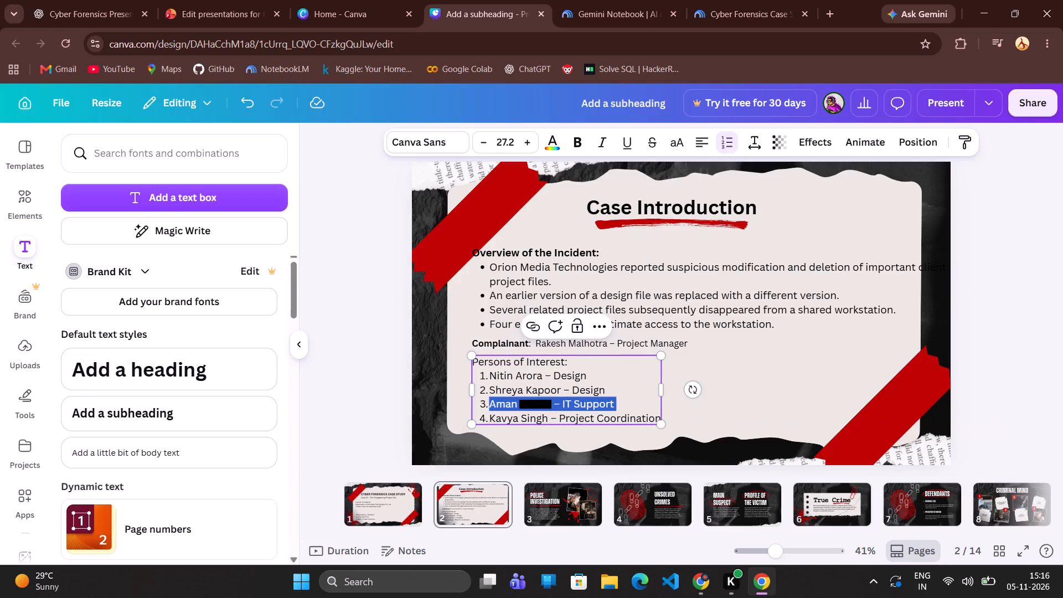
pyautogui.hotkey('ctrl', 'a')
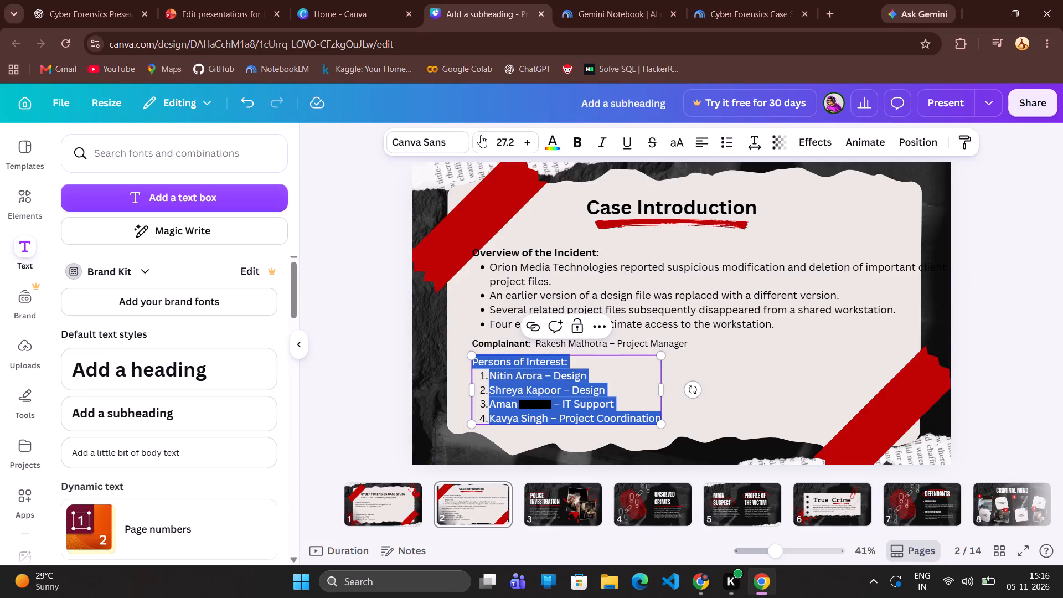
pyautogui.click(476, 144)
pyautogui.click(476, 144)
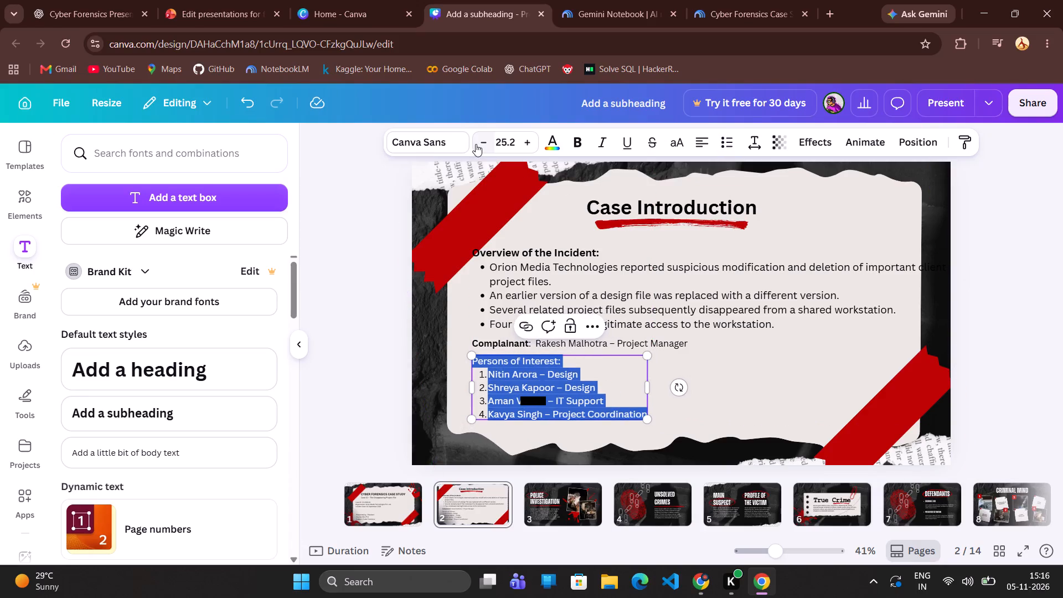
pyautogui.click(605, 366)
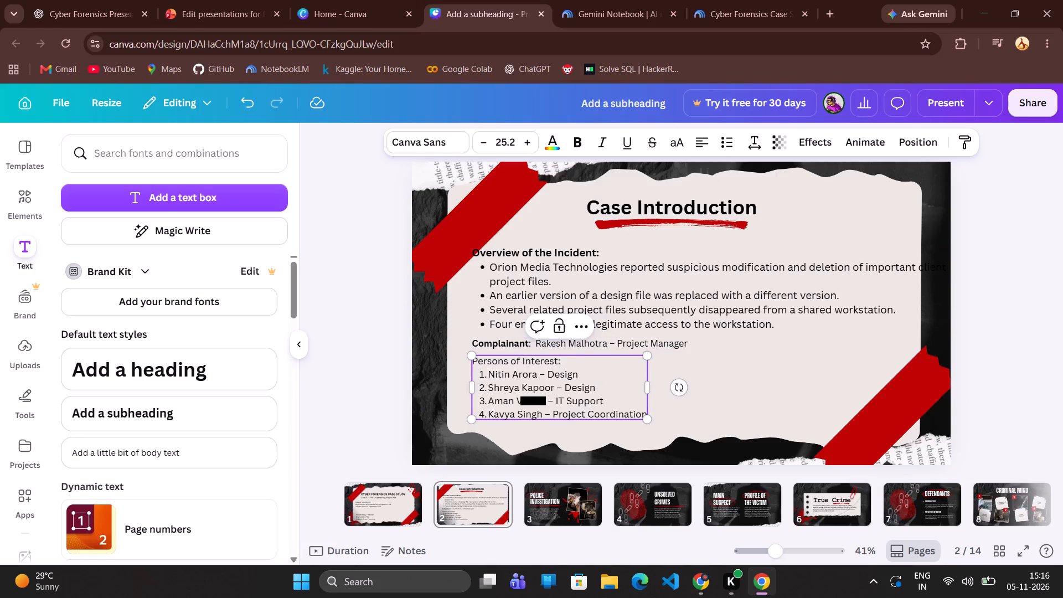
# Make the "Persons of Interest:" heading bold.
pyautogui.tripleClick(479, 362)
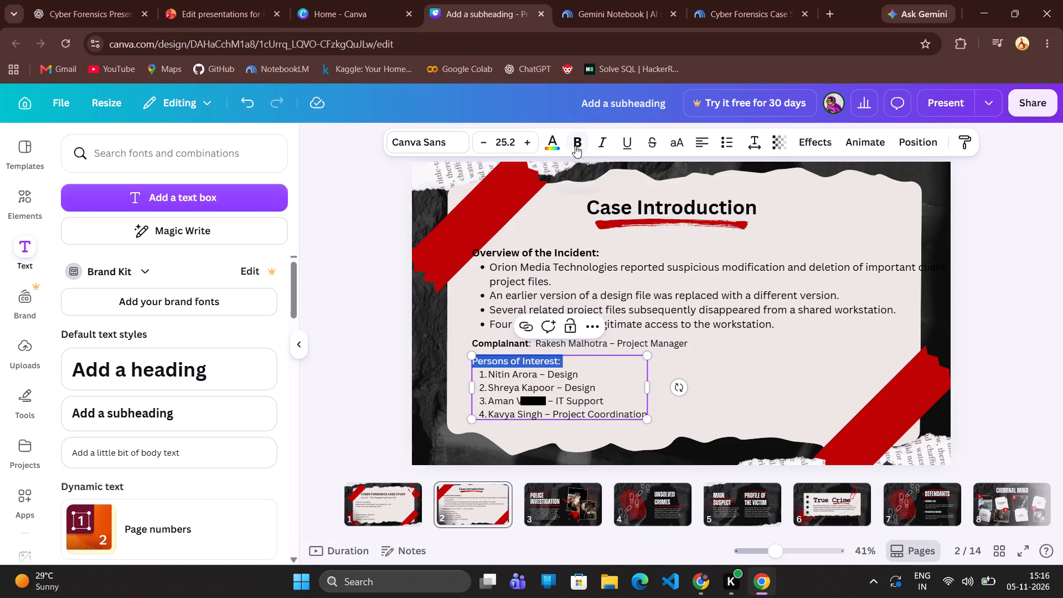
pyautogui.click(580, 144)
pyautogui.click(782, 385)
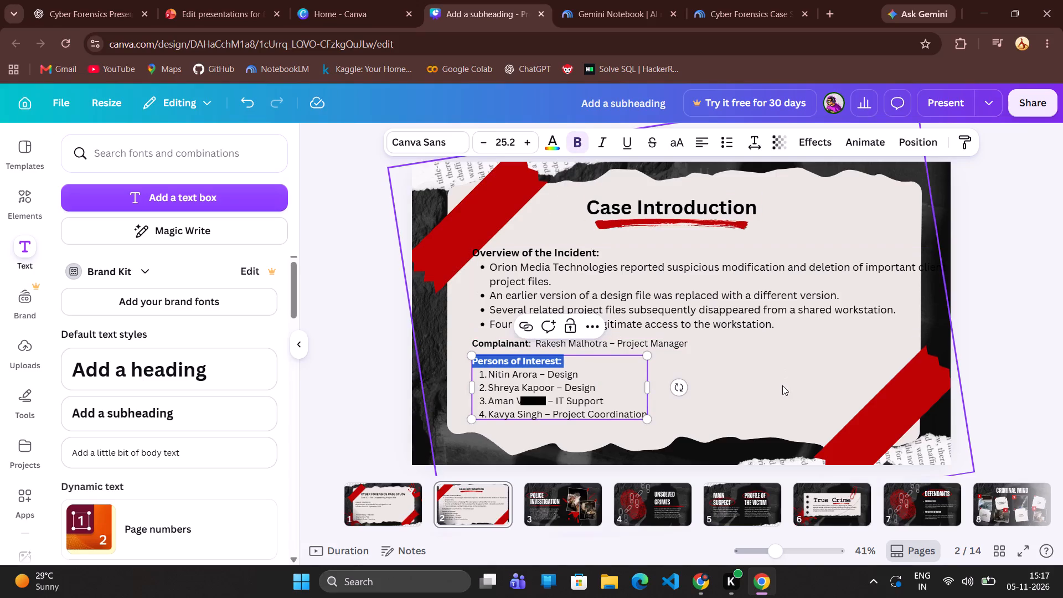
# Add a body text box, paste the Investigation Objective paragraph into it and narrow it to about two-fifths of the slide's width.
pyautogui.click(179, 444)
pyautogui.hotkey('ctrl', 'v')
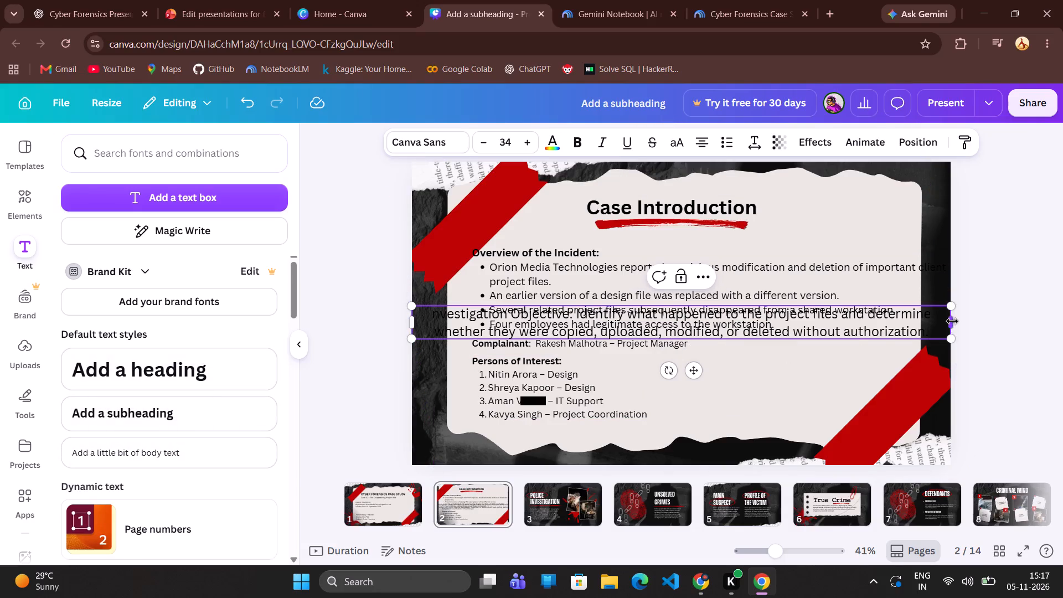
pyautogui.moveTo(952, 321); pyautogui.dragTo(640, 334)
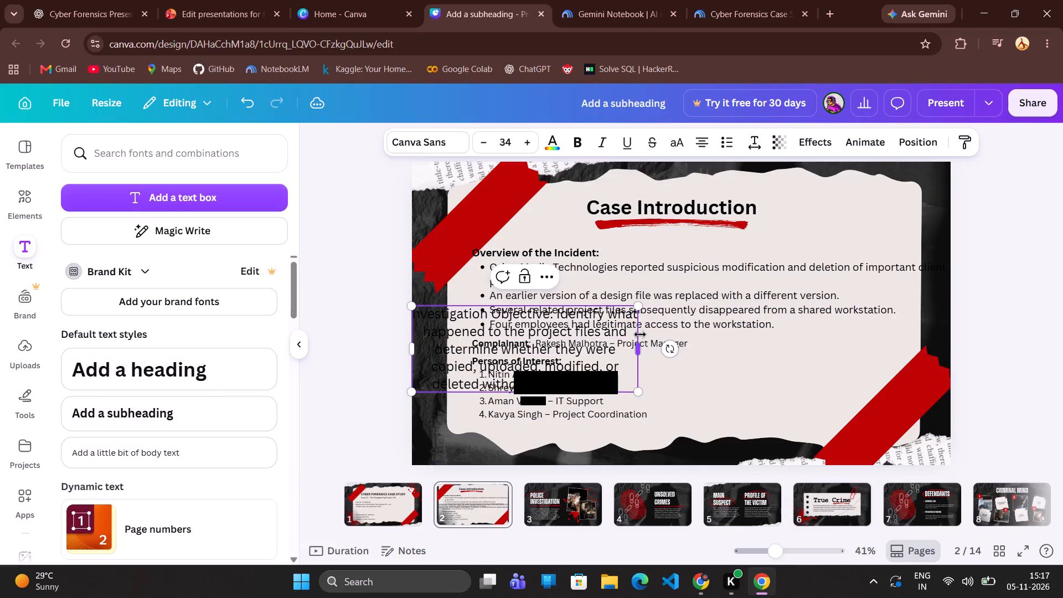
# Lock the torn-paper and red-tape background graphic in its original position on the Case Introduction slide.
pyautogui.click(712, 374)
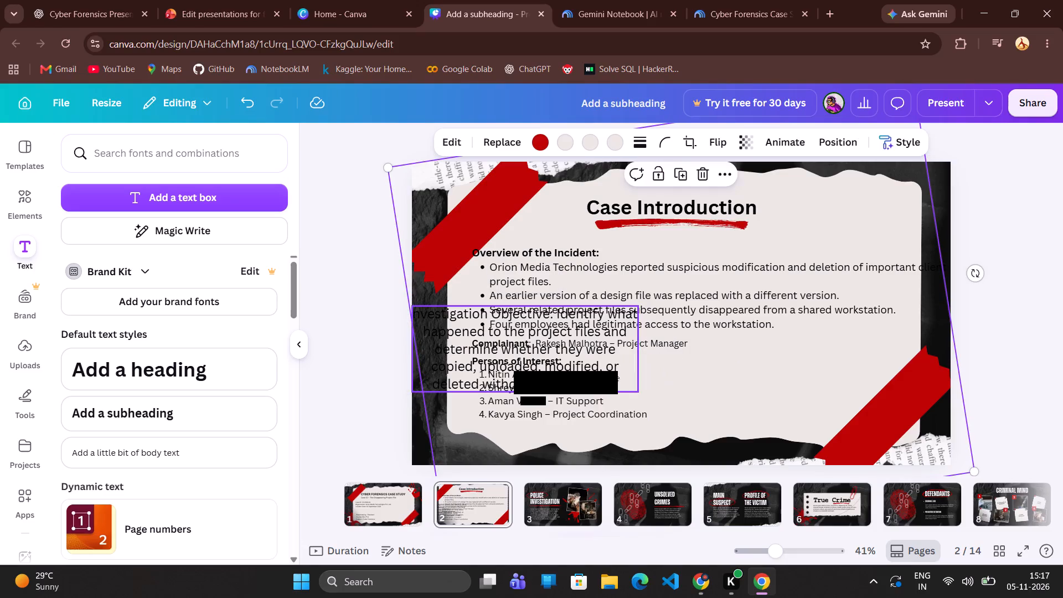
pyautogui.moveTo(610, 372); pyautogui.dragTo(677, 378)
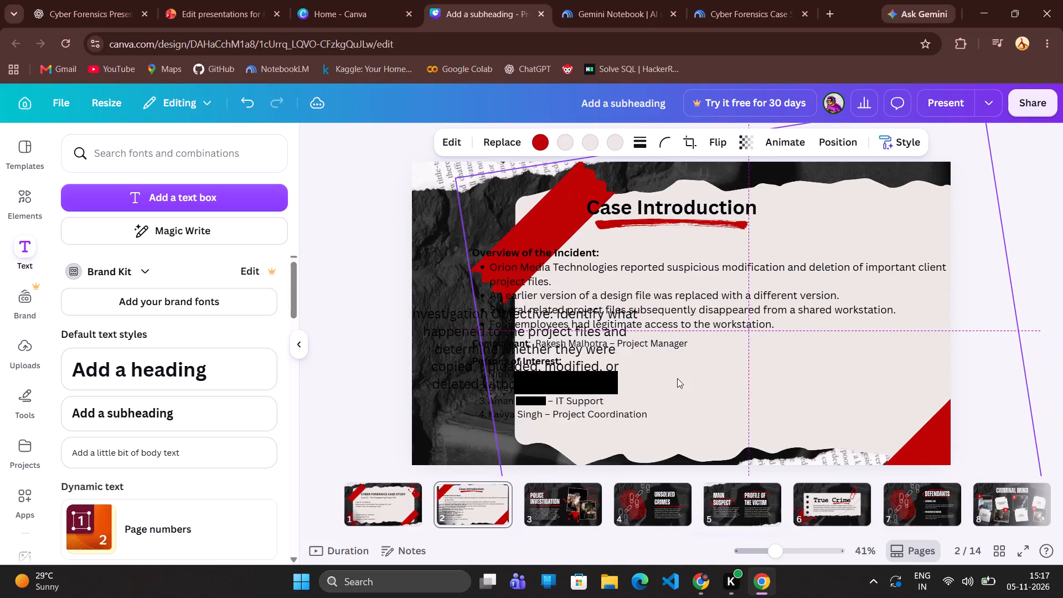
pyautogui.hotkey('ctrl', 'z')
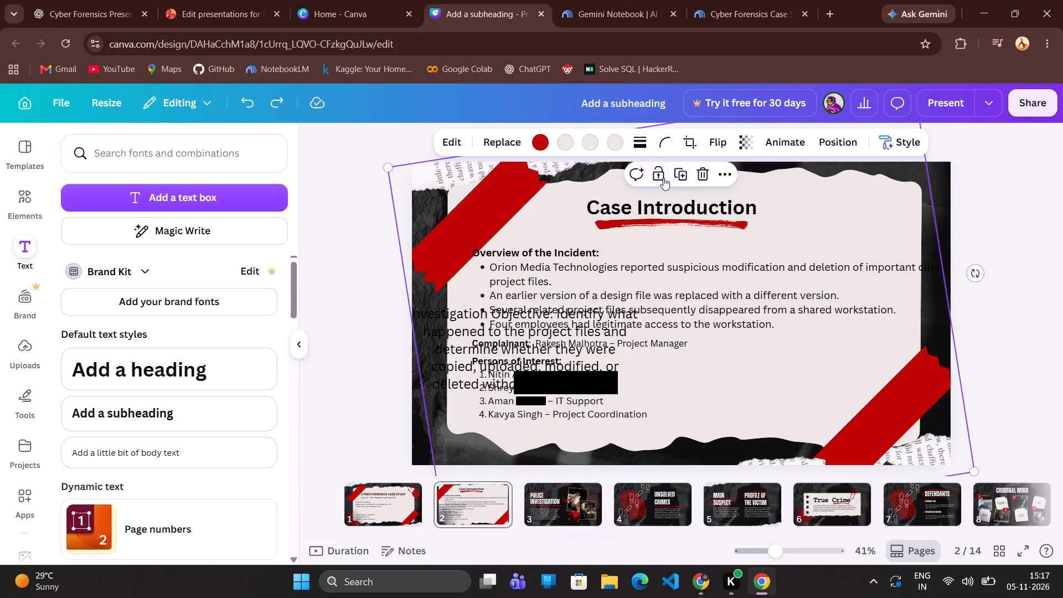
pyautogui.click(662, 177)
# Move the Investigation Objective text box into the empty area beside the Persons of Interest list on the Case Introduction slide.
pyautogui.moveTo(575, 358); pyautogui.dragTo(646, 362)
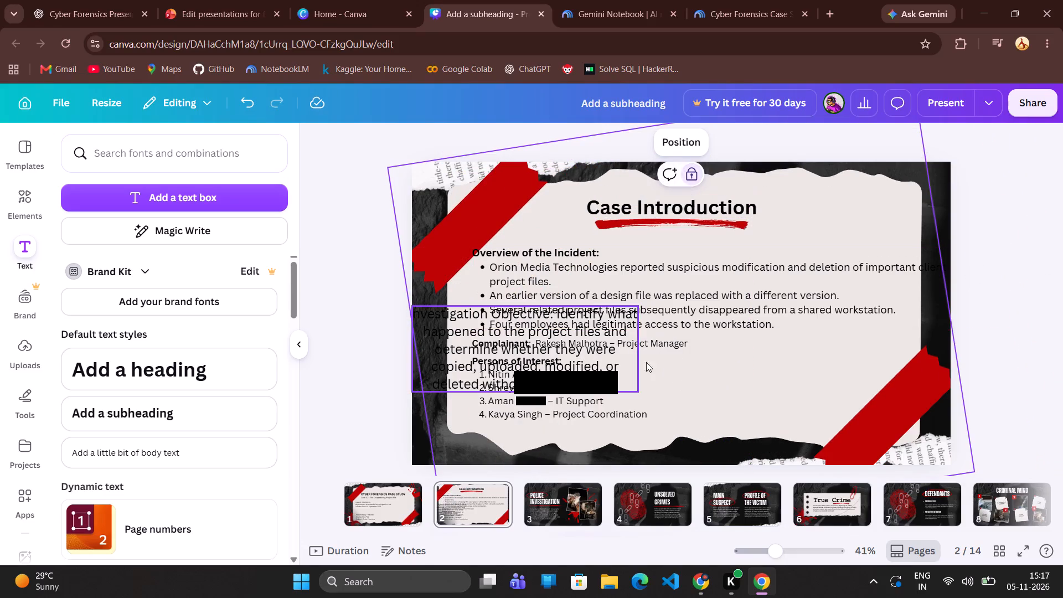
pyautogui.moveTo(646, 362); pyautogui.dragTo(681, 367)
pyautogui.click(681, 367)
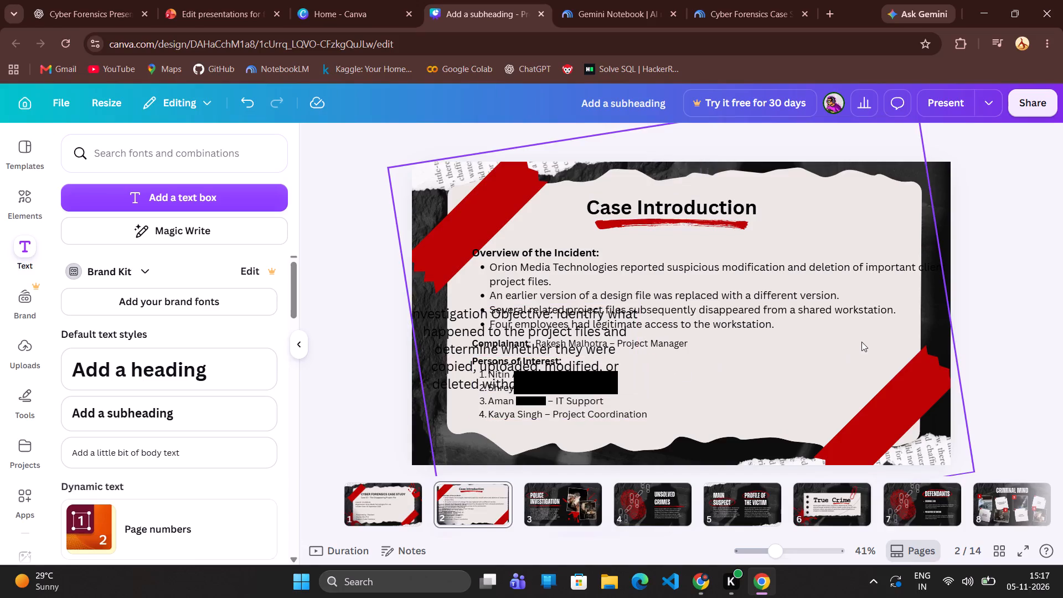
pyautogui.click(567, 354)
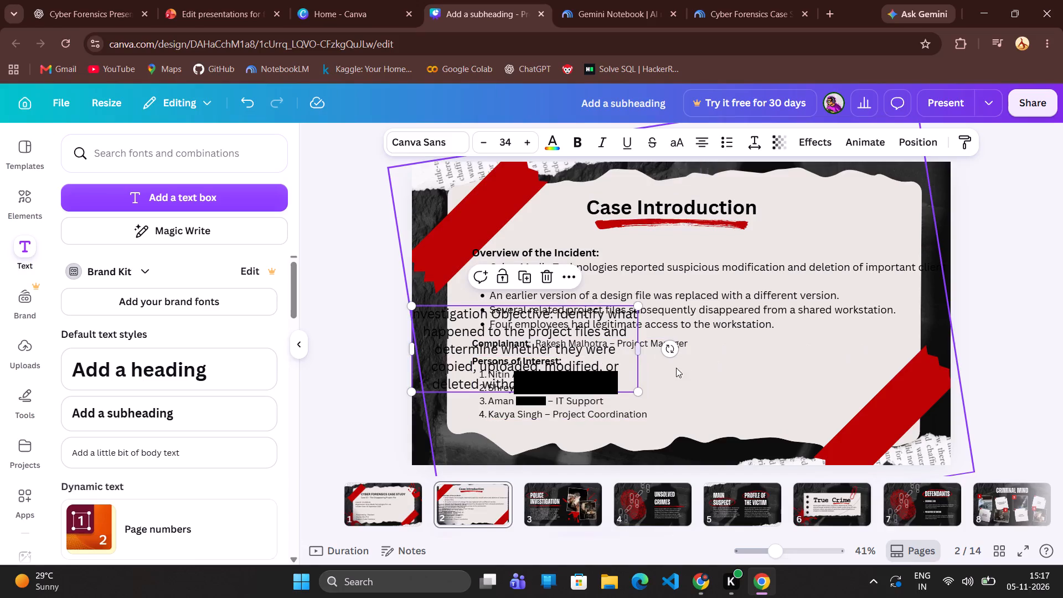
pyautogui.click(685, 368)
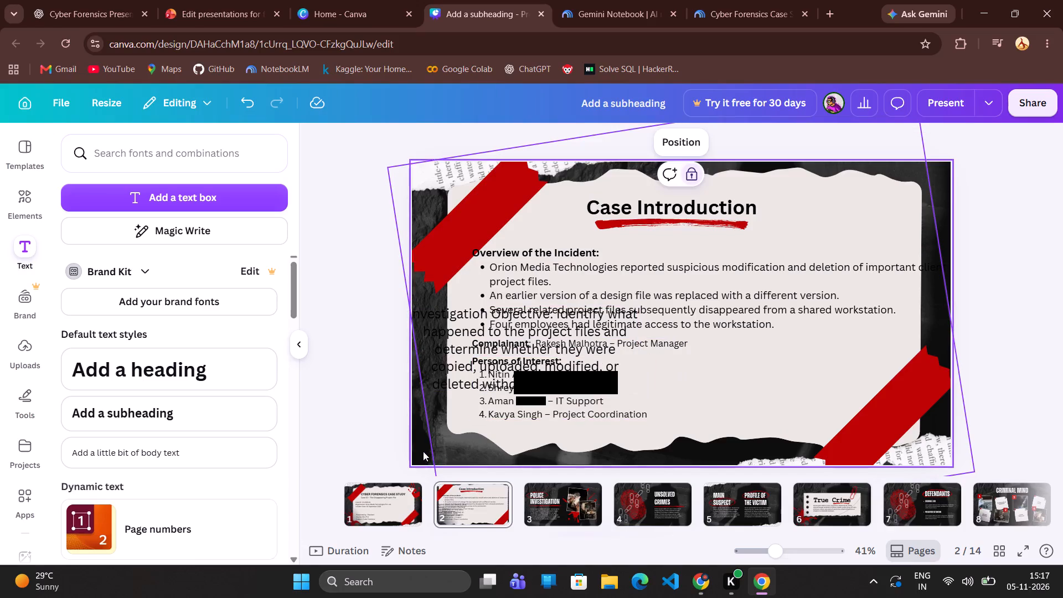
pyautogui.click(423, 451)
pyautogui.moveTo(520, 354); pyautogui.dragTo(613, 359)
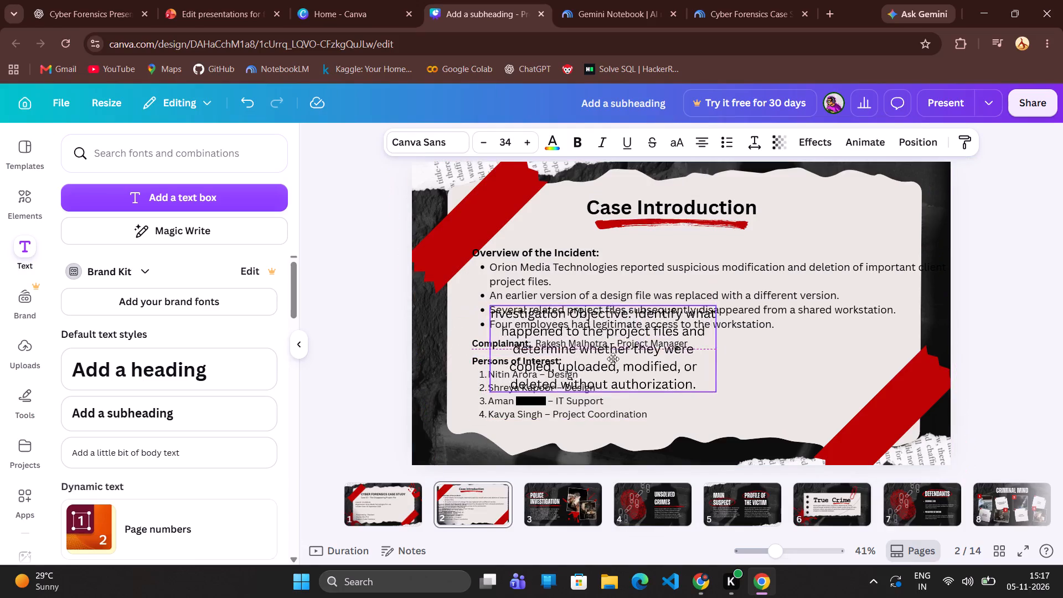
pyautogui.moveTo(613, 359); pyautogui.dragTo(760, 390)
# Reduce the font size of the whole Investigation Objective paragraph to 23.
pyautogui.tripleClick(760, 390)
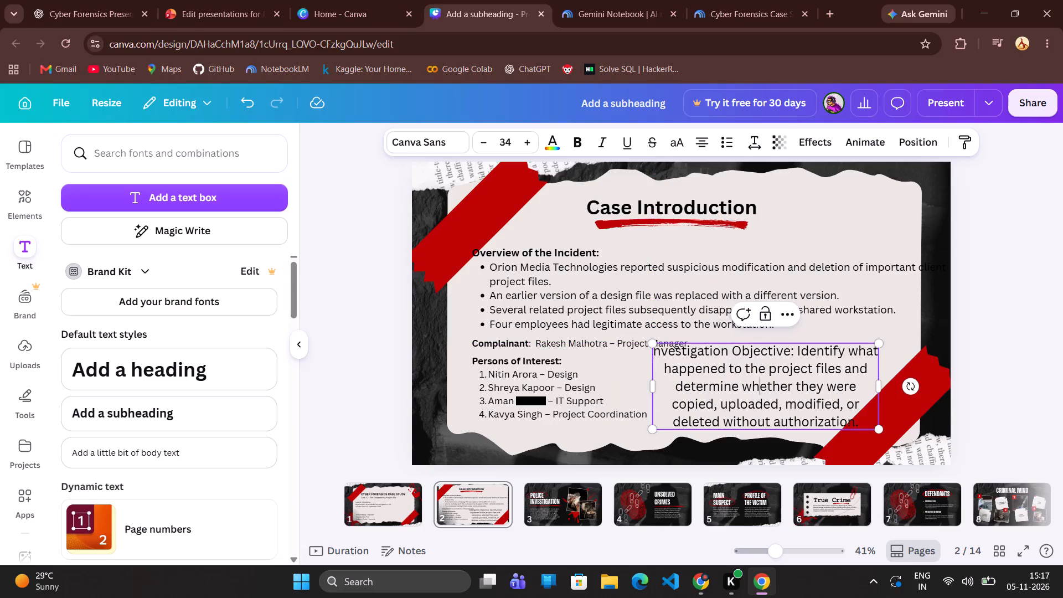
pyautogui.hotkey('ctrl', 'a')
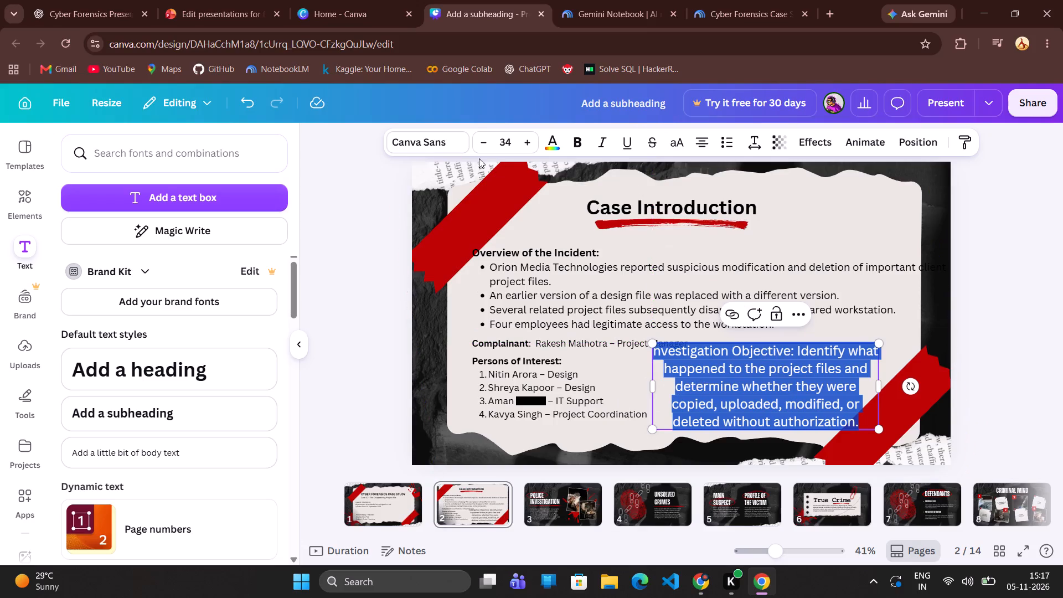
pyautogui.tripleClick(476, 144)
pyautogui.tripleClick(476, 144)
pyautogui.doubleClick(476, 144)
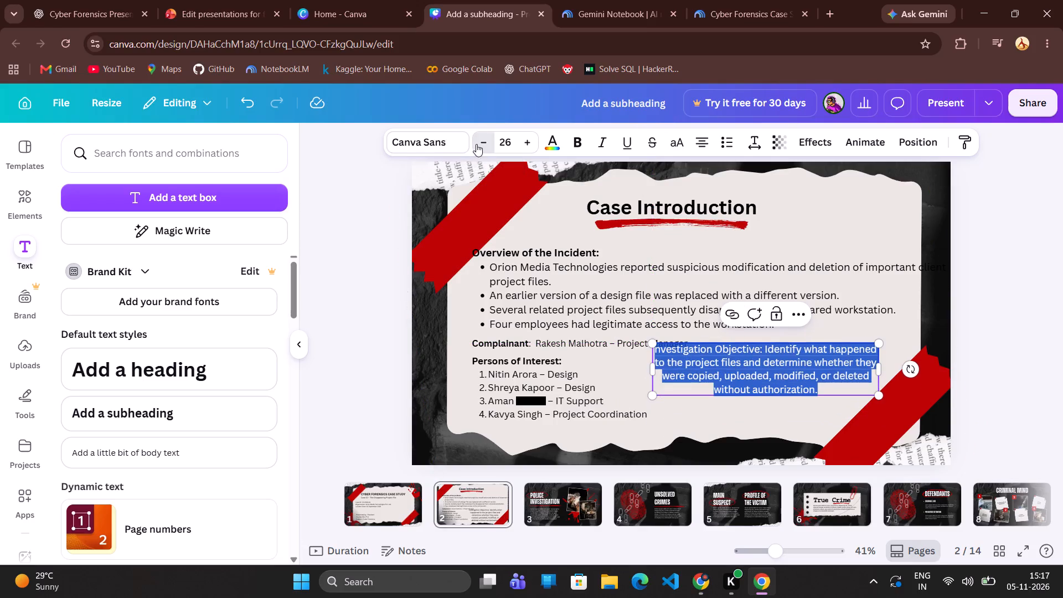
pyautogui.click(476, 144)
pyautogui.click(476, 144)
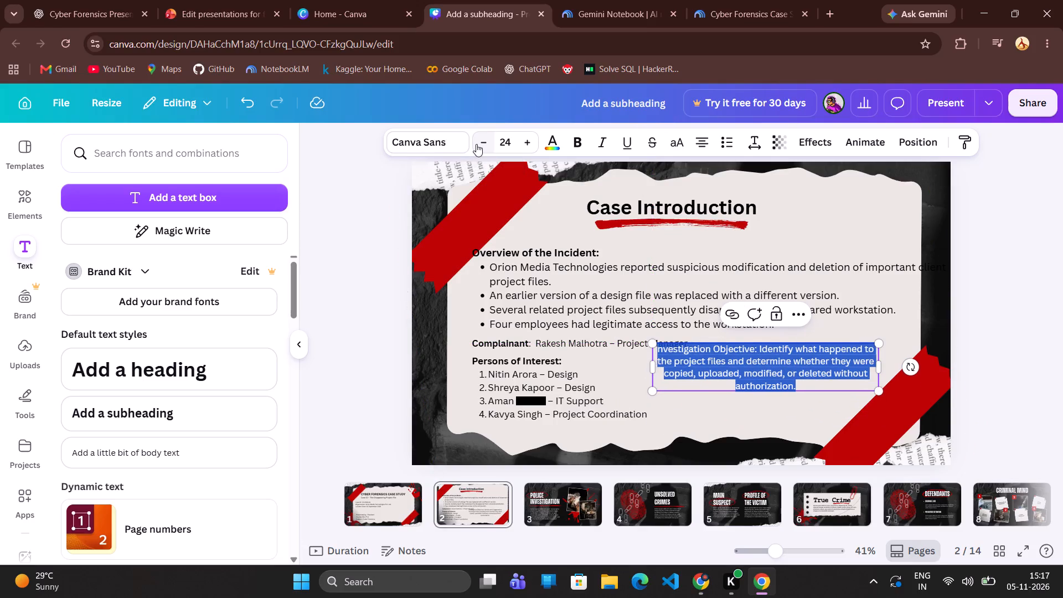
pyautogui.click(476, 144)
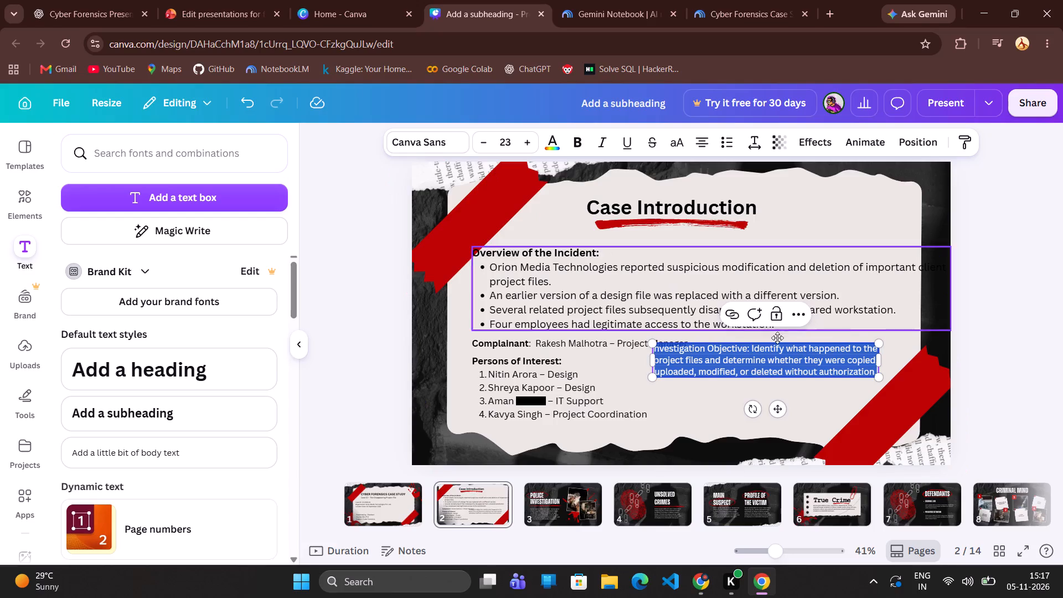
# Move the Investigation Objective text box slightly down, clear of the Complainant line.
pyautogui.click(777, 351)
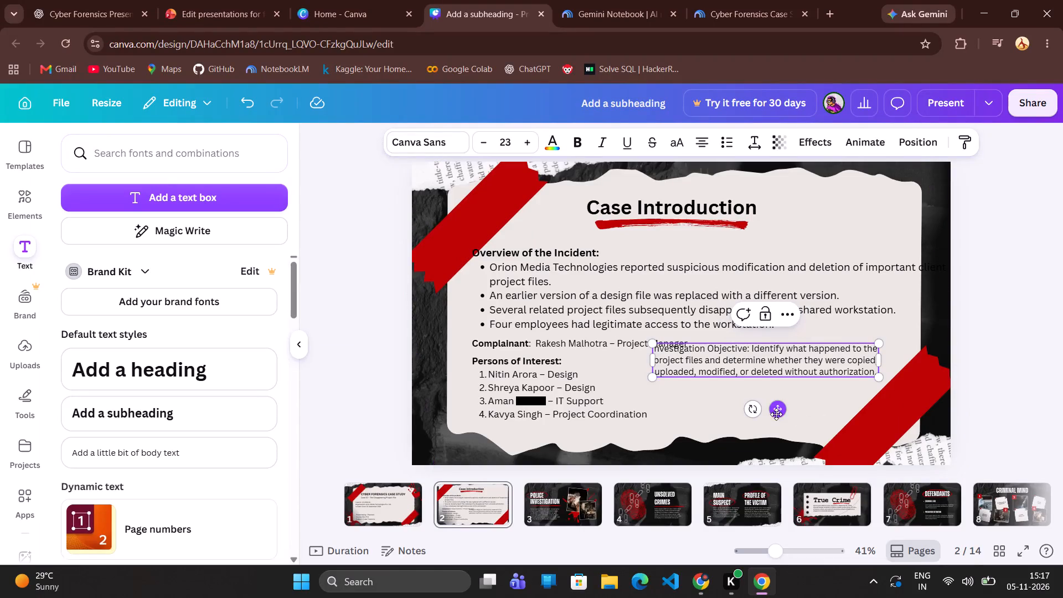
pyautogui.moveTo(778, 414); pyautogui.dragTo(783, 436)
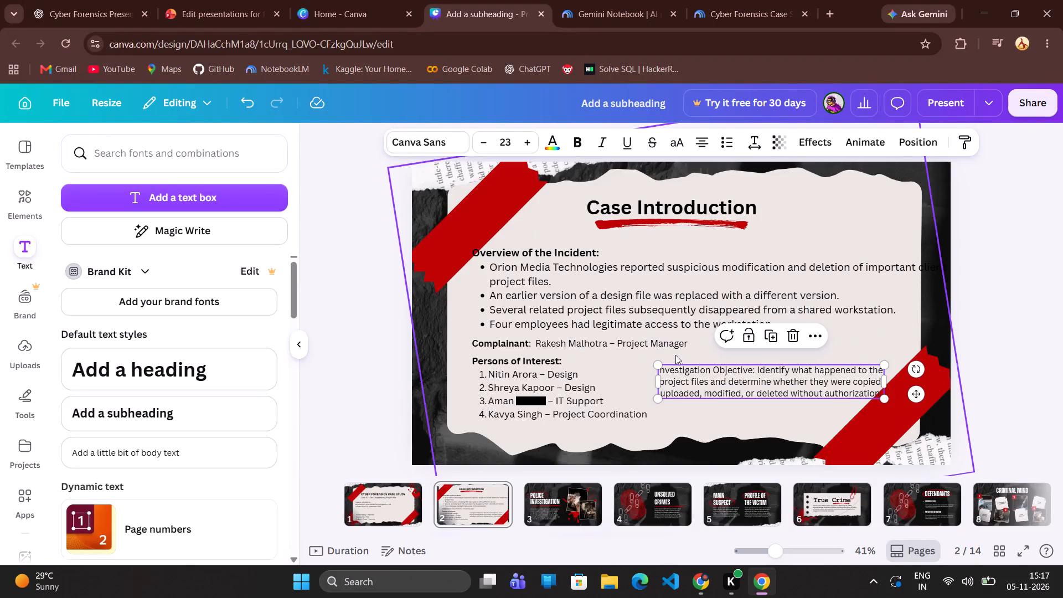
# Insert the missing capital "I" at the start of the word "Investigation" in the objective paragraph.
pyautogui.doubleClick(662, 375)
pyautogui.click(662, 375)
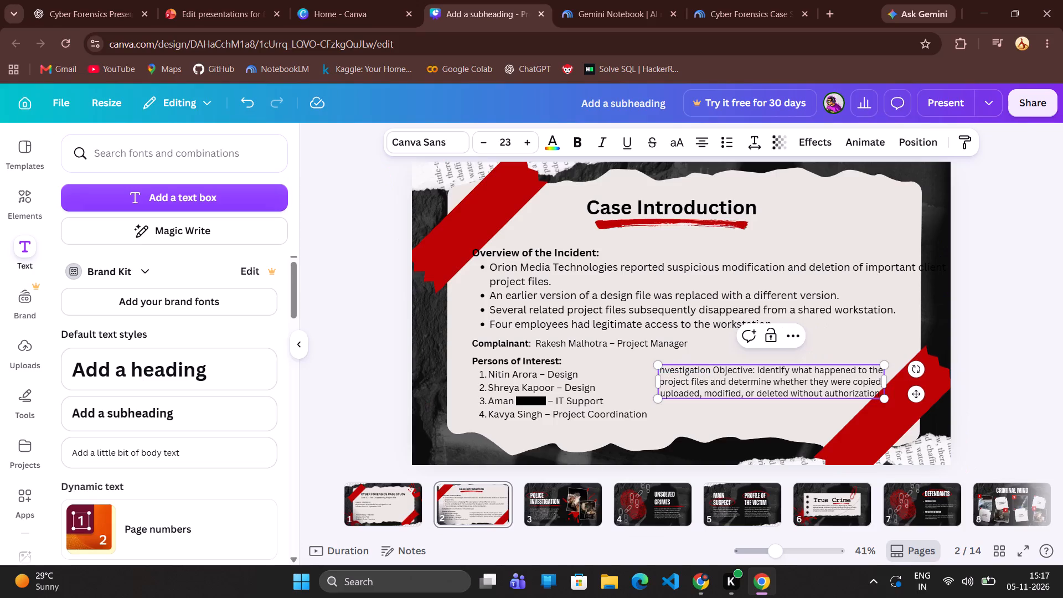
pyautogui.hotkey('shift', 'i')
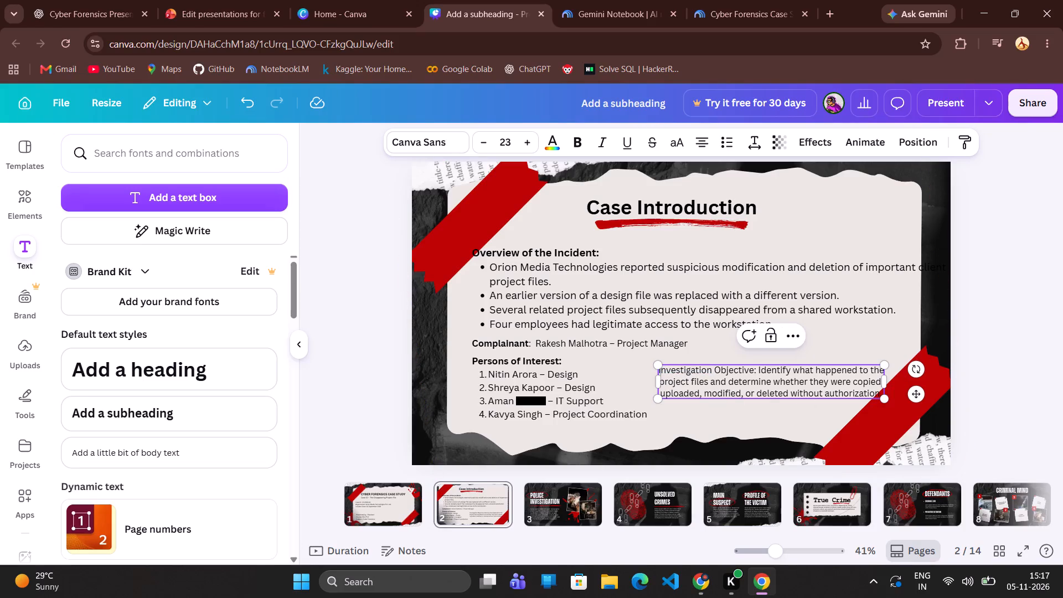
# Make the "Investigation Objective:" label bold, leaving the rest of the paragraph in regular weight.
pyautogui.tripleClick(711, 373)
pyautogui.click(711, 373)
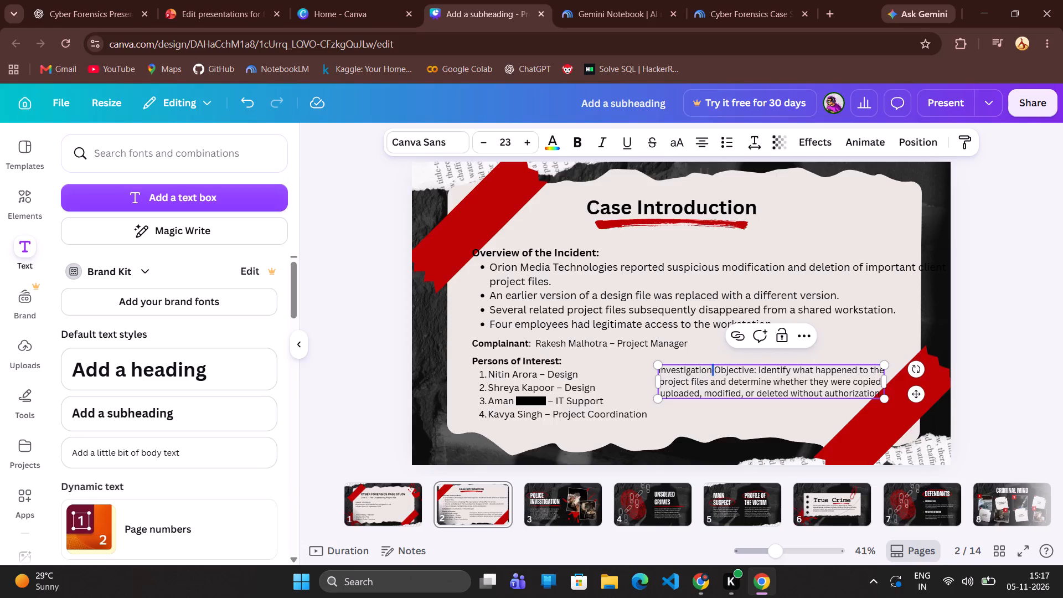
pyautogui.click(758, 372)
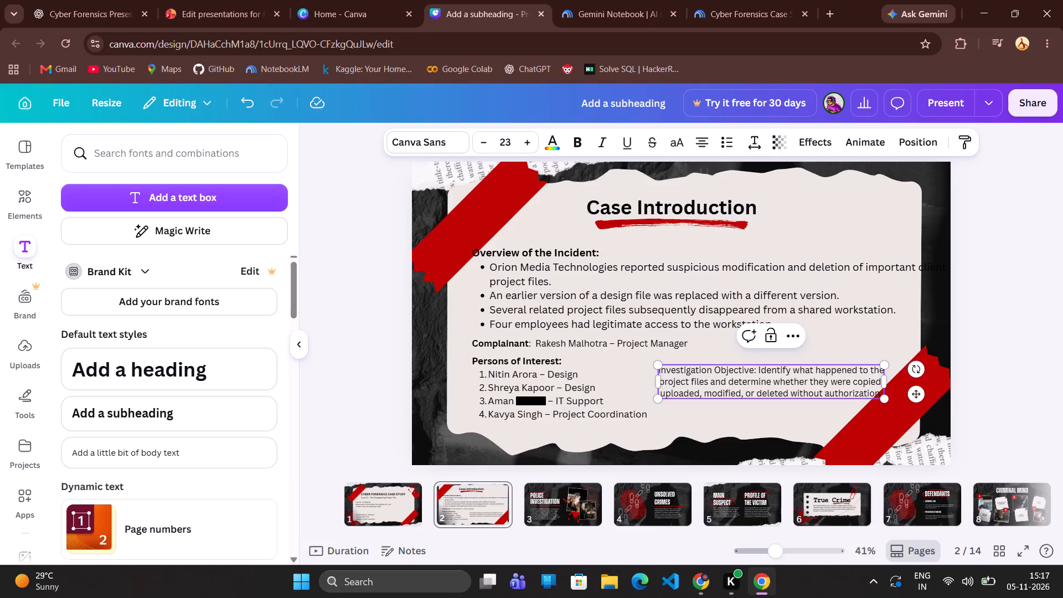
pyautogui.click(755, 372)
pyautogui.moveTo(755, 370); pyautogui.dragTo(656, 372)
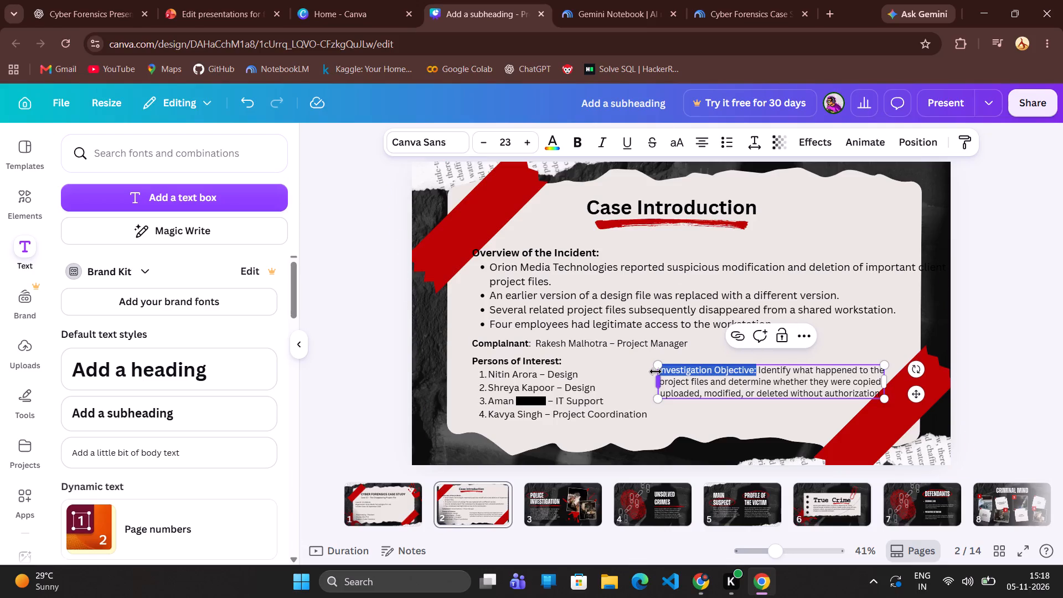
pyautogui.click(582, 142)
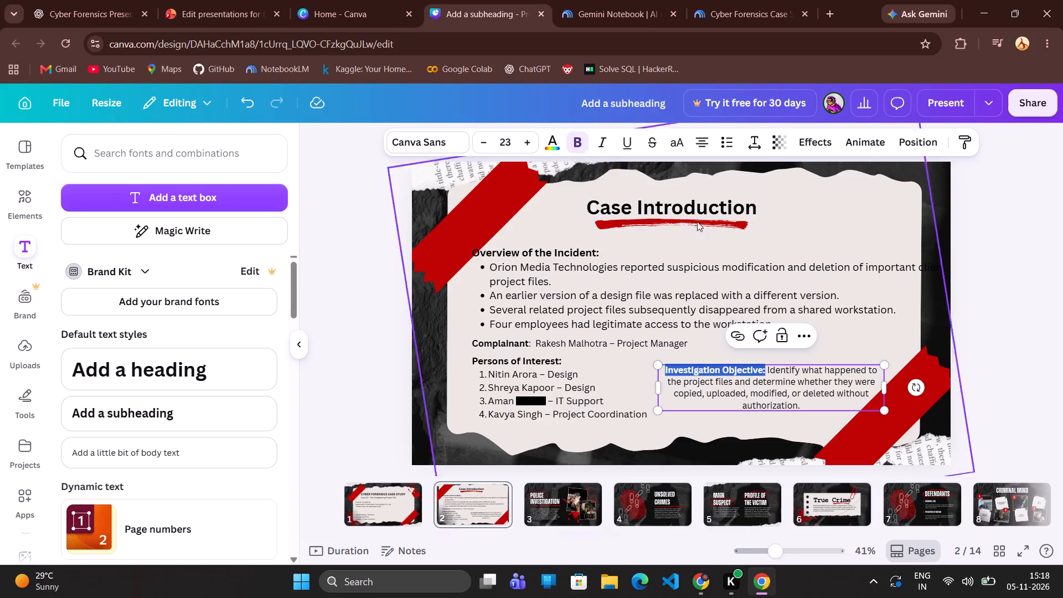
pyautogui.click(1024, 349)
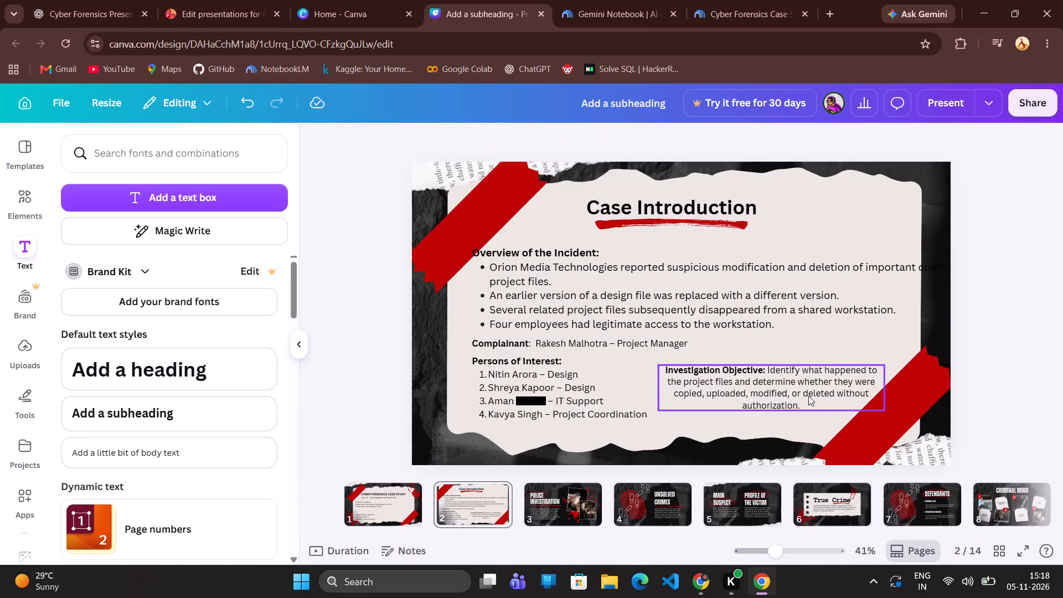
# Widen the Investigation Objective box slightly so its text fits three lines, and position it level with the Persons of Interest names.
pyautogui.moveTo(805, 394); pyautogui.dragTo(794, 388)
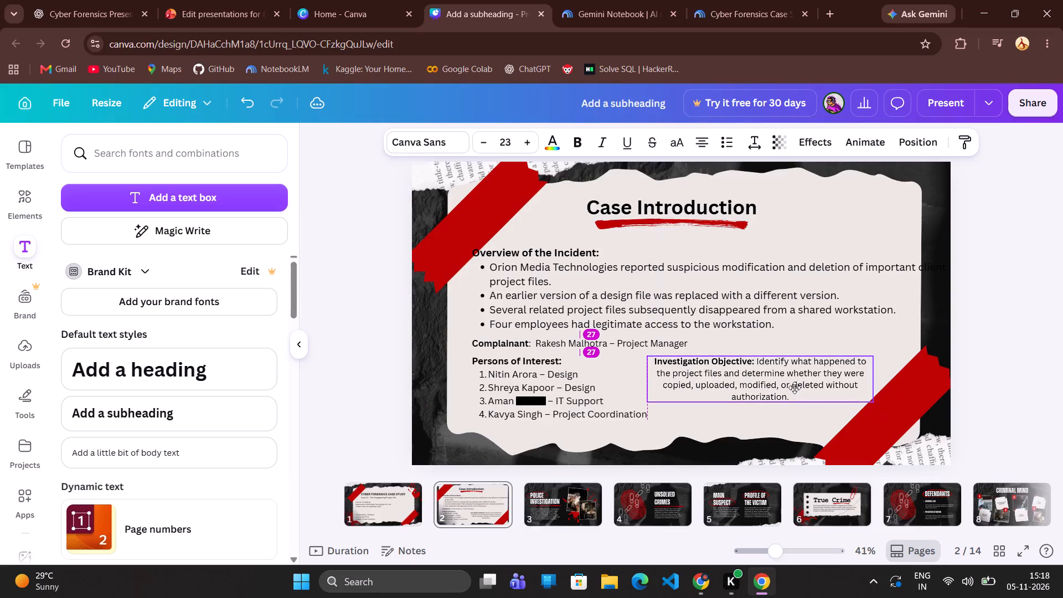
pyautogui.moveTo(794, 388); pyautogui.dragTo(794, 385)
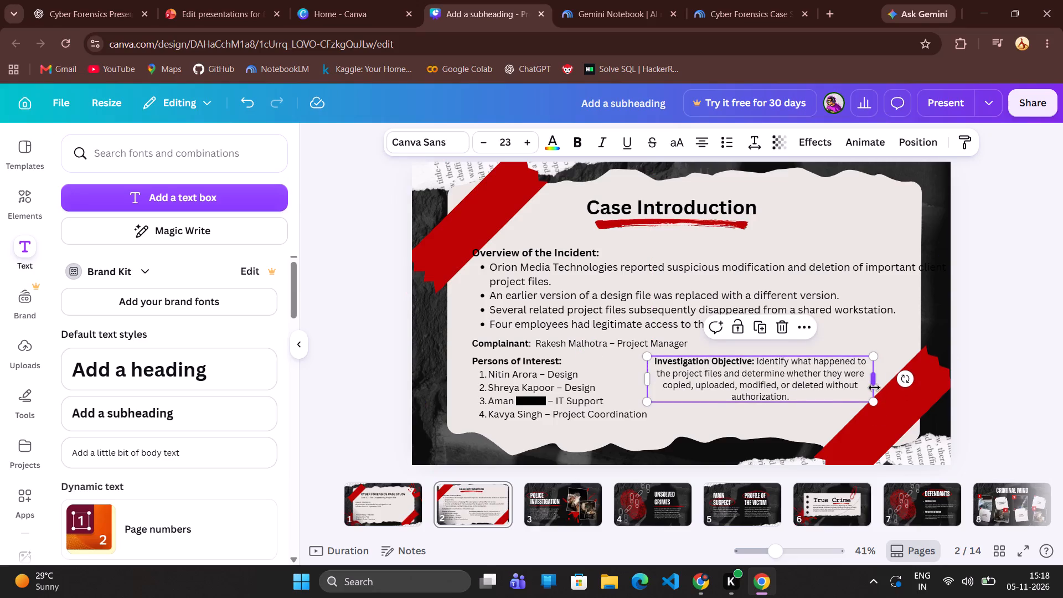
pyautogui.moveTo(874, 388); pyautogui.dragTo(881, 384)
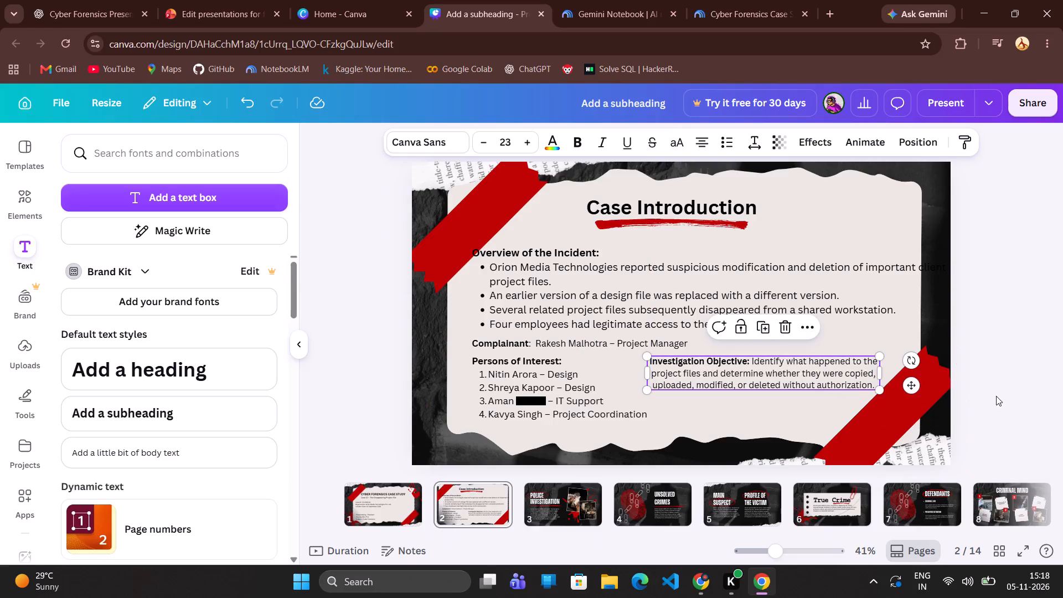
pyautogui.click(999, 395)
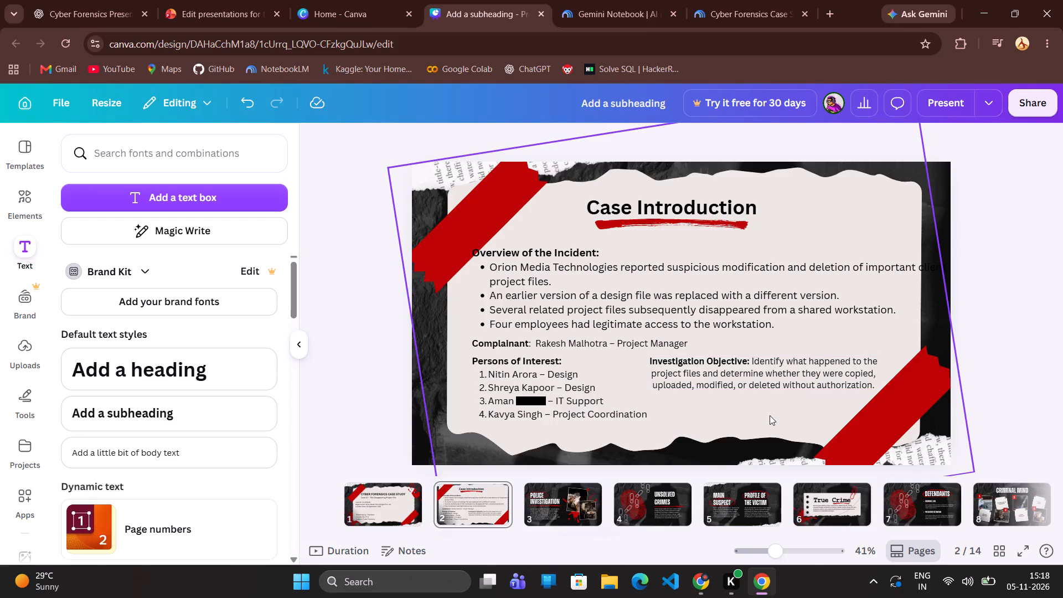
pyautogui.moveTo(750, 384); pyautogui.dragTo(751, 399)
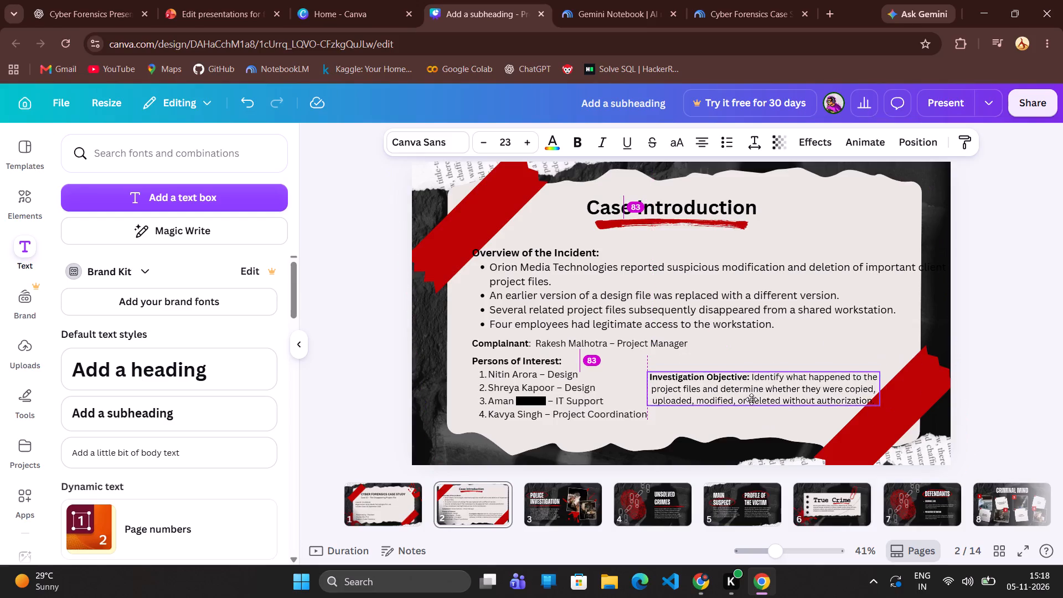
pyautogui.moveTo(751, 399); pyautogui.dragTo(750, 393)
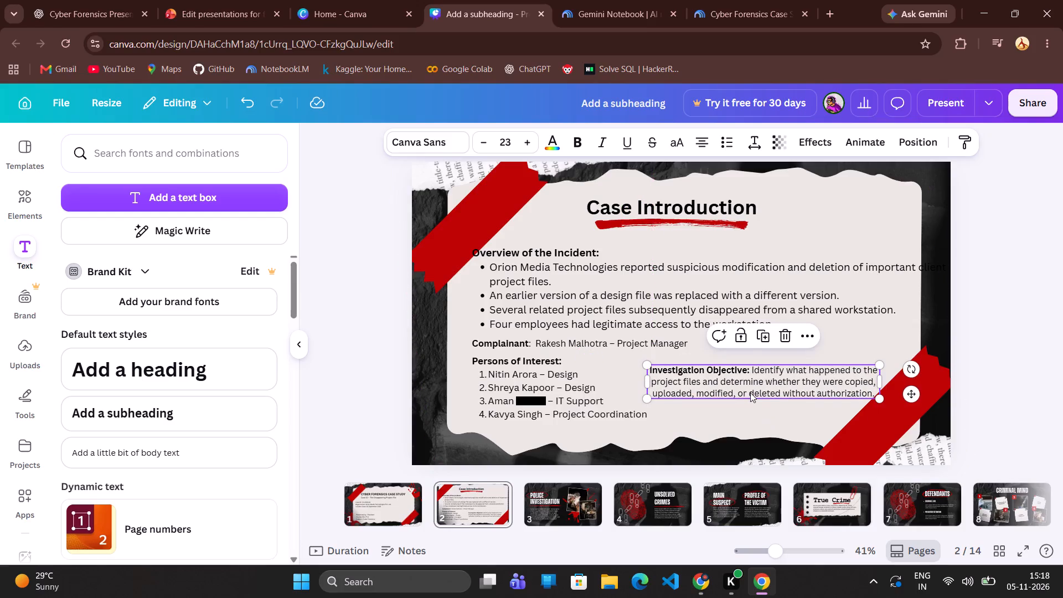
pyautogui.click(1043, 324)
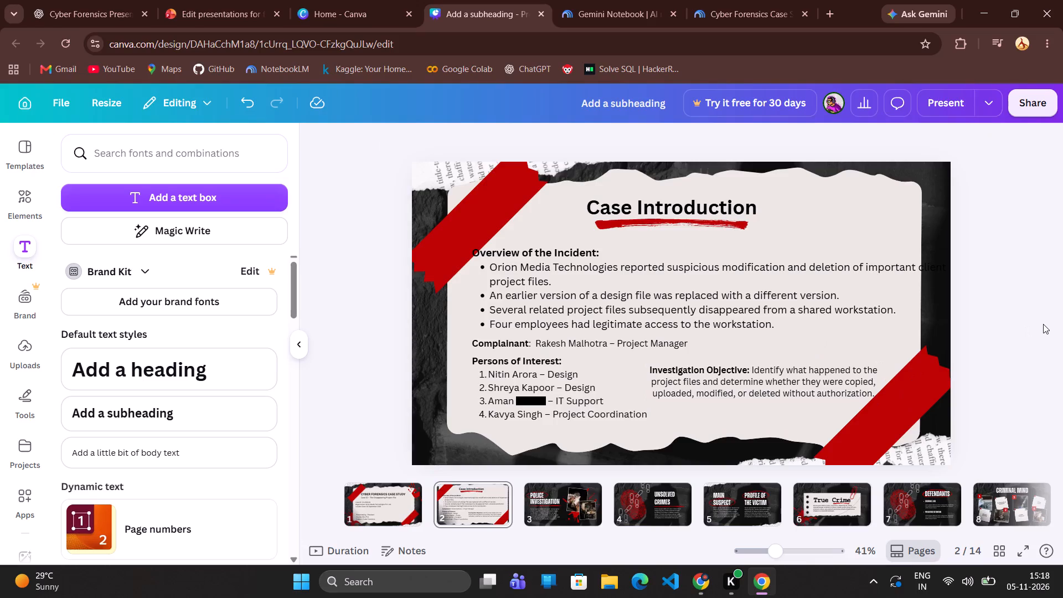
pyautogui.click(567, 517)
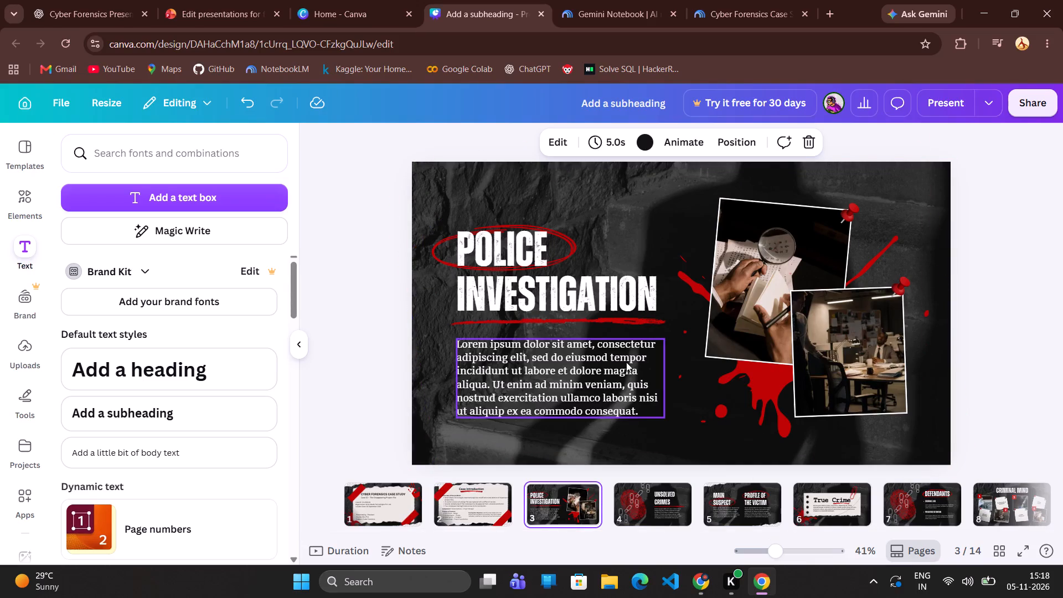
pyautogui.click(507, 494)
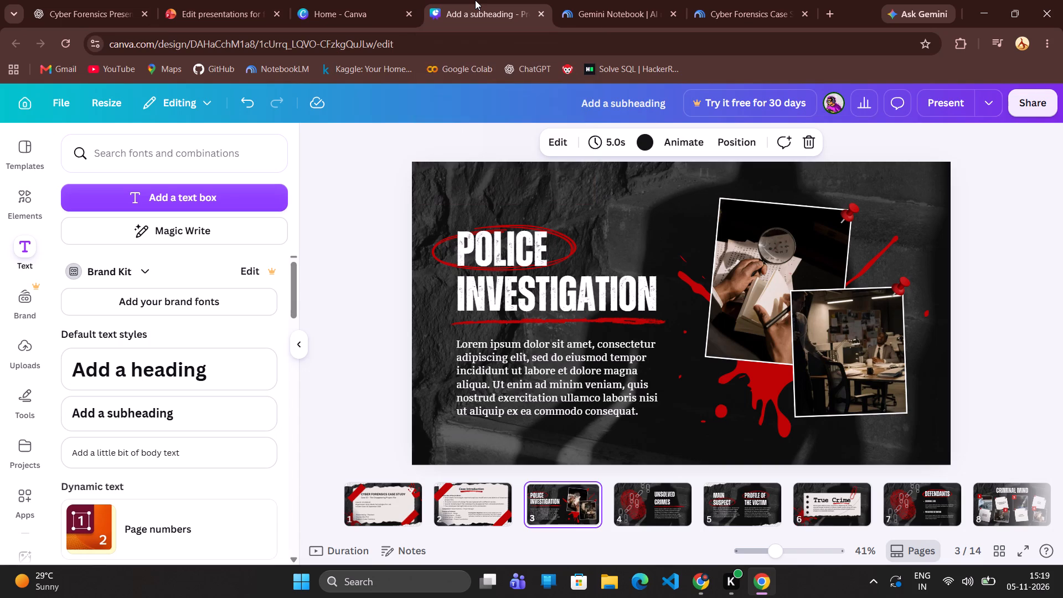
pyautogui.click(576, 302)
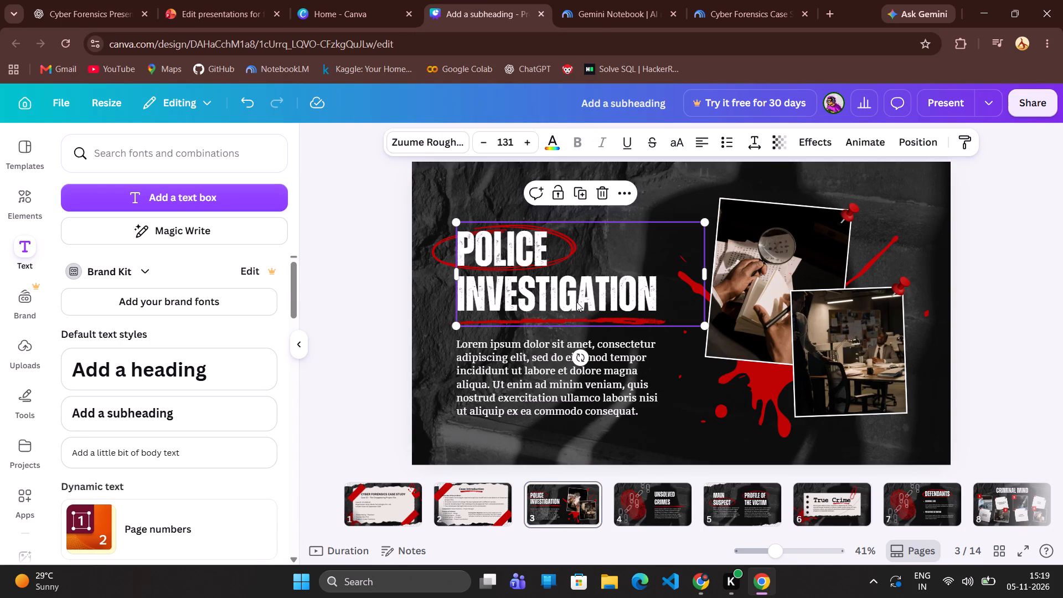
pyautogui.doubleClick(576, 302)
pyautogui.hotkey('ctrl', 'v')
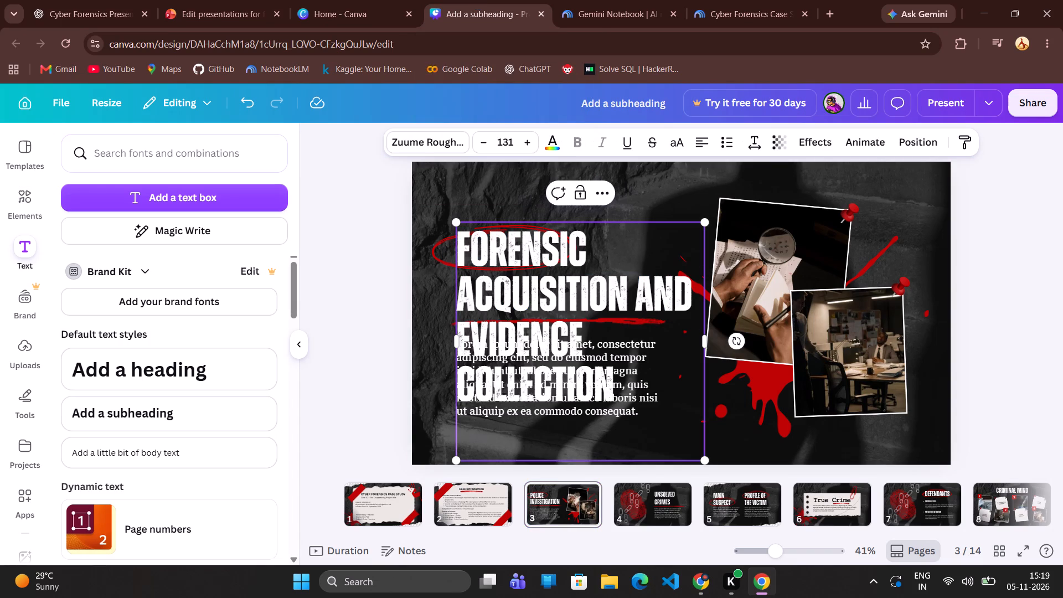
# Widen the title's text box so "Evidence Collection" fits on one line, and remove the empty line at its end.
pyautogui.moveTo(705, 342); pyautogui.dragTo(806, 315)
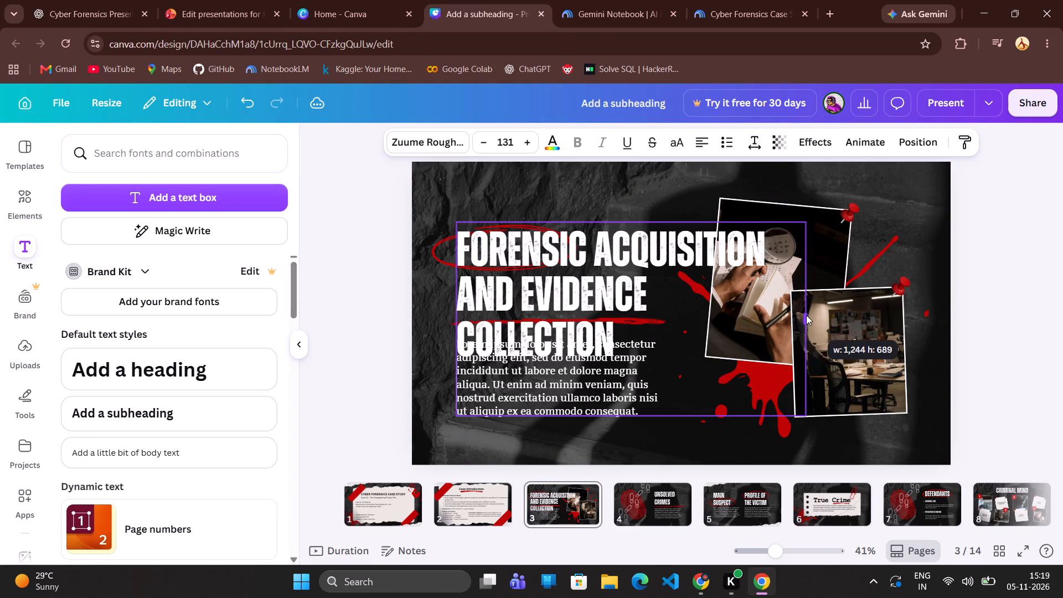
pyautogui.moveTo(806, 315); pyautogui.dragTo(744, 313)
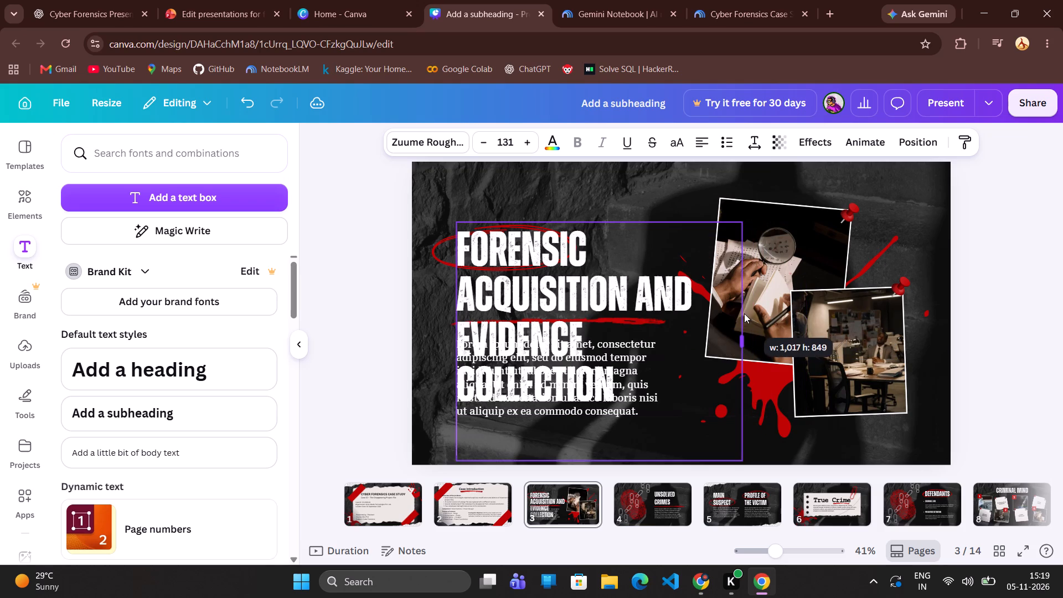
pyautogui.moveTo(744, 313); pyautogui.dragTo(752, 311)
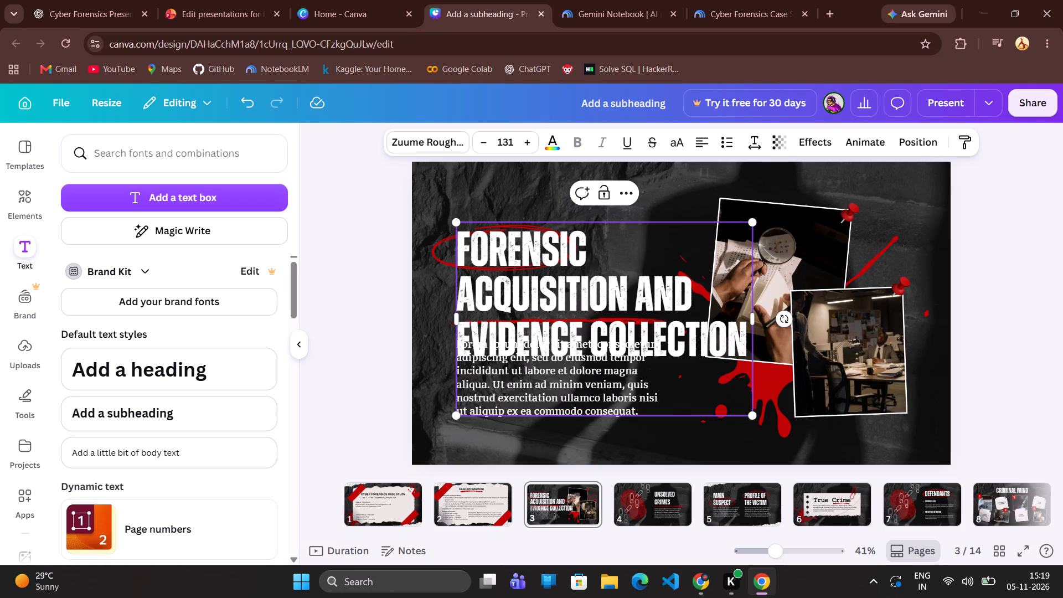
pyautogui.click(711, 400)
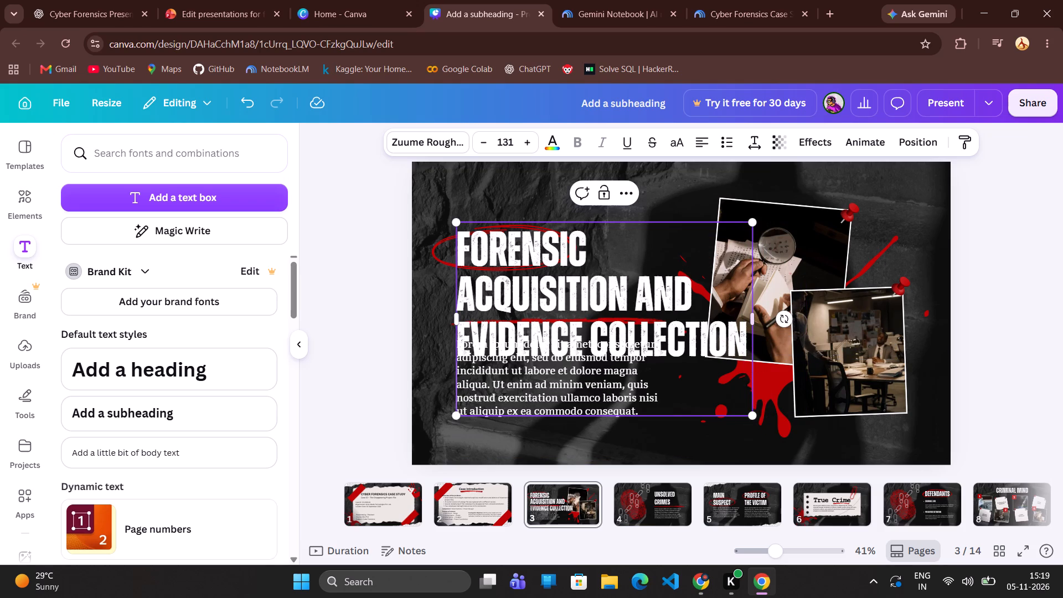
pyautogui.click(741, 348)
pyautogui.press('Down')
pyautogui.press('BackSpace')
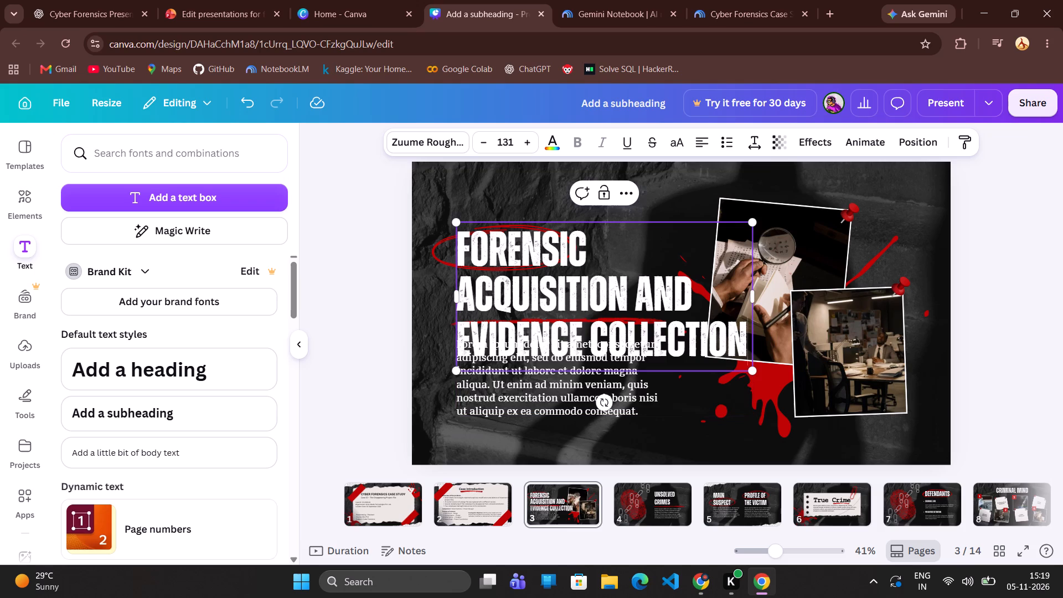
# Reduce the font size of the whole page 3 title to 106 so it fits on two lines.
pyautogui.tripleClick(716, 256)
pyautogui.click(716, 256)
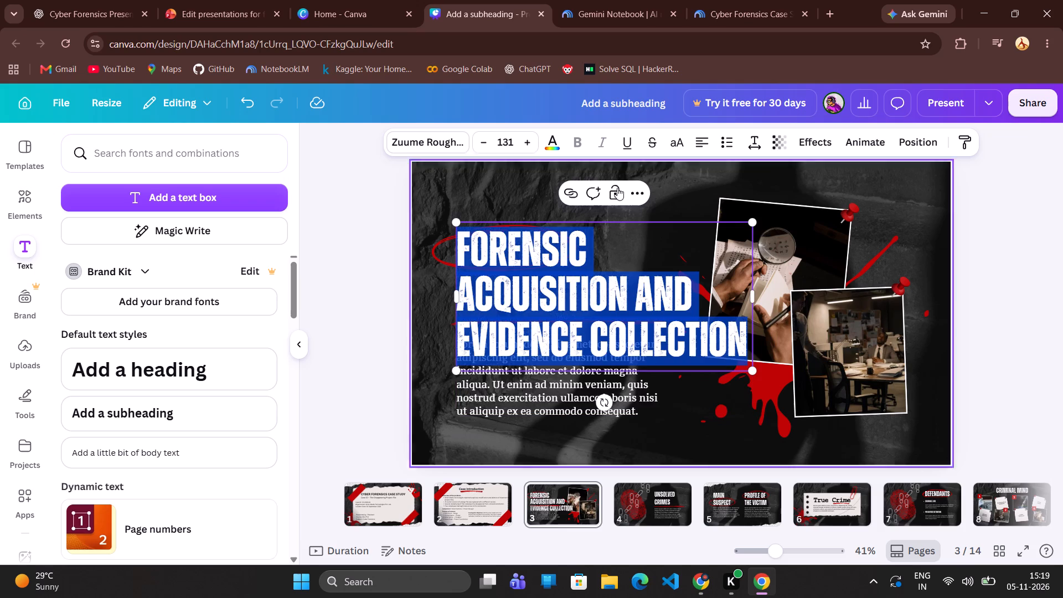
pyautogui.click(482, 145)
pyautogui.click(482, 145)
pyautogui.tripleClick(482, 145)
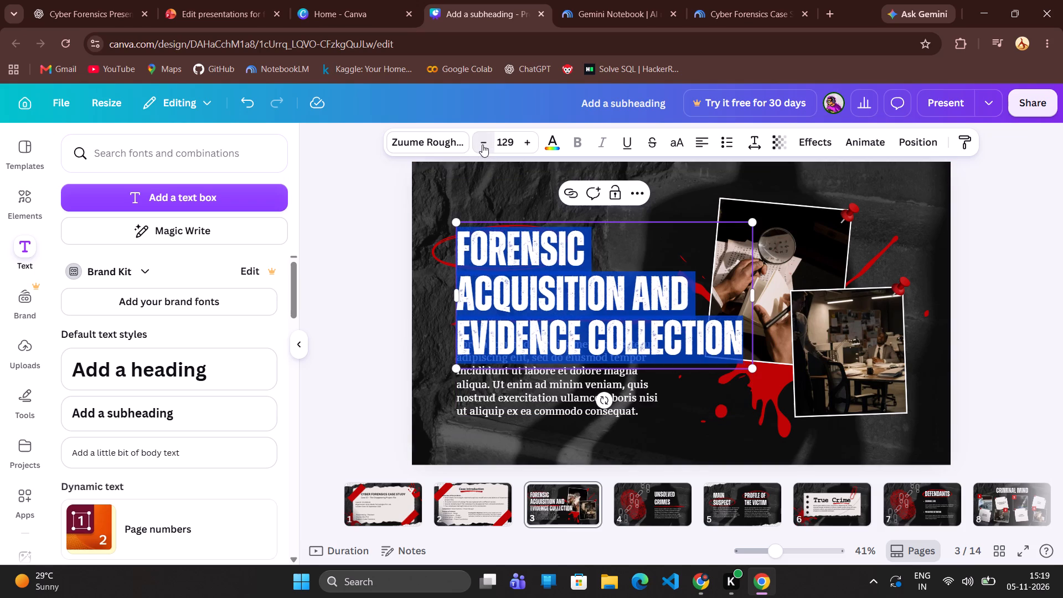
pyautogui.tripleClick(482, 145)
pyautogui.tripleClick(482, 145)
pyautogui.tripleClick(482, 145)
pyautogui.tripleClick(482, 145)
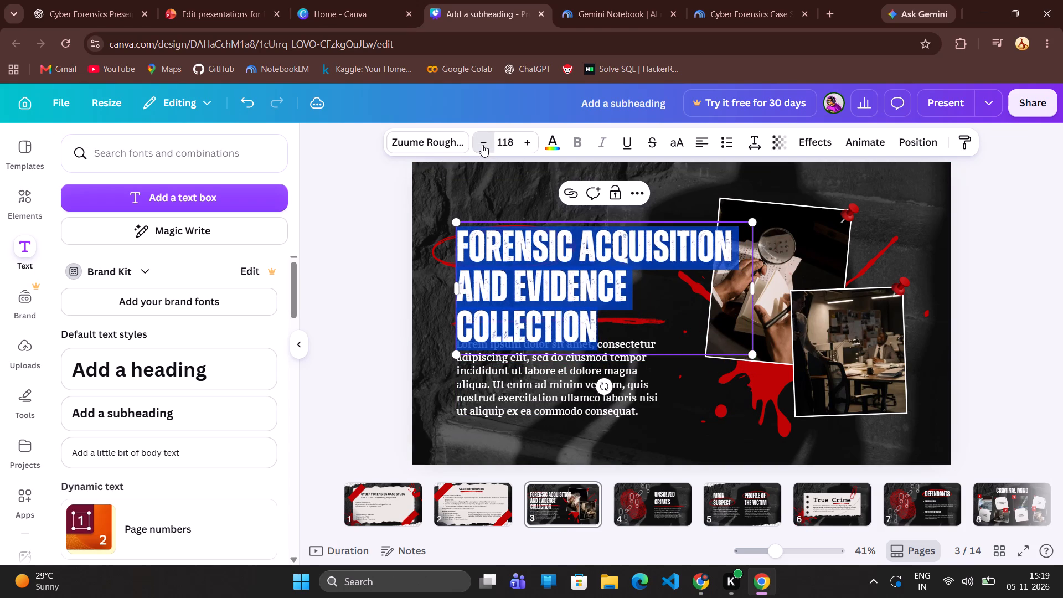
pyautogui.tripleClick(482, 145)
pyautogui.doubleClick(482, 145)
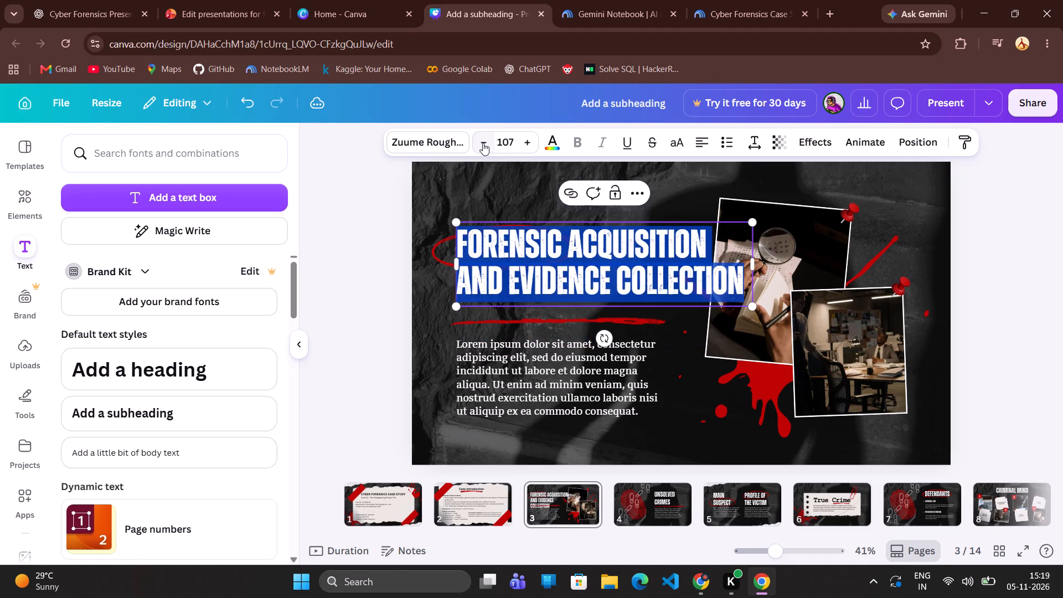
pyautogui.click(971, 283)
# Move the "Forensic Acquisition and Evidence Collection" title up into the slide's upper-left corner.
pyautogui.moveTo(637, 269); pyautogui.dragTo(596, 225)
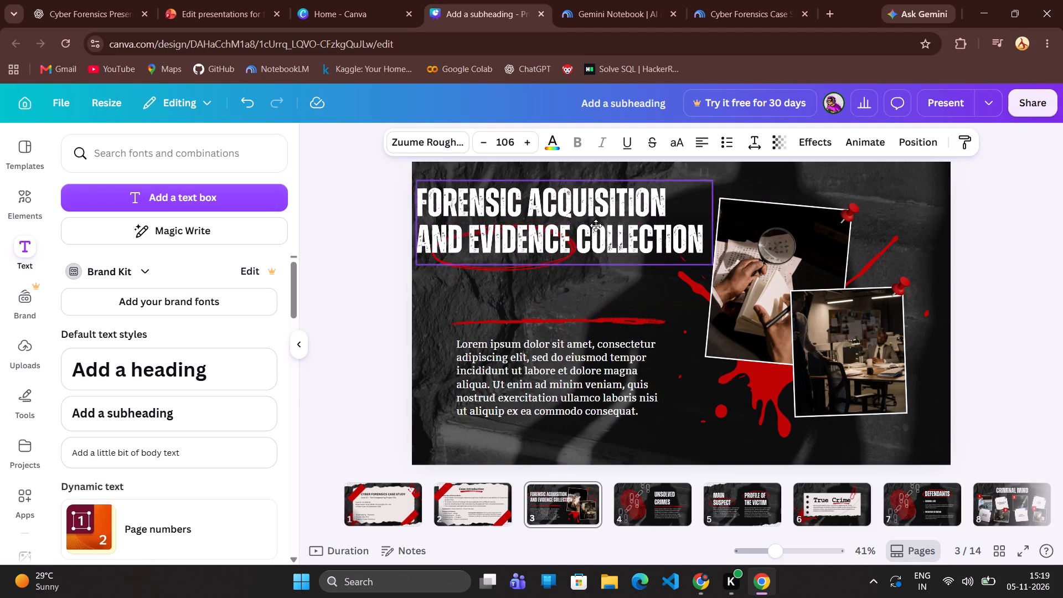
pyautogui.moveTo(596, 225); pyautogui.dragTo(619, 217)
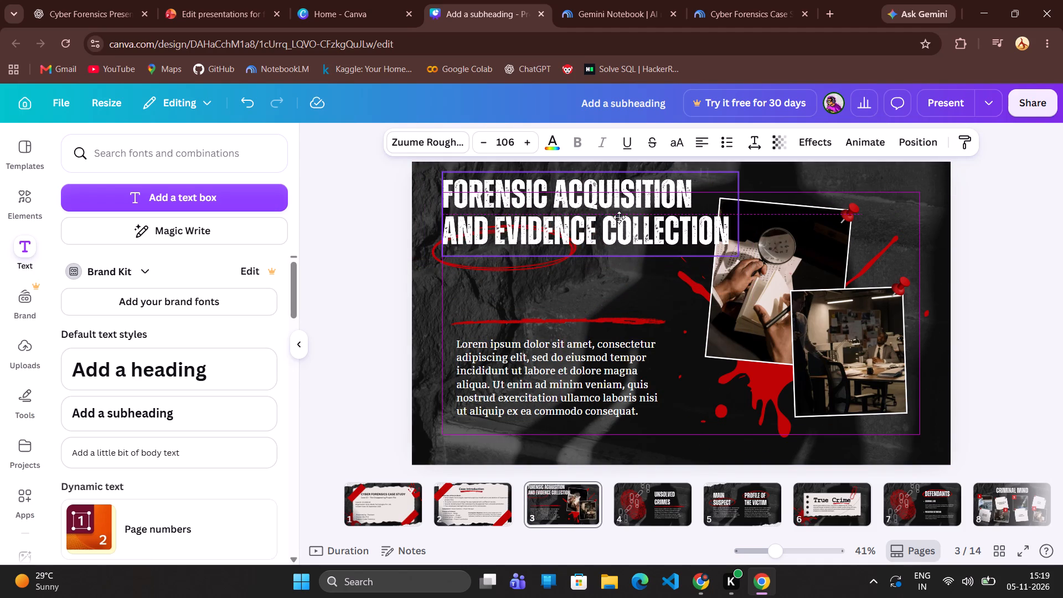
pyautogui.moveTo(619, 217); pyautogui.dragTo(613, 221)
# Move the red hand-drawn ellipse so it circles the word "Forensic" in the title.
pyautogui.click(522, 271)
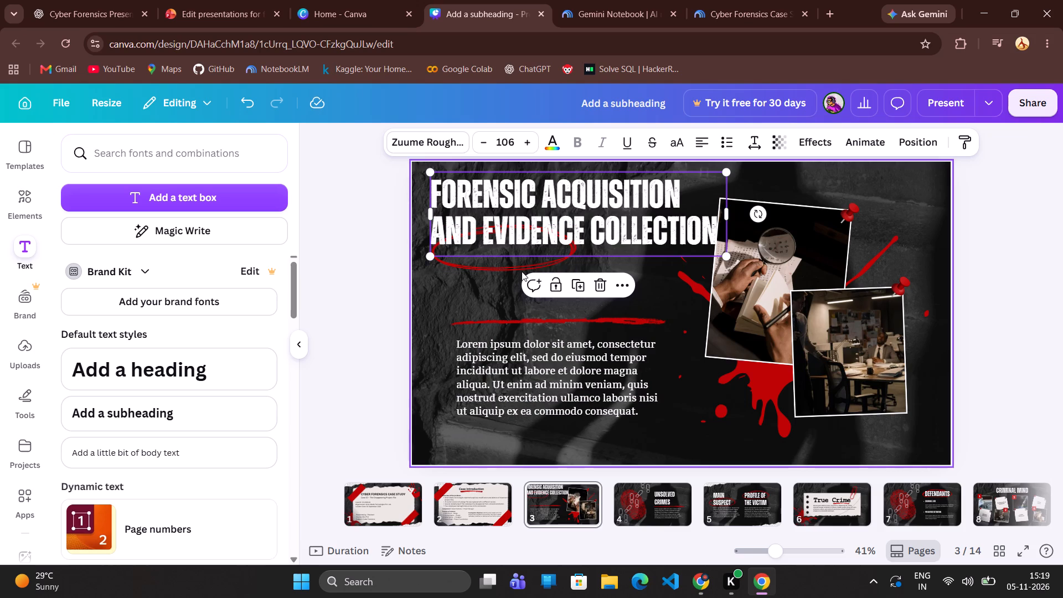
pyautogui.moveTo(519, 268); pyautogui.dragTo(498, 226)
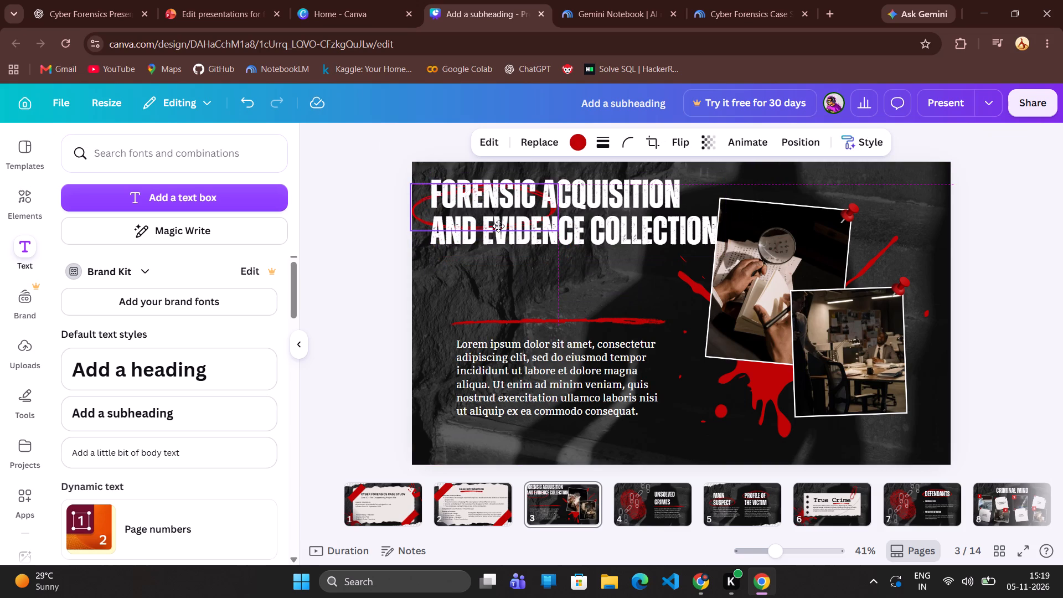
pyautogui.moveTo(498, 226); pyautogui.dragTo(500, 212)
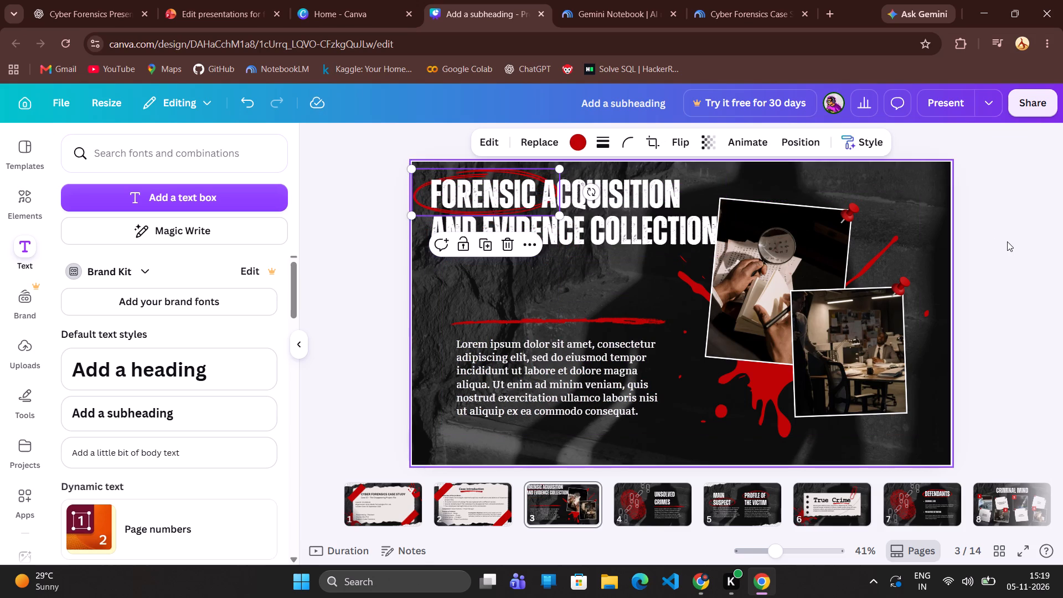
pyautogui.click(1009, 242)
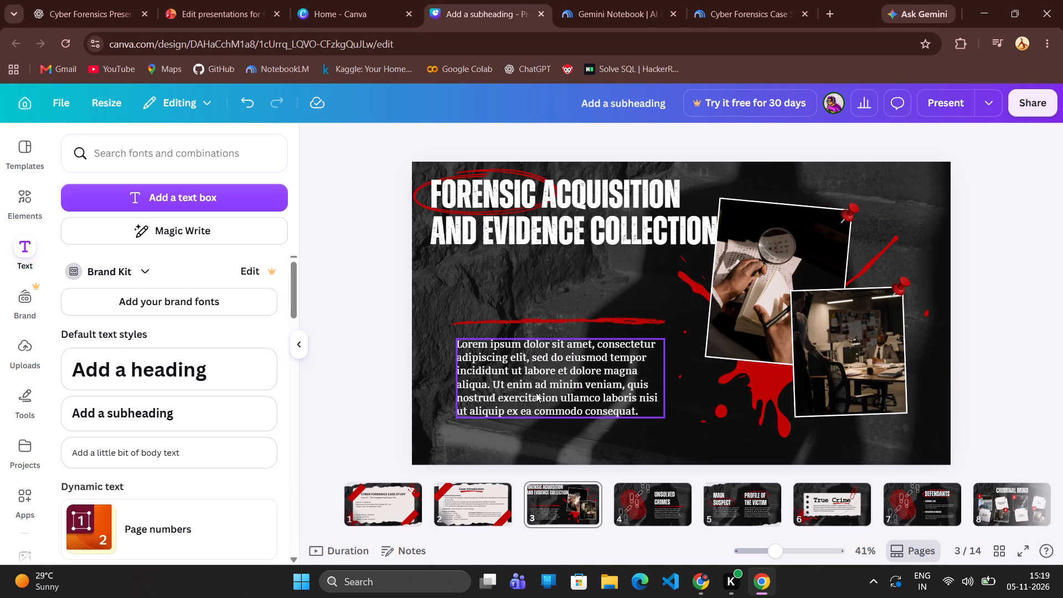
# Delete the magnifying-glass photo on page 3 together with its empty picture frame.
pyautogui.click(539, 239)
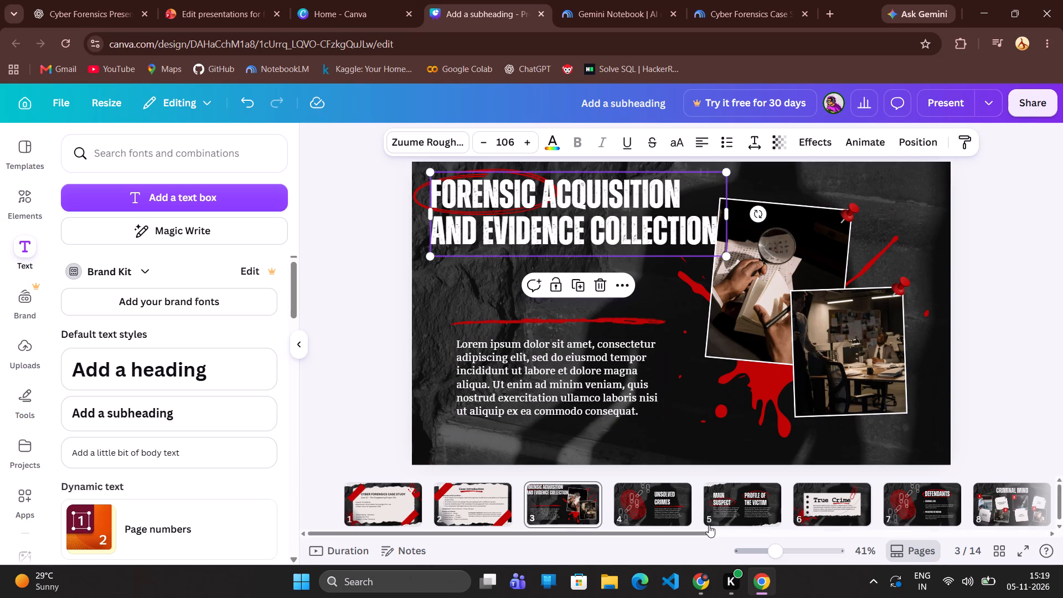
pyautogui.click(791, 248)
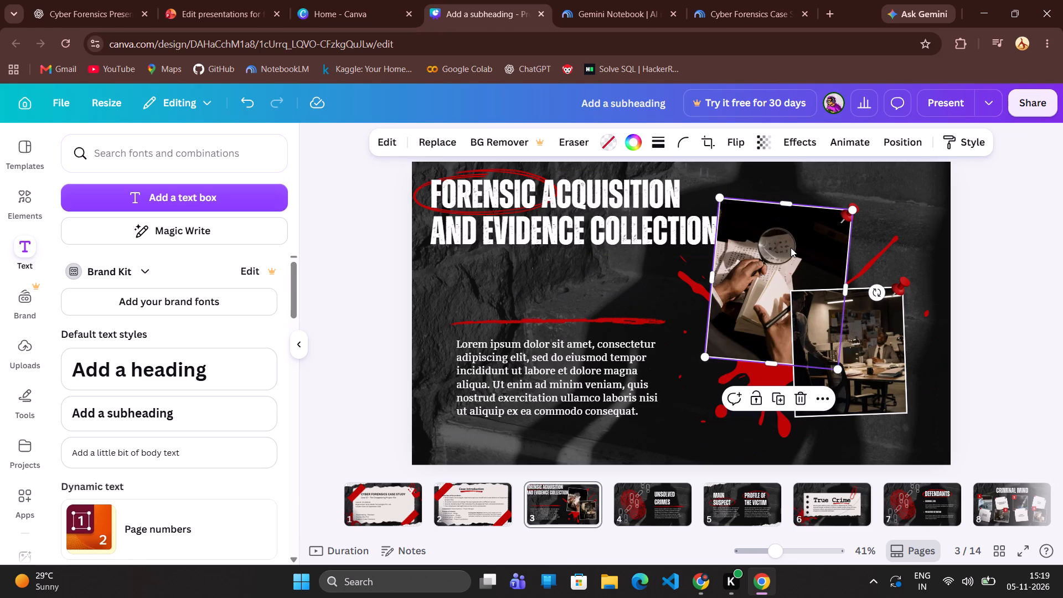
pyautogui.press('Delete')
pyautogui.click(796, 241)
pyautogui.press('Delete')
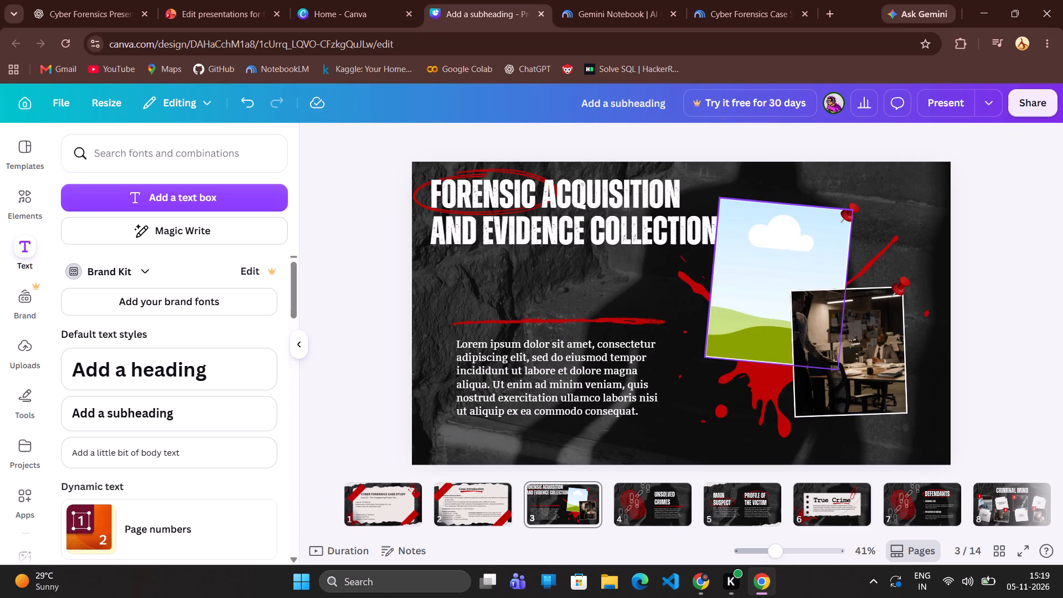
pyautogui.rightClick(817, 252)
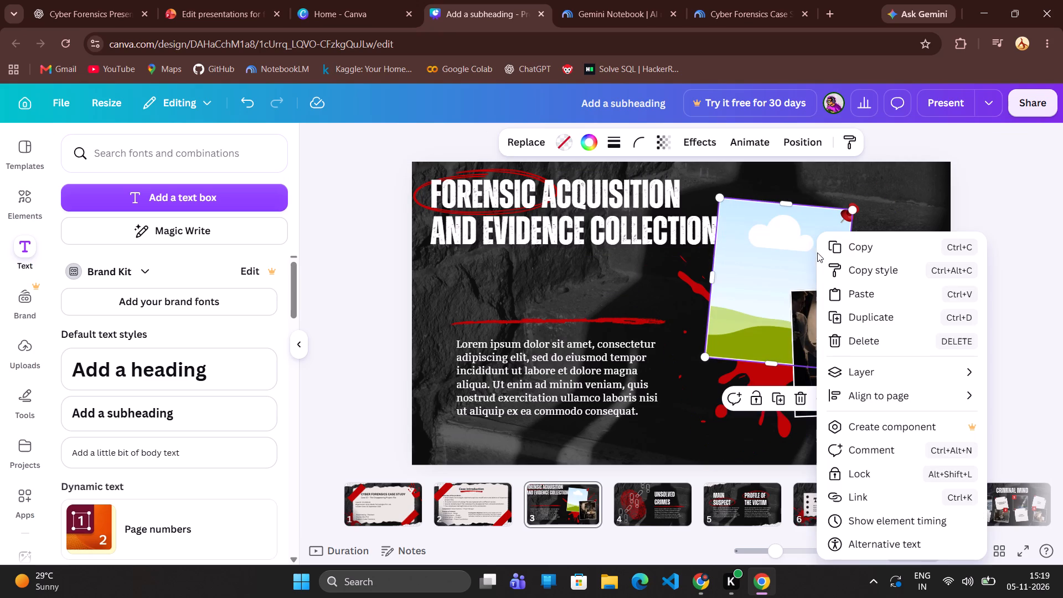
pyautogui.click(864, 335)
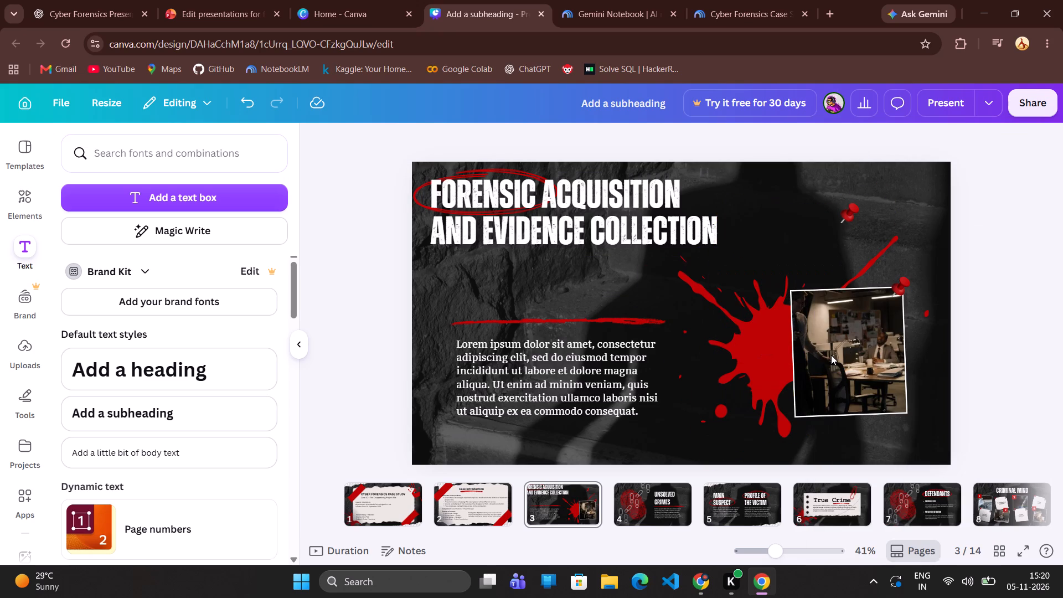
# Delete the office desk photo on page 3 together with its empty picture frame.
pyautogui.click(831, 355)
pyautogui.press('Delete')
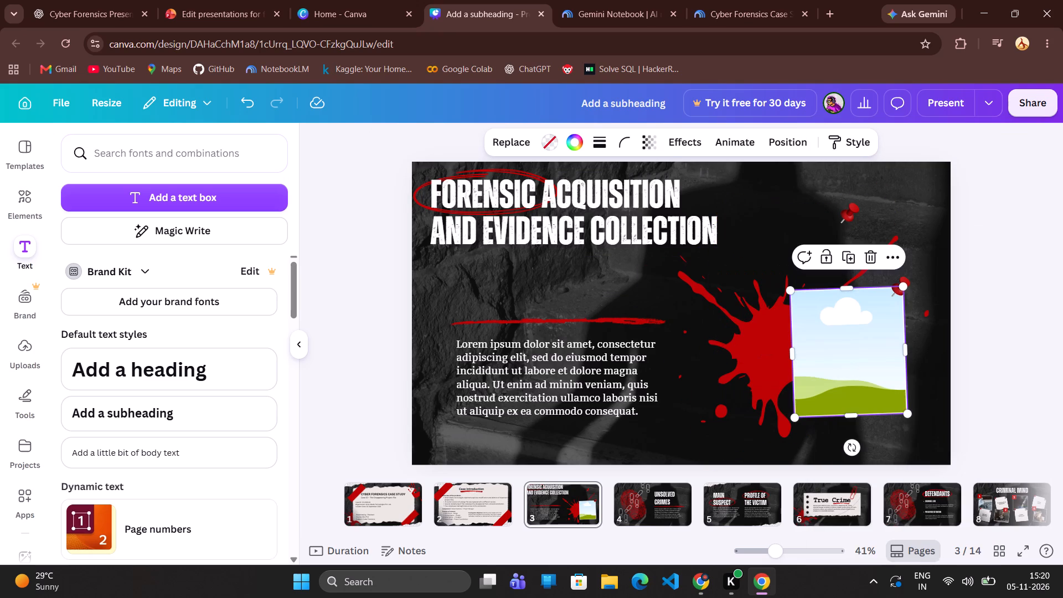
pyautogui.click(992, 350)
pyautogui.click(863, 354)
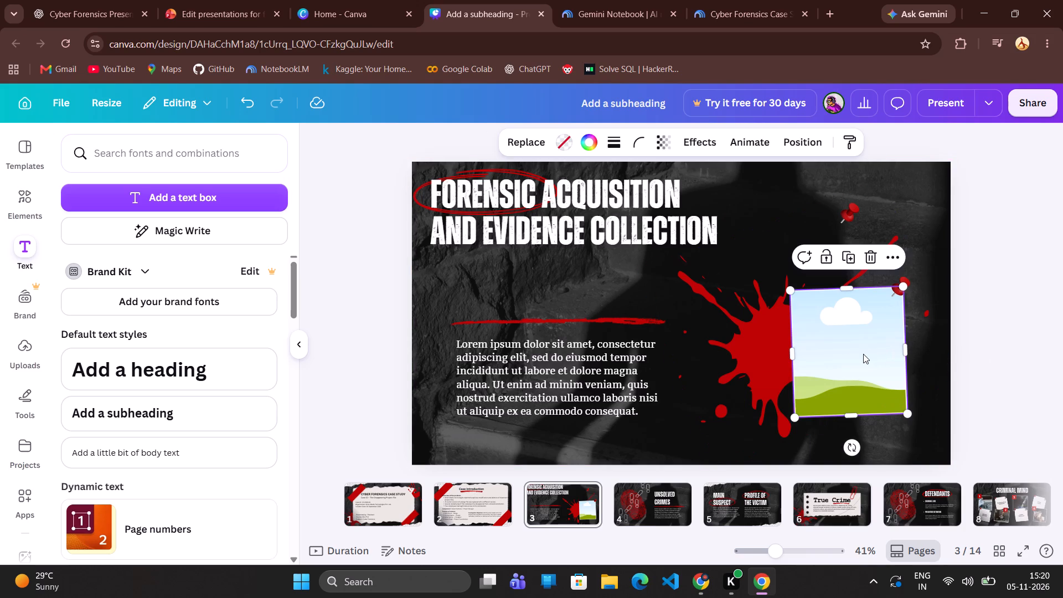
pyautogui.press('Delete')
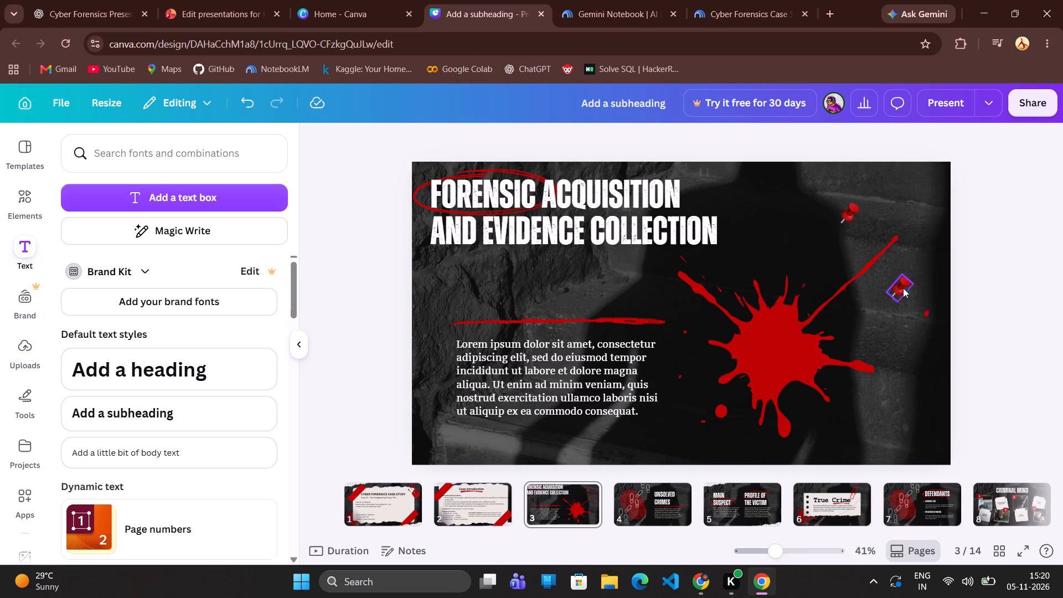
# Move the lower red pushpin next to the end of the word "Acquisition" in the title.
pyautogui.moveTo(897, 282); pyautogui.dragTo(705, 184)
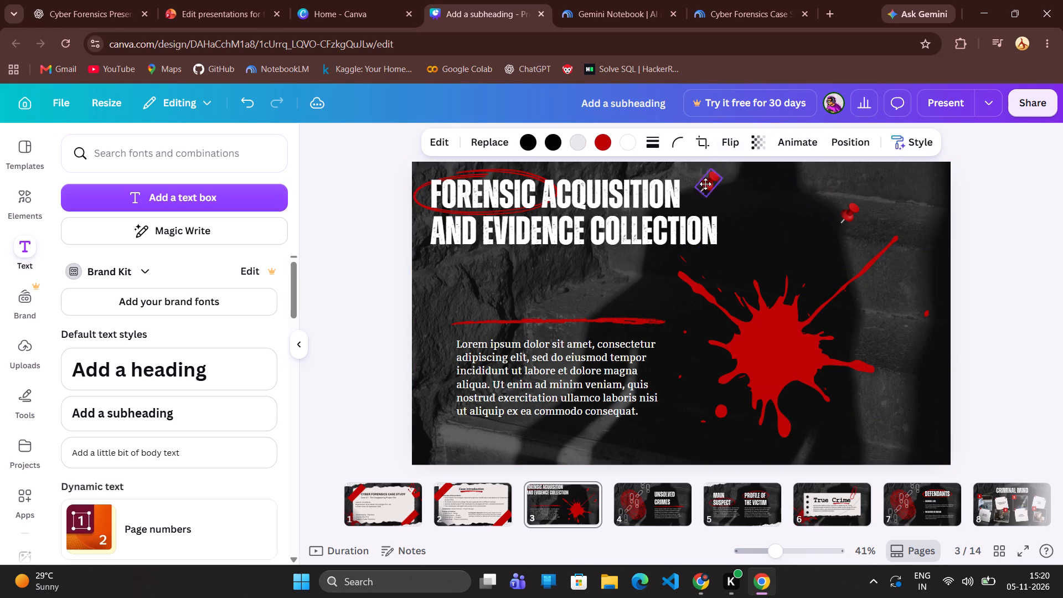
pyautogui.moveTo(705, 184); pyautogui.dragTo(689, 189)
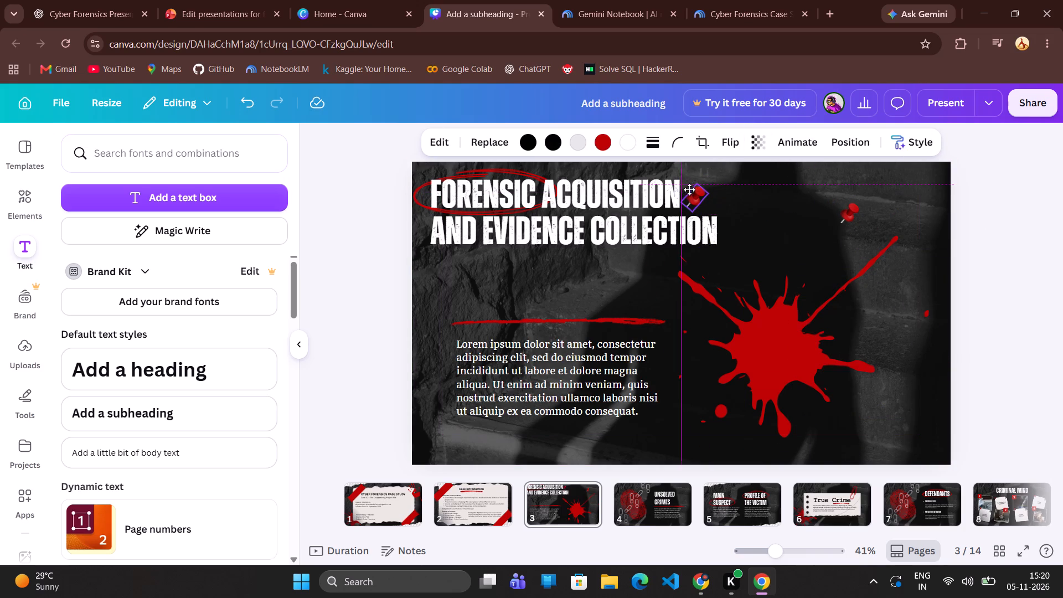
pyautogui.moveTo(689, 189); pyautogui.dragTo(695, 192)
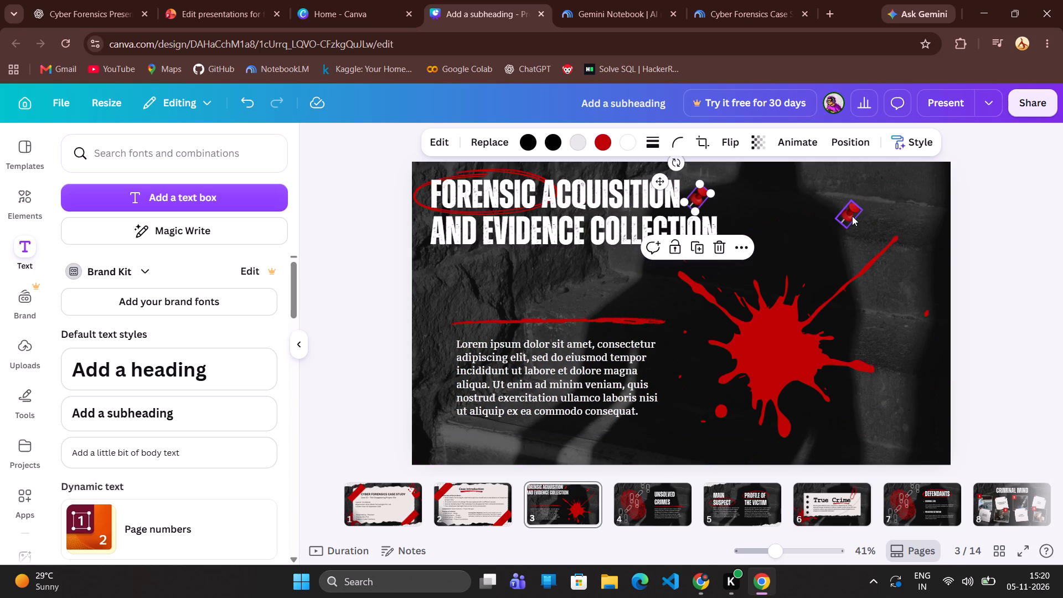
# Move the remaining red pushpin beside the one next to the word "Acquisition" in the page 3 title.
pyautogui.moveTo(852, 216); pyautogui.dragTo(750, 197)
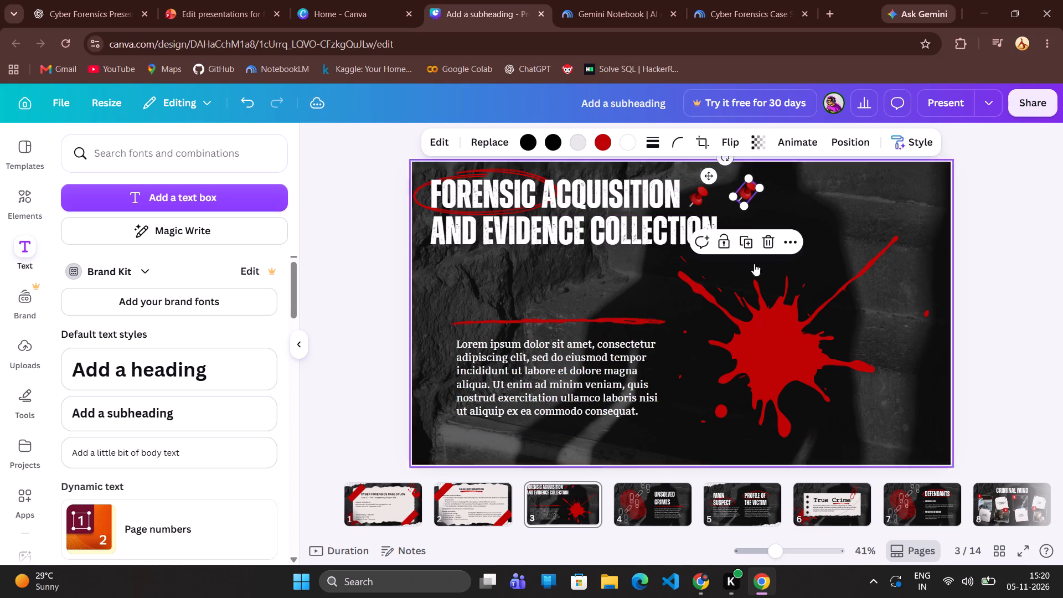
# Delete the lorem ipsum placeholder paragraph on page 3.
pyautogui.click(587, 391)
pyautogui.press('BackSpace')
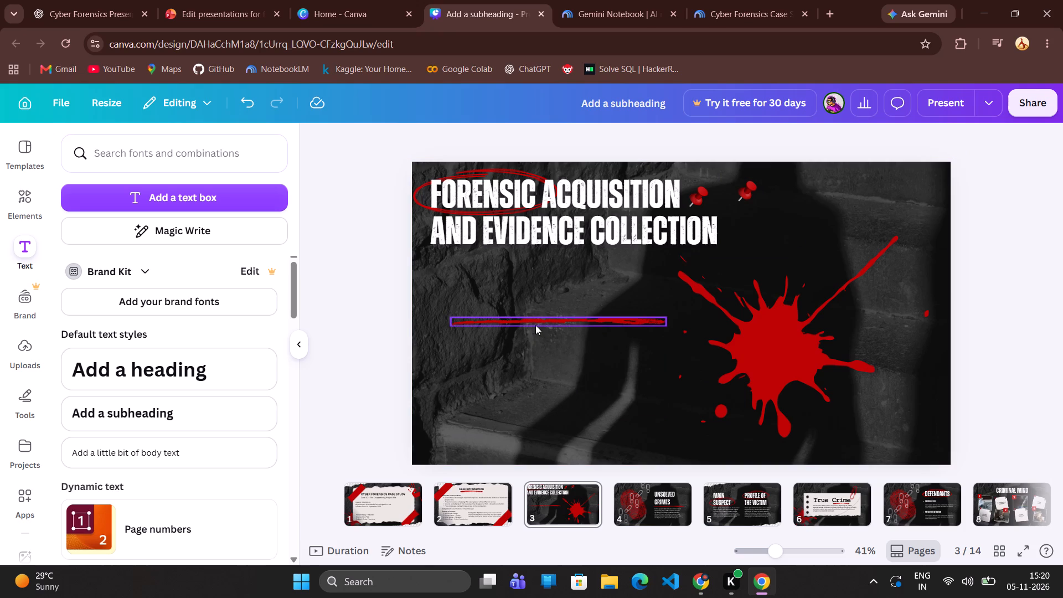
# Move the red brush line up so it underlines the second line of the title, "and Evidence Collection".
pyautogui.moveTo(535, 325); pyautogui.dragTo(519, 264)
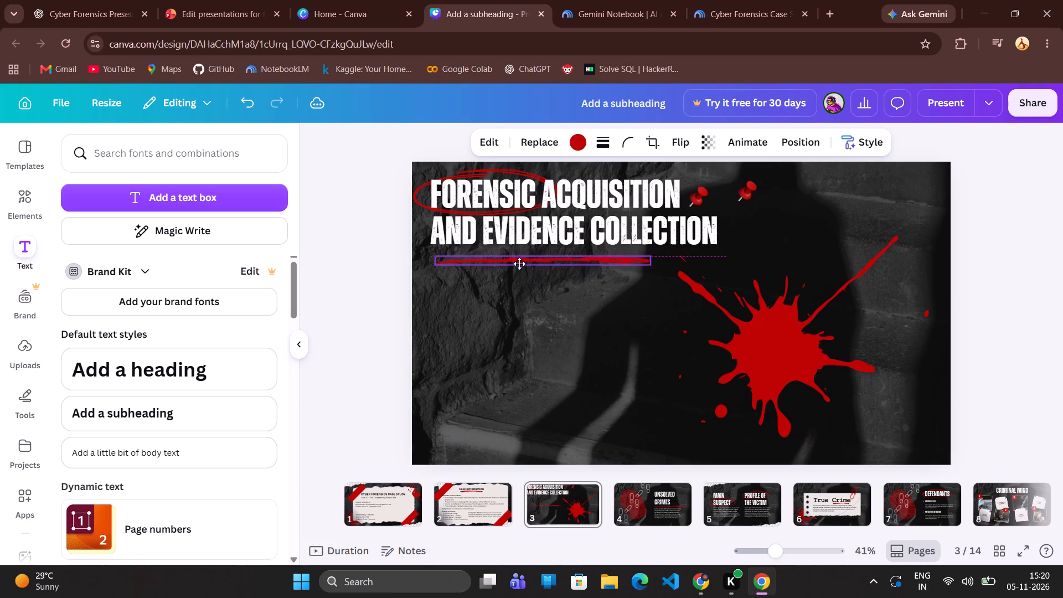
pyautogui.moveTo(519, 264); pyautogui.dragTo(517, 257)
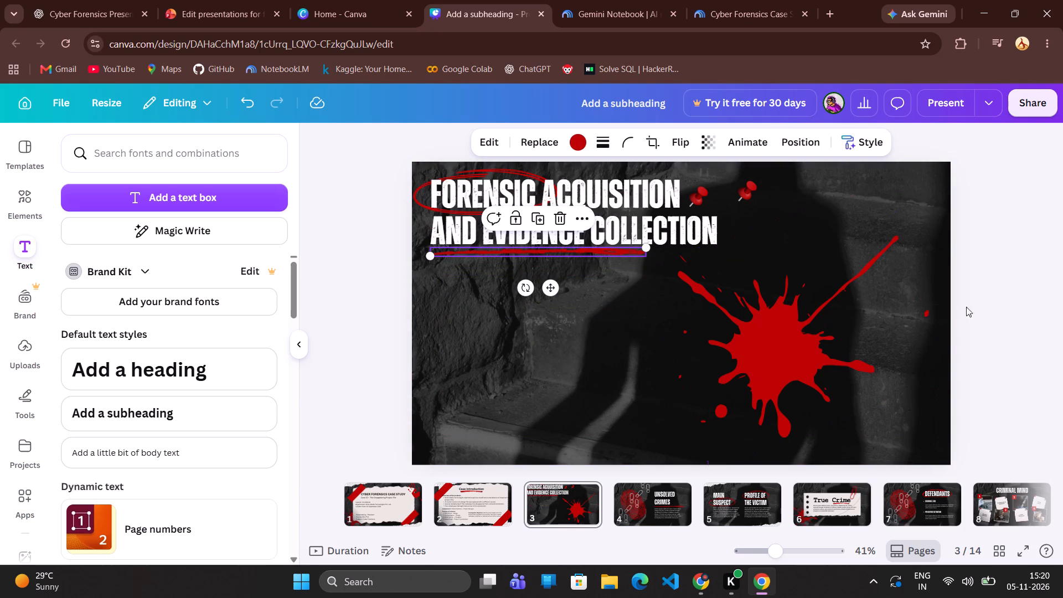
pyautogui.click(989, 306)
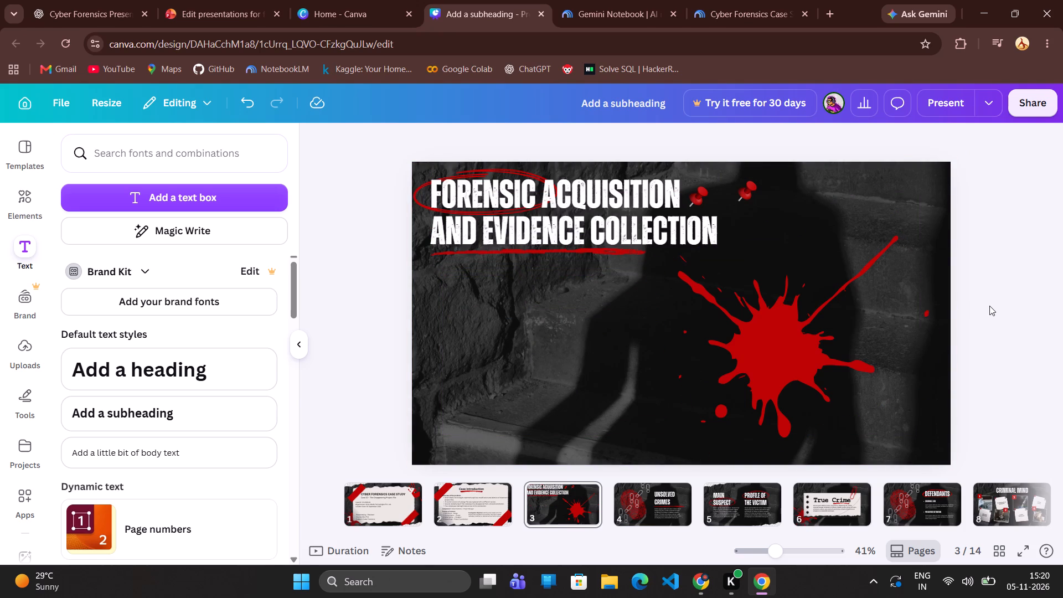
# Search the elements for "paper card" and add the cream torn-paper note with two tape strips to page 3.
pyautogui.click(23, 208)
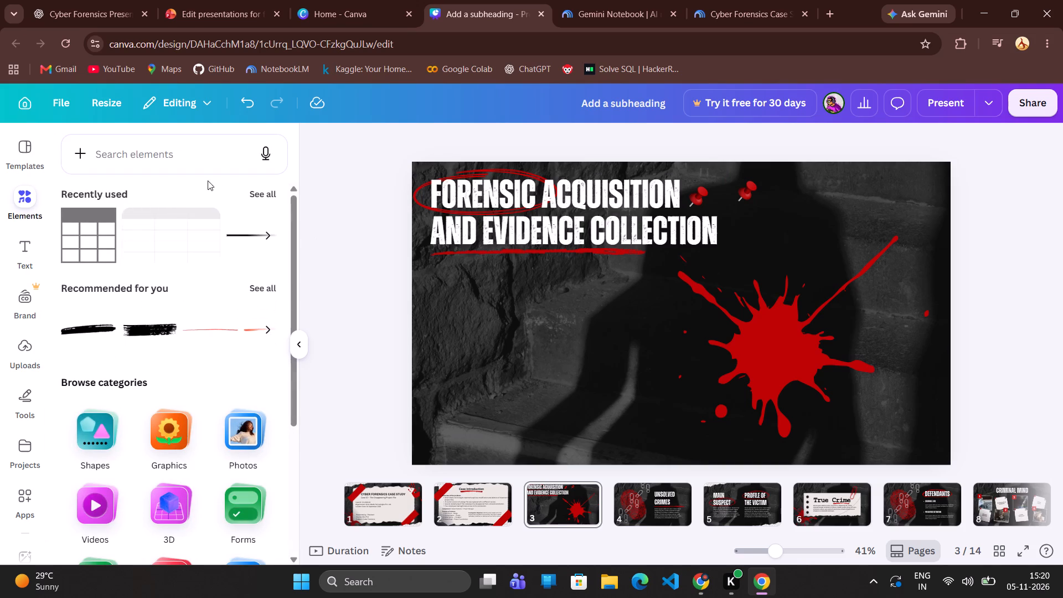
pyautogui.click(164, 151)
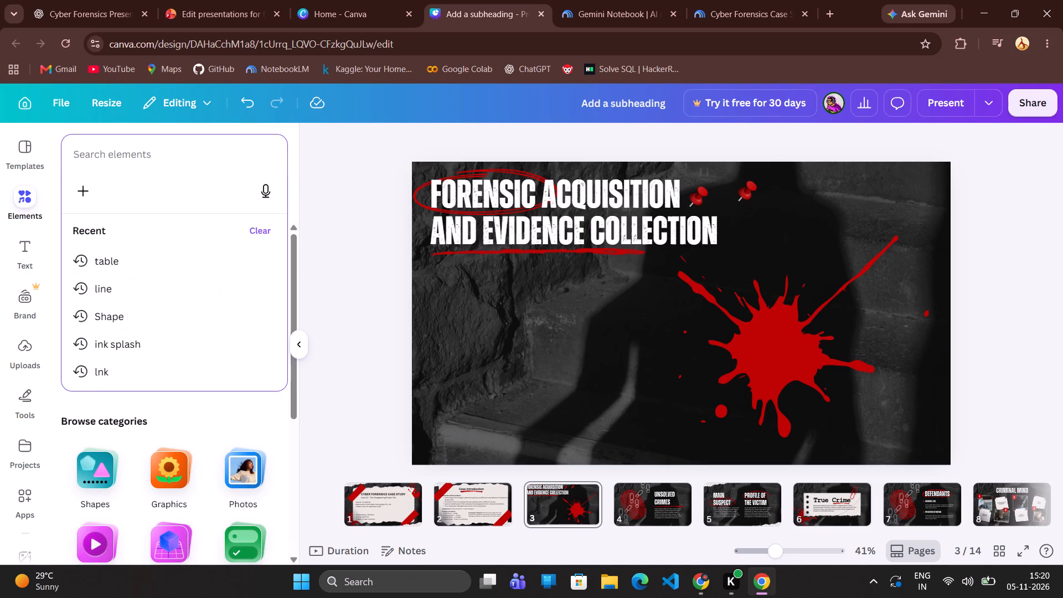
pyautogui.write('ap')
pyautogui.press('BackSpace')
pyautogui.press('BackSpace')
pyautogui.write('paper')
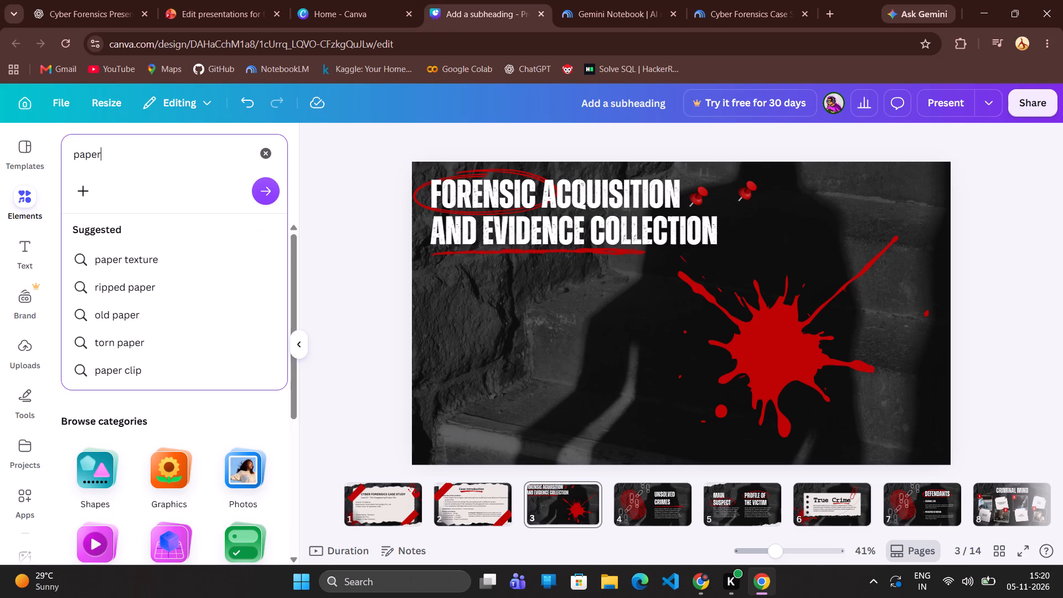
pyautogui.press('space')
pyautogui.write('card')
pyautogui.press('Return')
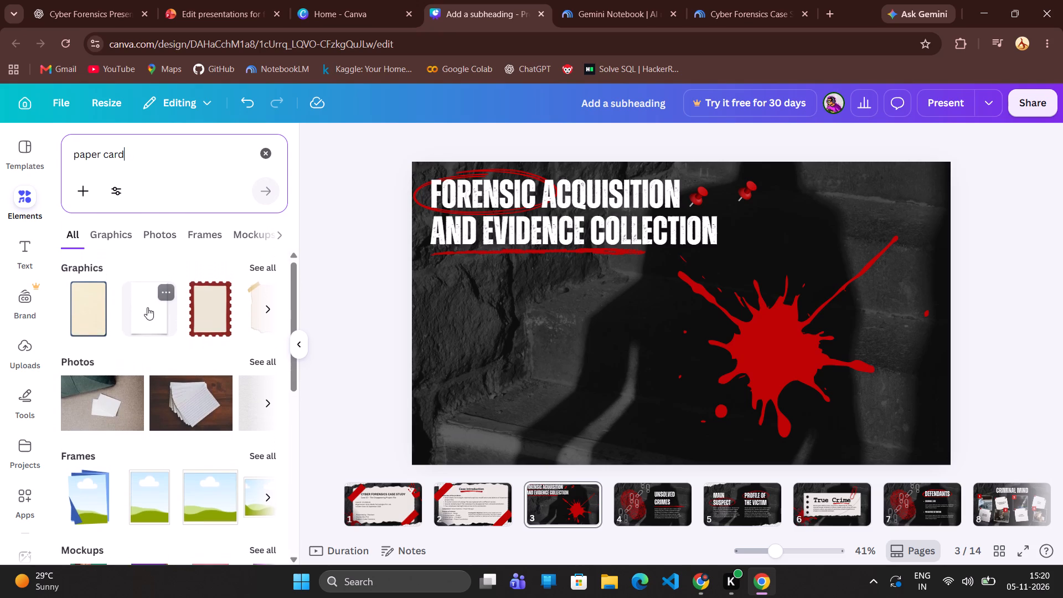
pyautogui.hscroll(-4, 205, 322)
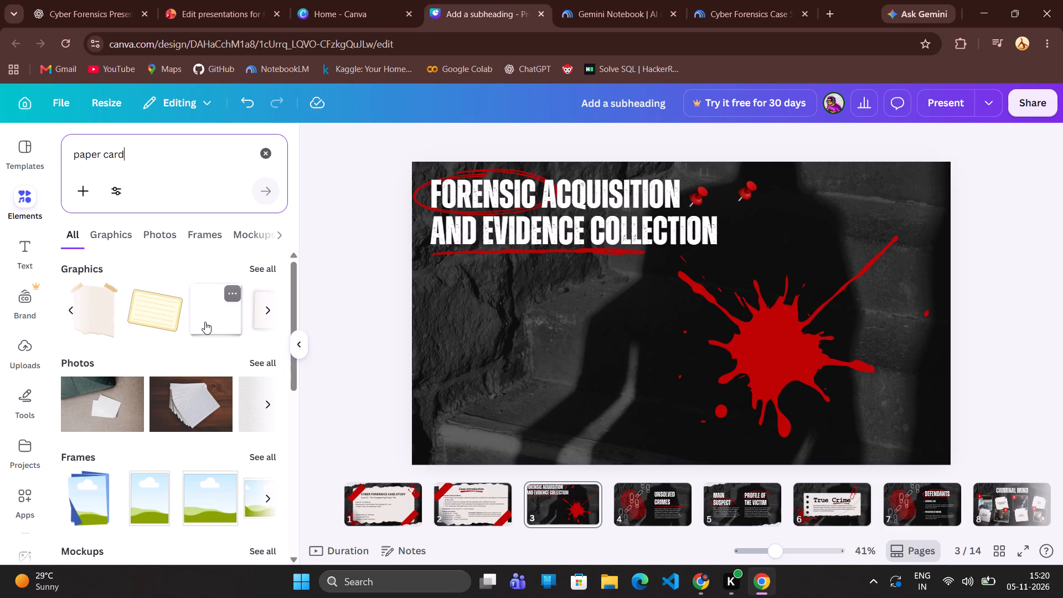
pyautogui.hscroll(-1, 205, 322)
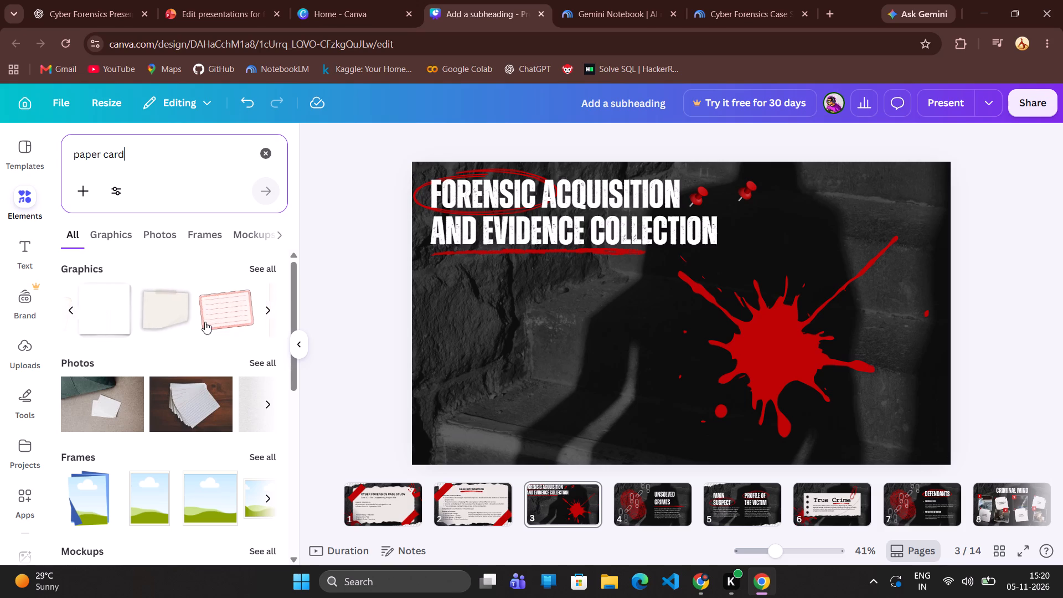
pyautogui.hscroll(-1, 205, 322)
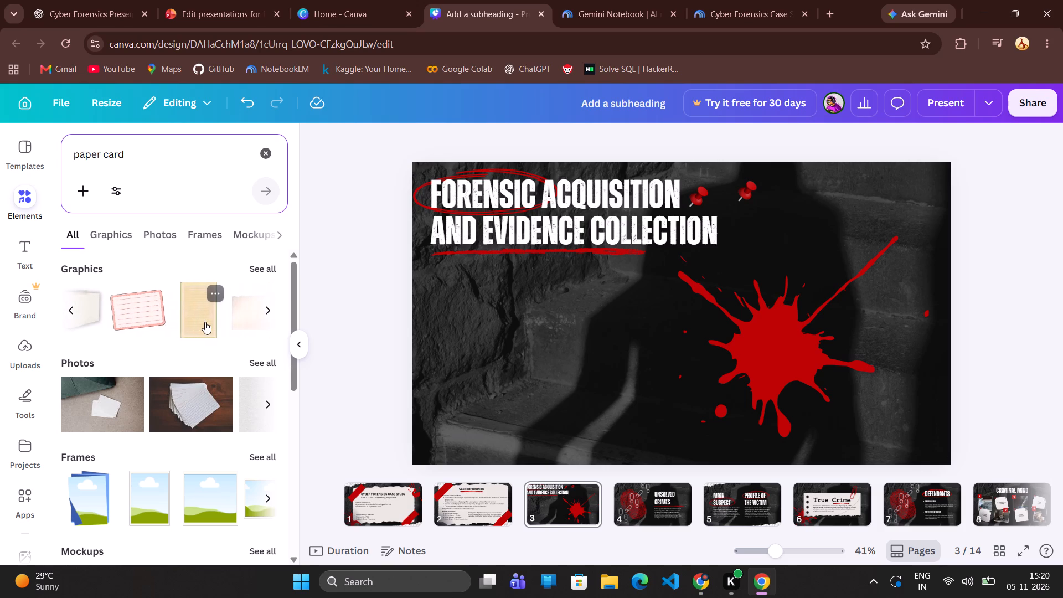
pyautogui.click(180, 322)
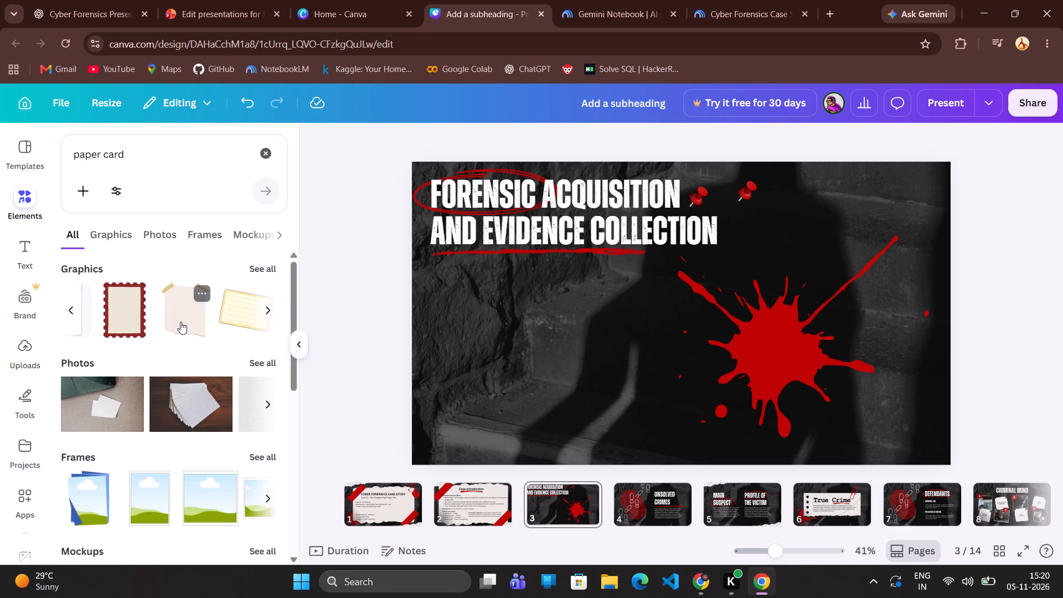
# Enlarge the taped paper note and place it in the page's lower-left area, just under the underlined title.
pyautogui.moveTo(672, 323); pyautogui.dragTo(524, 355)
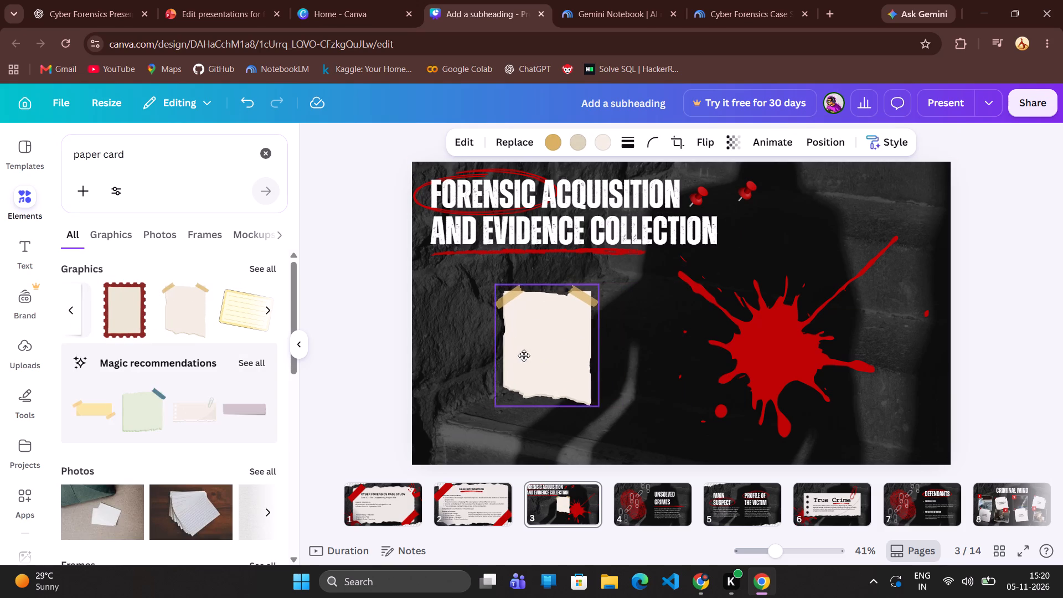
pyautogui.moveTo(524, 355); pyautogui.dragTo(496, 359)
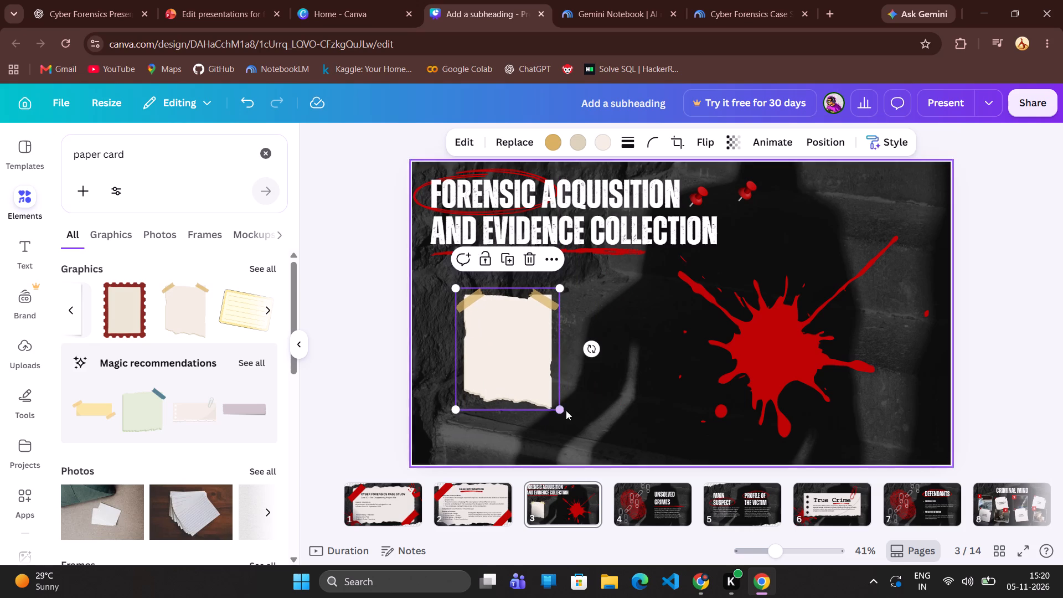
pyautogui.moveTo(558, 409); pyautogui.dragTo(620, 443)
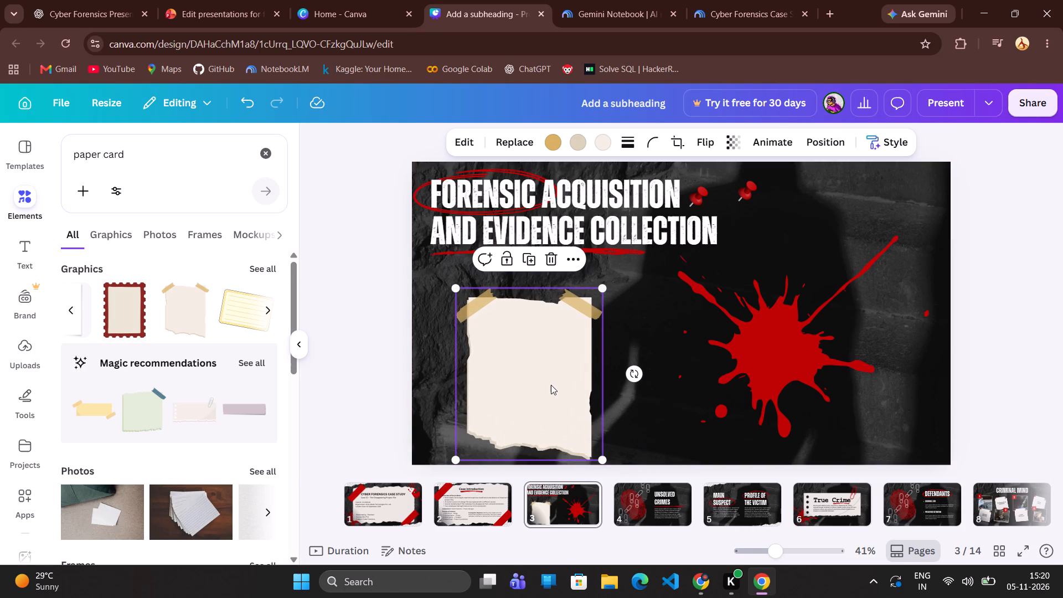
pyautogui.moveTo(549, 384); pyautogui.dragTo(518, 372)
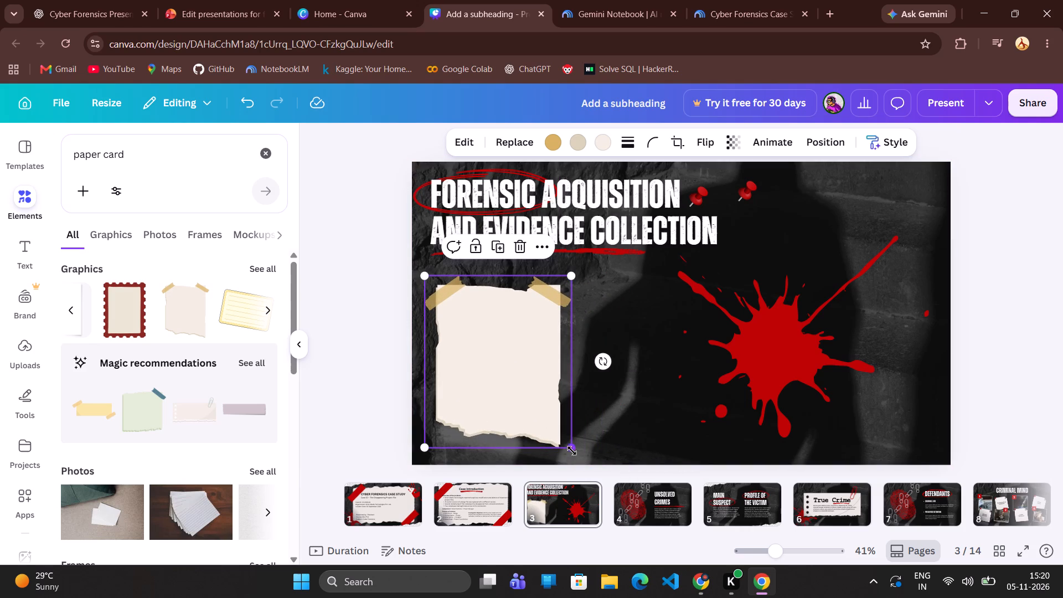
pyautogui.moveTo(574, 446); pyautogui.dragTo(622, 446)
pyautogui.moveTo(548, 399); pyautogui.dragTo(548, 385)
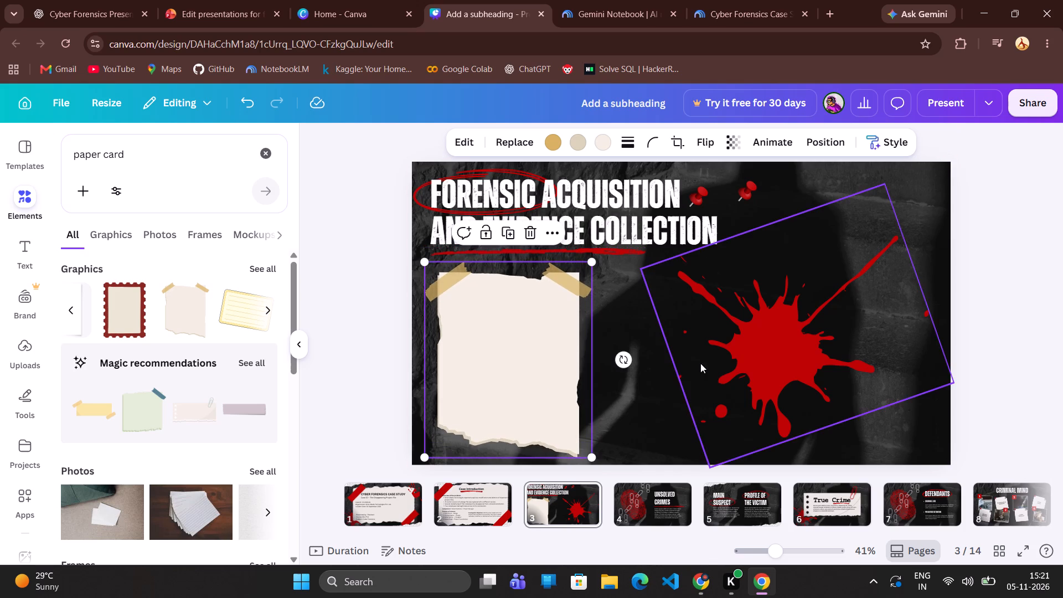
pyautogui.click(975, 300)
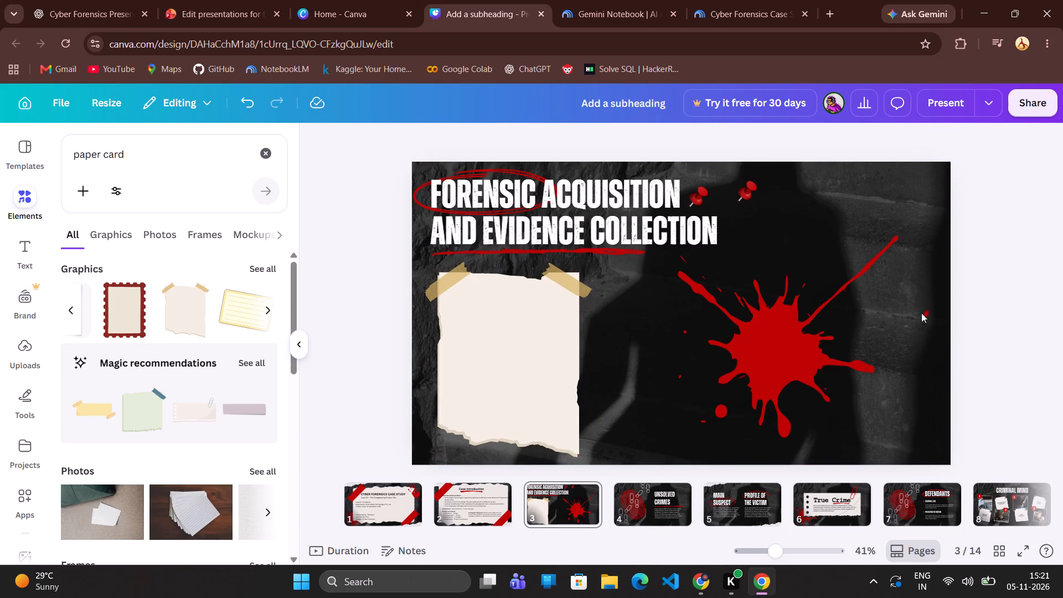
# Move the red ink splatter into the top-right corner of page 3, partly beyond the page edge.
pyautogui.moveTo(762, 350); pyautogui.dragTo(610, 389)
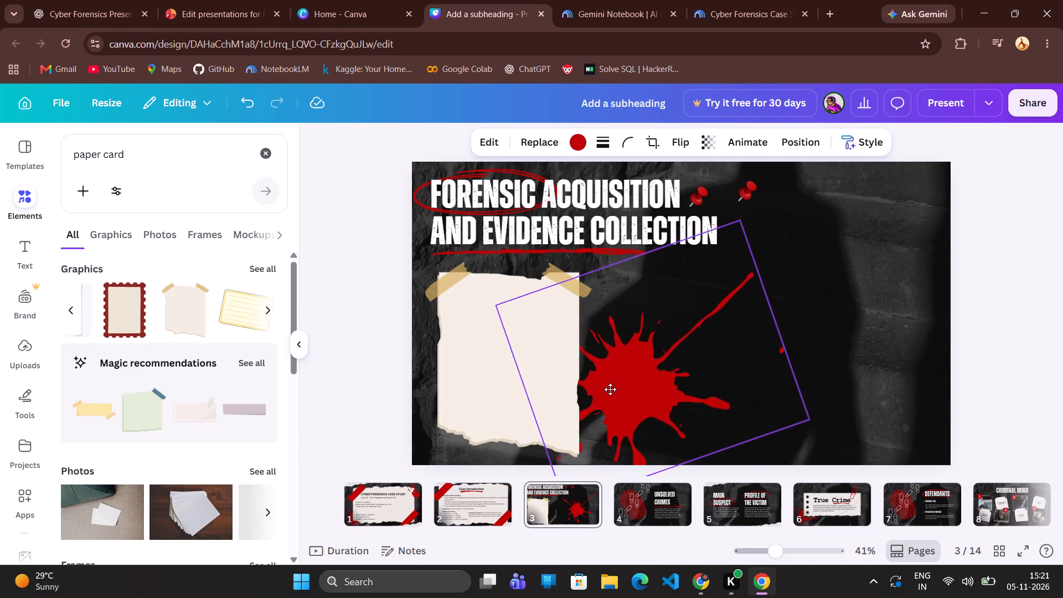
pyautogui.moveTo(610, 389); pyautogui.dragTo(844, 247)
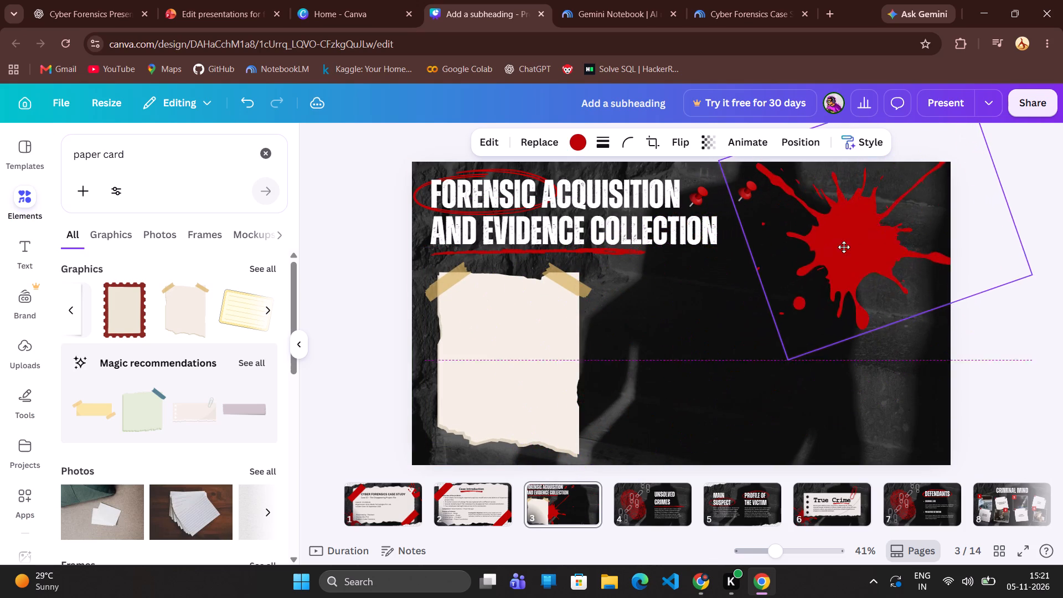
pyautogui.moveTo(844, 247); pyautogui.dragTo(864, 244)
pyautogui.moveTo(860, 247); pyautogui.dragTo(863, 240)
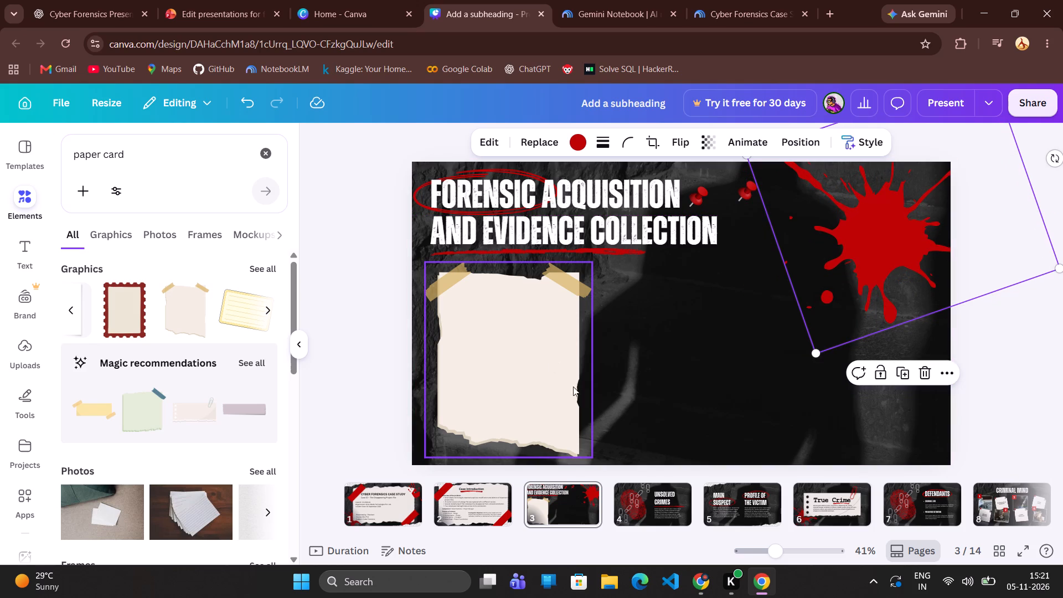
# Lock the taped paper note in place on page 3.
pyautogui.click(506, 372)
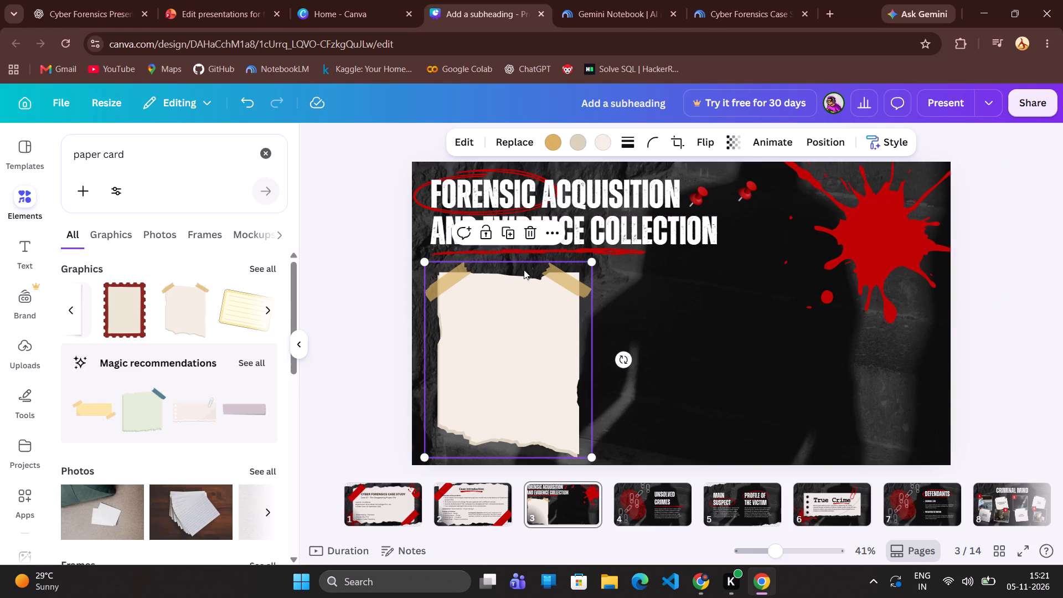
pyautogui.click(486, 236)
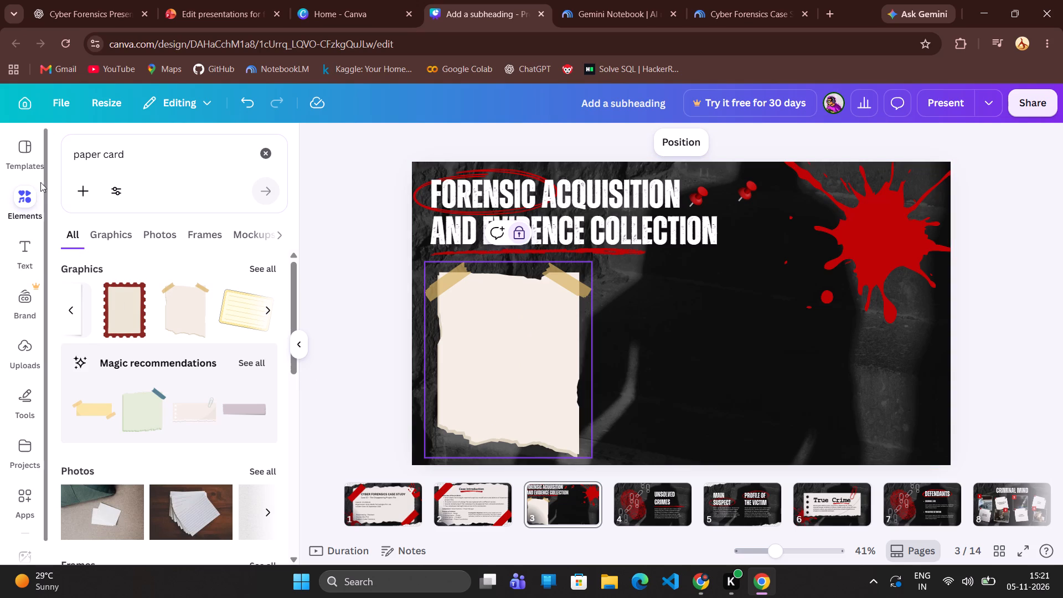
# Add a new body text box to page 3.
pyautogui.click(37, 265)
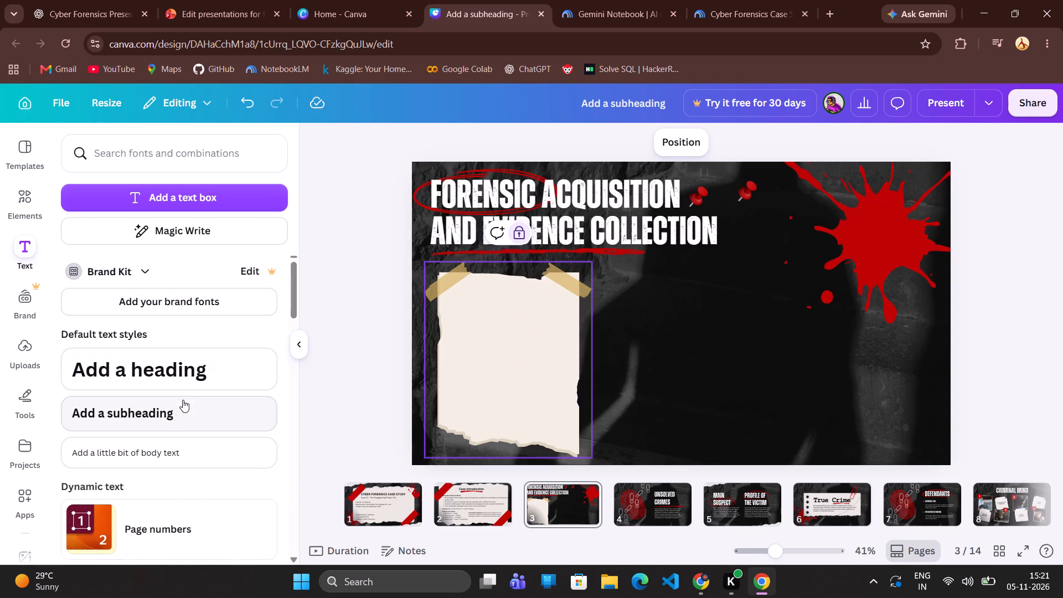
pyautogui.click(177, 439)
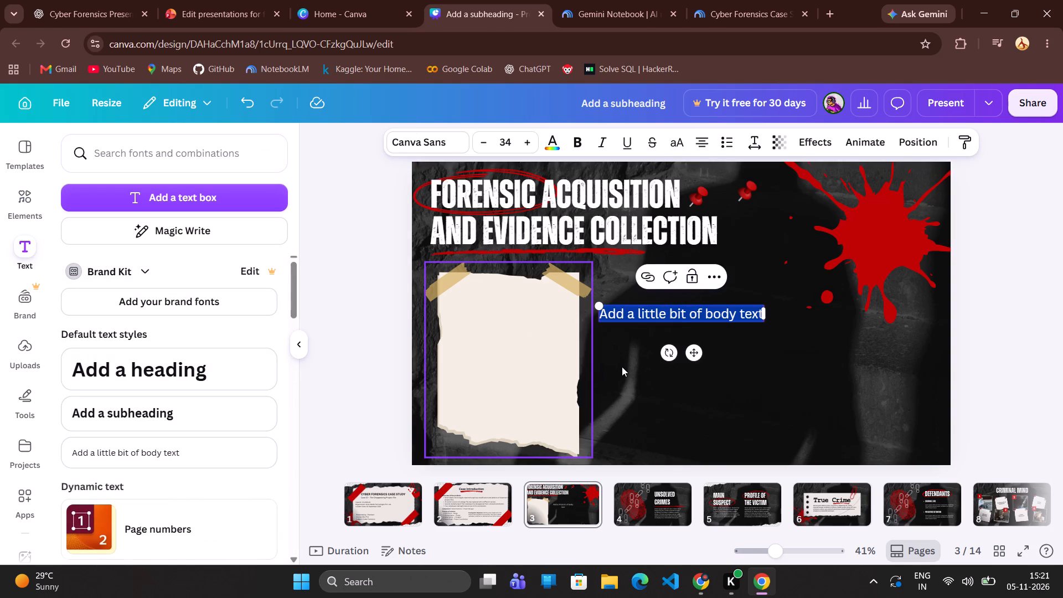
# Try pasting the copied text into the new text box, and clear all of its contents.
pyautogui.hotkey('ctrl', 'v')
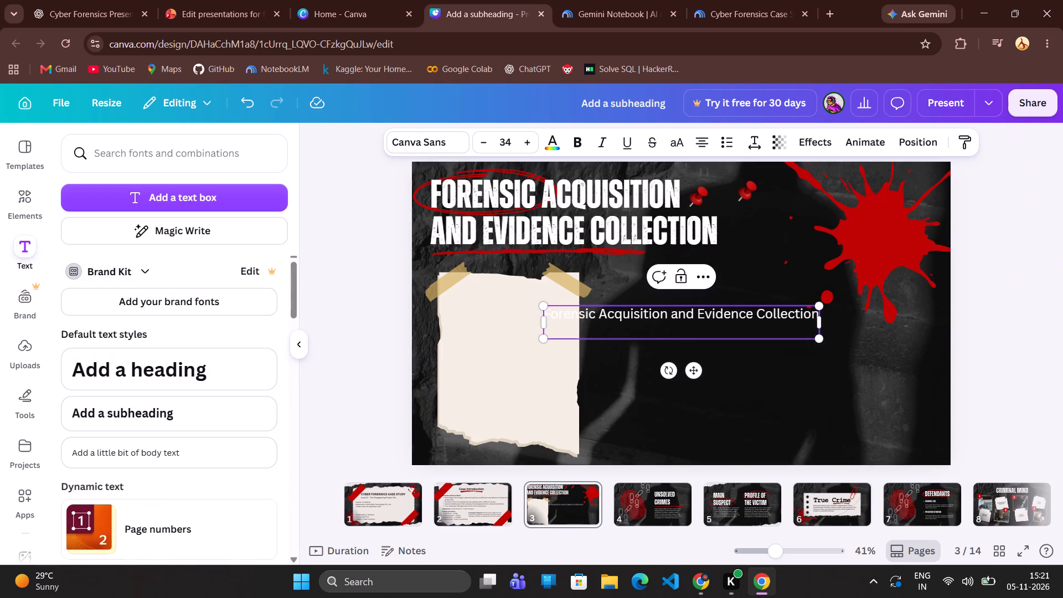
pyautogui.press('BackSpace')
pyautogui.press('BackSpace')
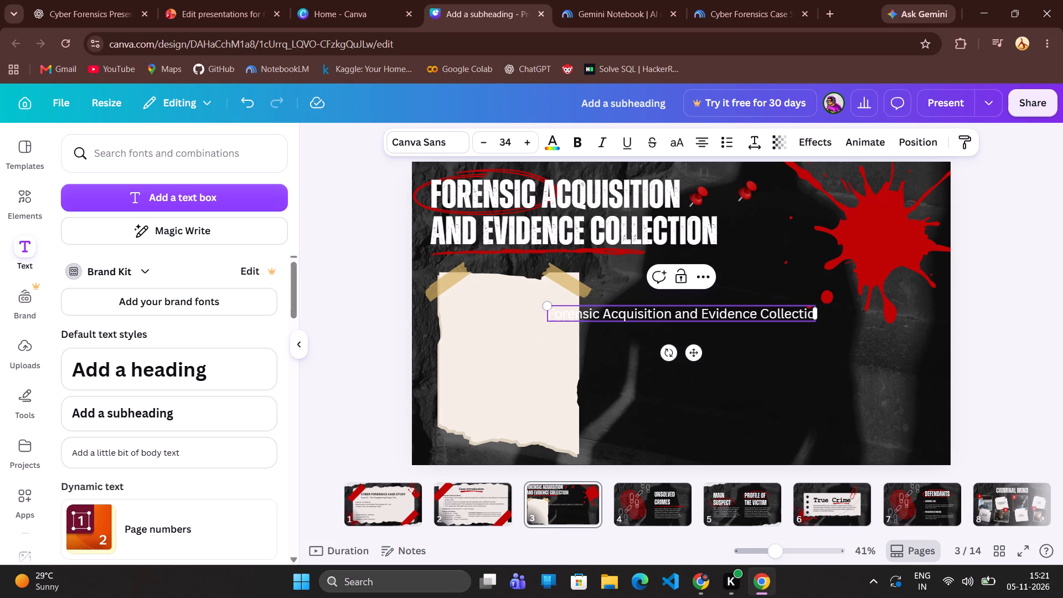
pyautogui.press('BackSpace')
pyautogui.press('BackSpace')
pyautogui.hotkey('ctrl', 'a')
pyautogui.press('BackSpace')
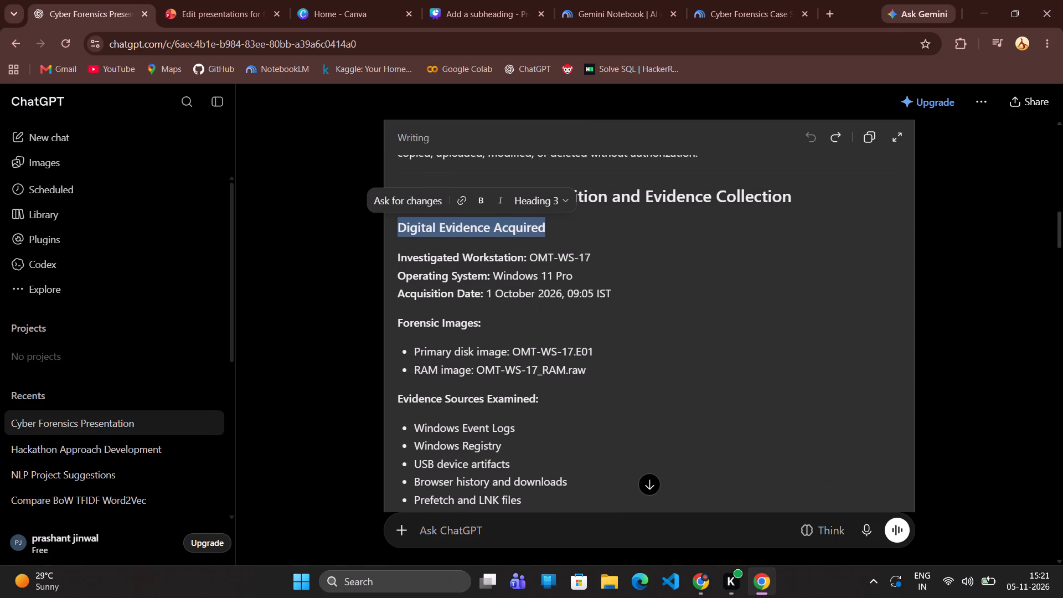
pyautogui.hotkey('ctrl', 'c')
pyautogui.hotkey('ctrl', 'c')
pyautogui.hotkey('ctrl', 'c')
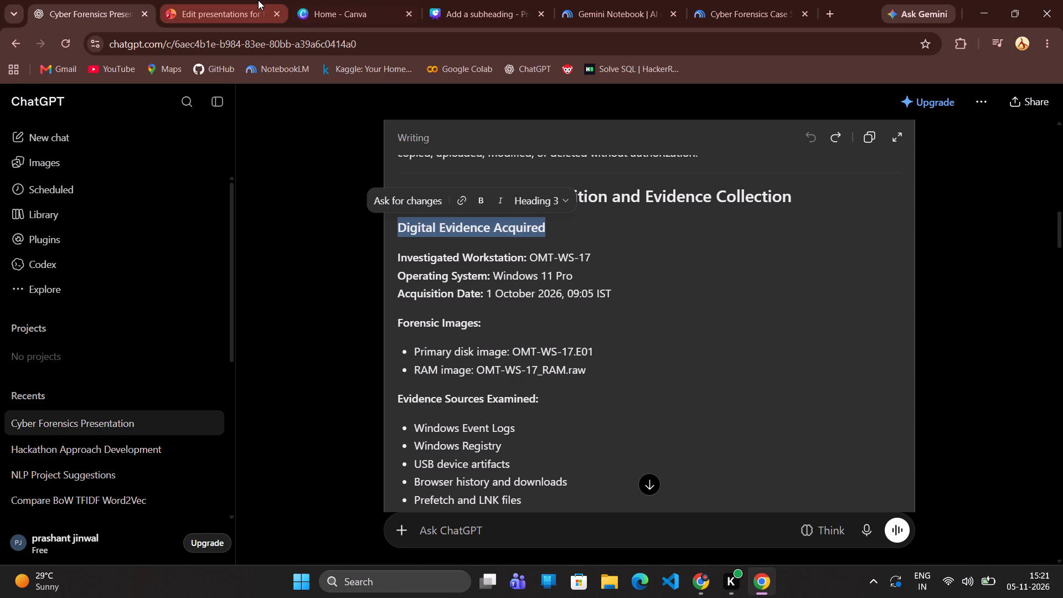
# Back in the Canva design, add a body text box to page 3 with the copied subheading, trimmed to "Digital Evidence Acquire".
pyautogui.click(360, 0)
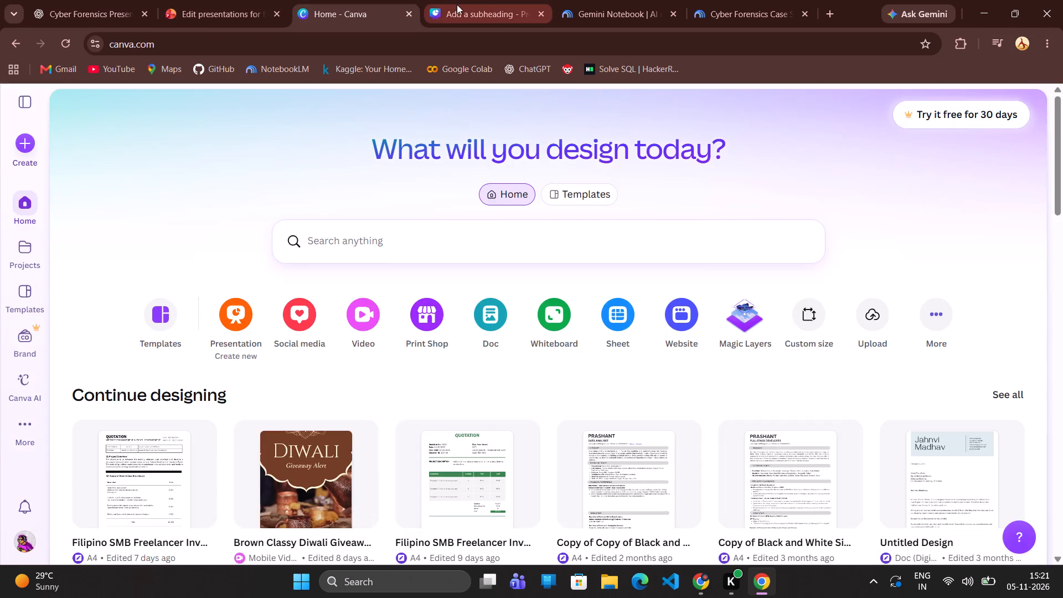
pyautogui.click(457, 4)
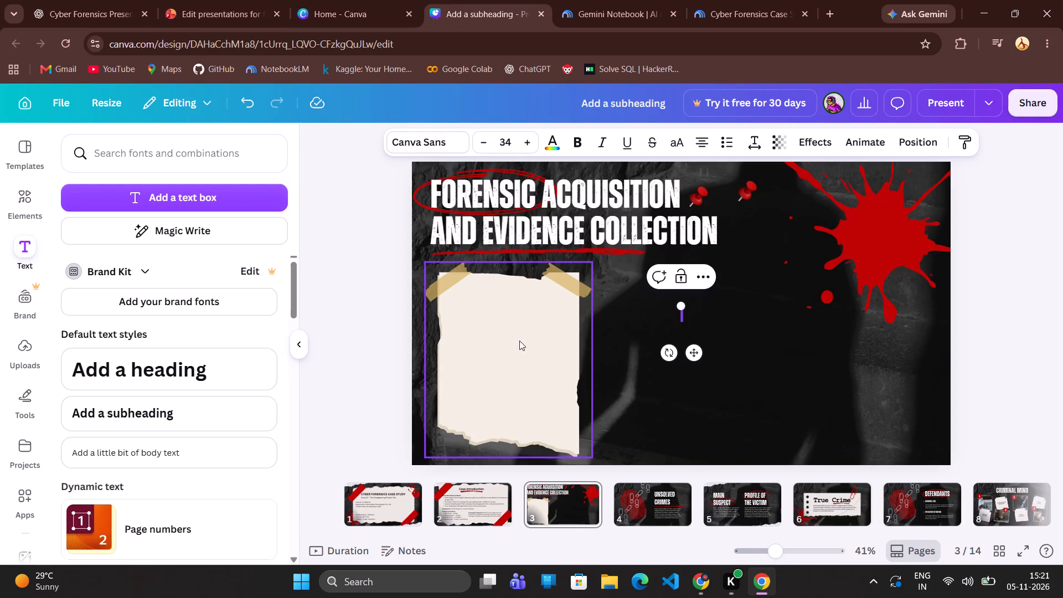
pyautogui.moveTo(519, 341); pyautogui.dragTo(534, 345)
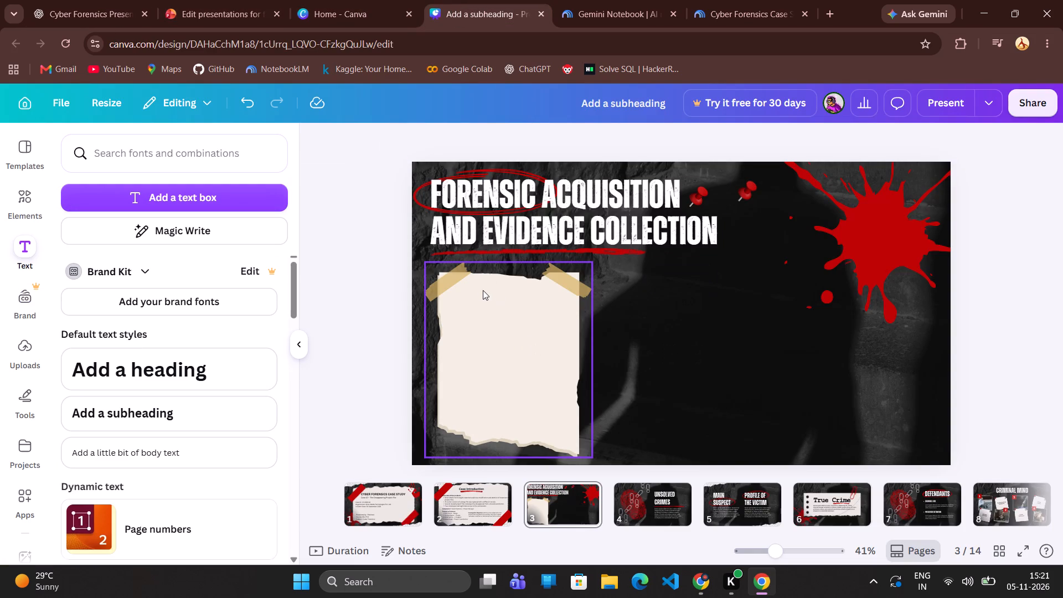
pyautogui.click(186, 452)
pyautogui.hotkey('ctrl', 'v')
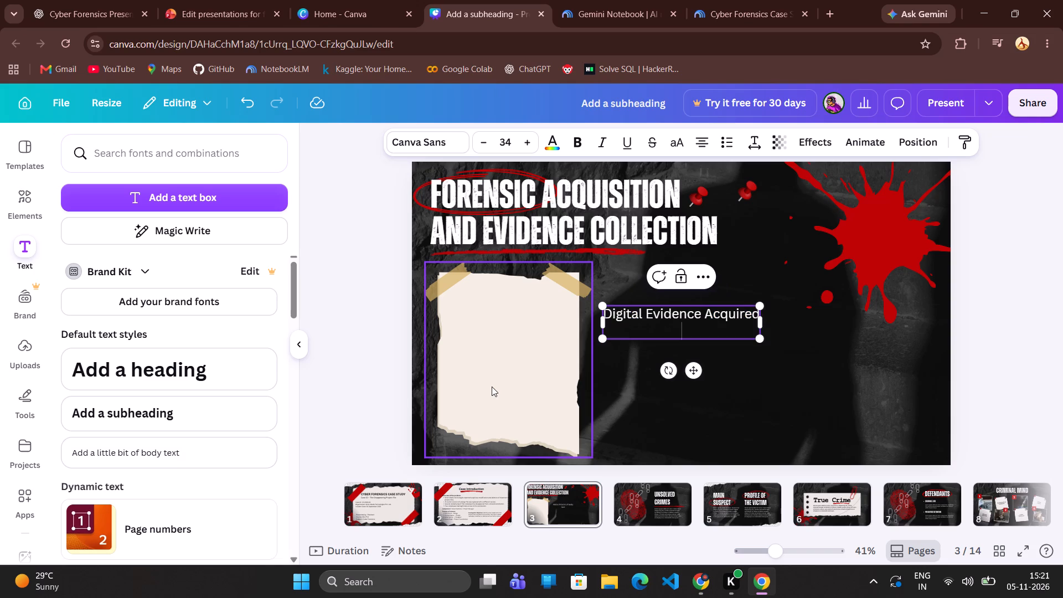
pyautogui.press('BackSpace')
pyautogui.press('BackSpace')
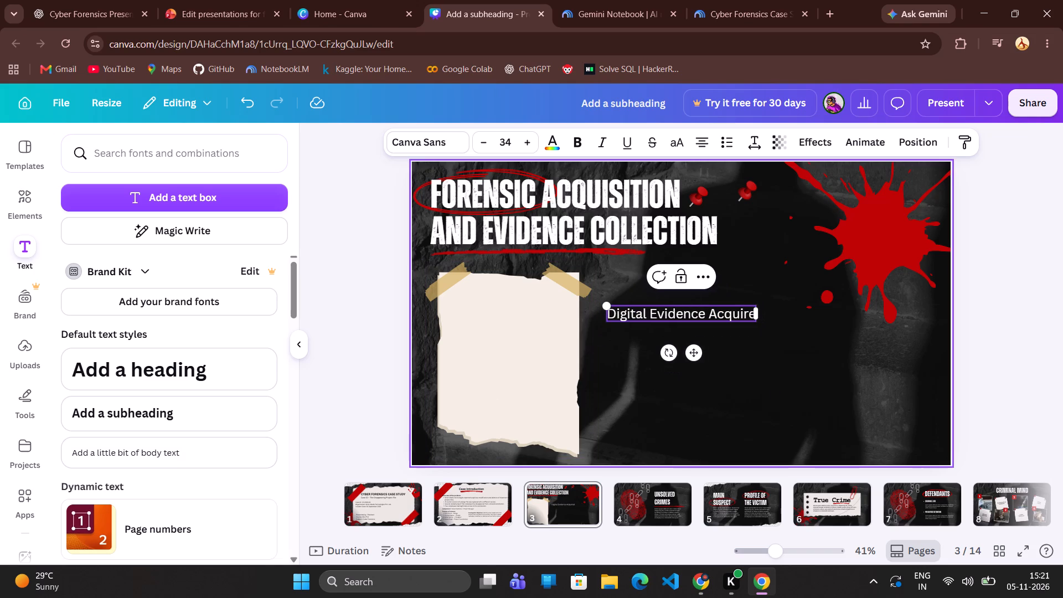
pyautogui.click(894, 402)
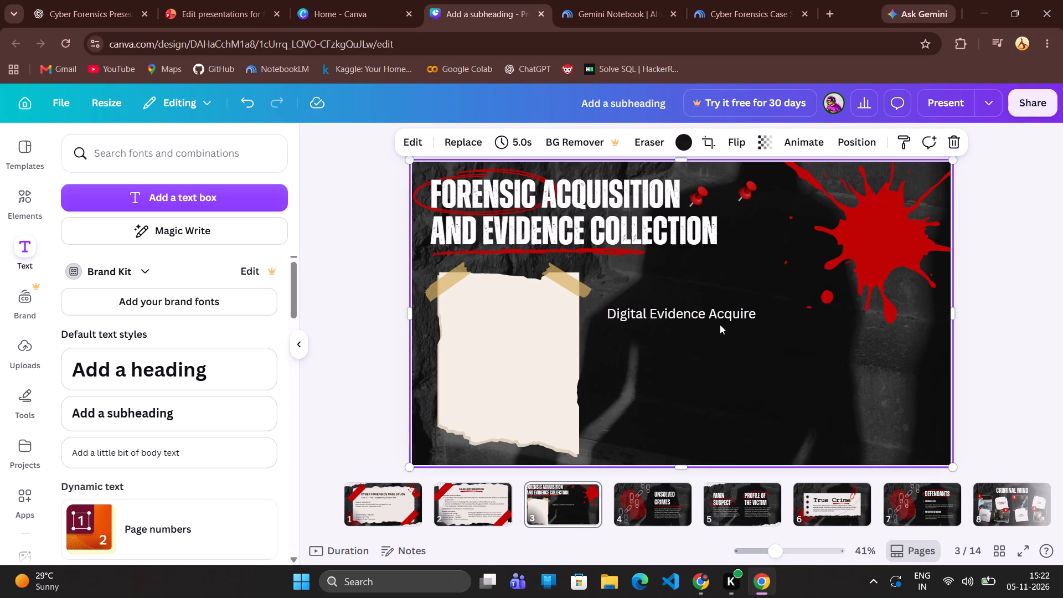
# Move the "Digital Evidence Acquire" text onto the top of the taped paper note, just below the tape strips.
pyautogui.moveTo(699, 310); pyautogui.dragTo(525, 280)
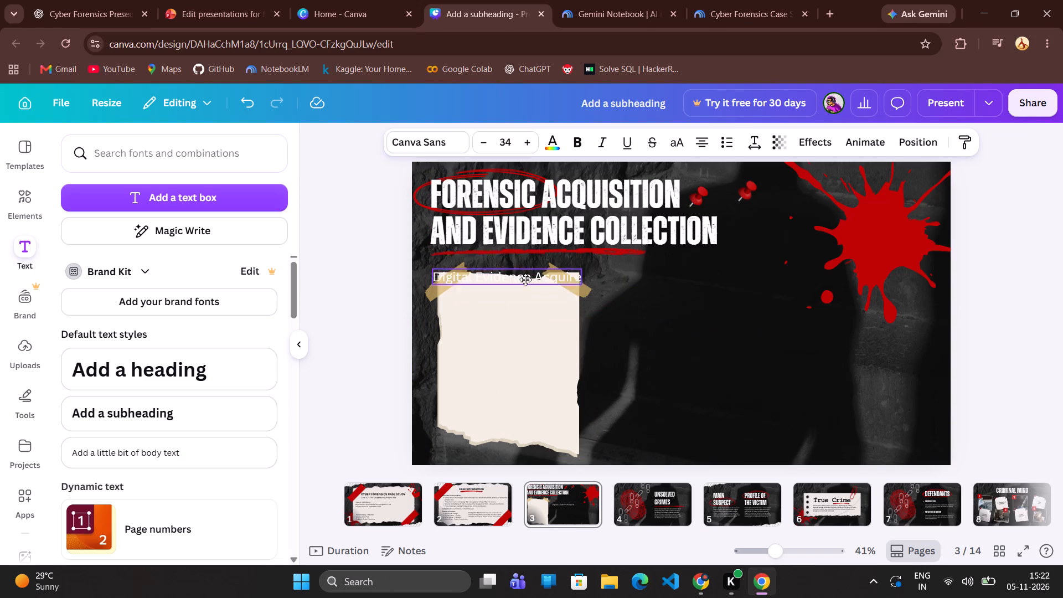
pyautogui.moveTo(525, 280); pyautogui.dragTo(527, 296)
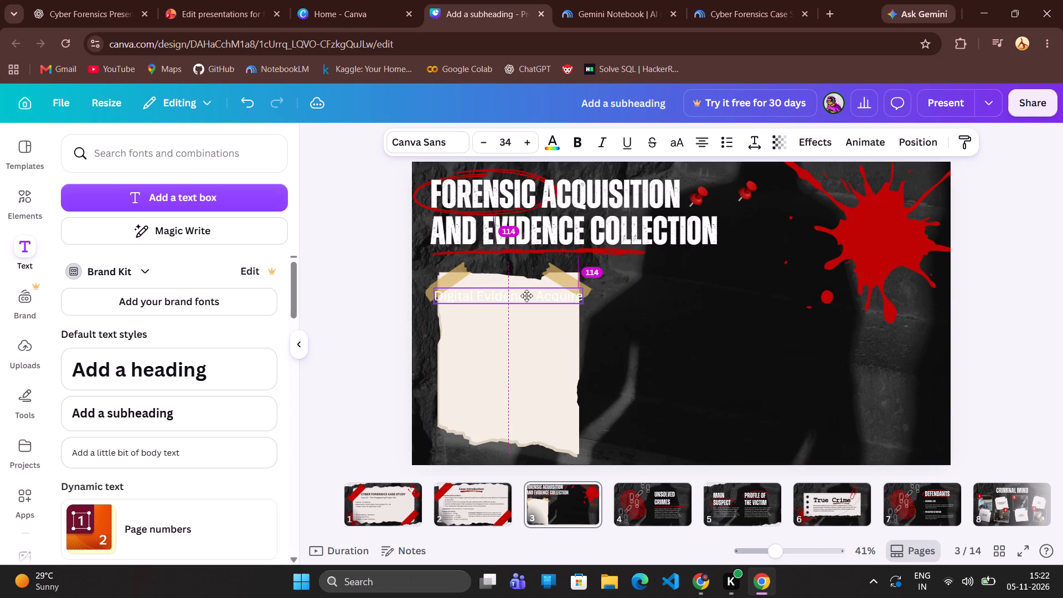
pyautogui.moveTo(527, 296); pyautogui.dragTo(512, 266)
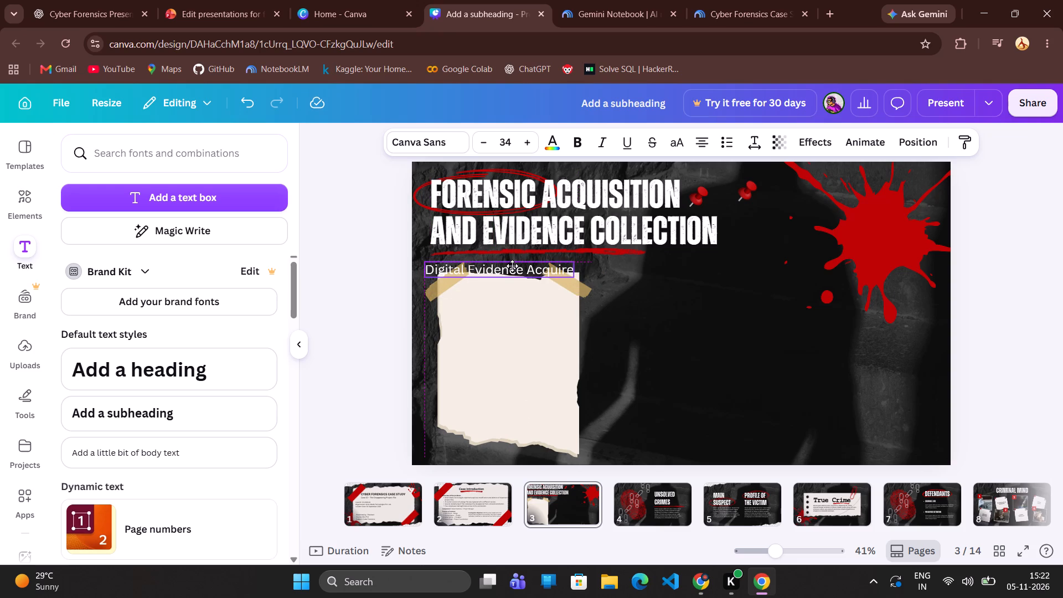
pyautogui.moveTo(512, 266); pyautogui.dragTo(526, 293)
# Format the "Digital Evidence Acquire" text in black, size 29 and bold.
pyautogui.tripleClick(526, 293)
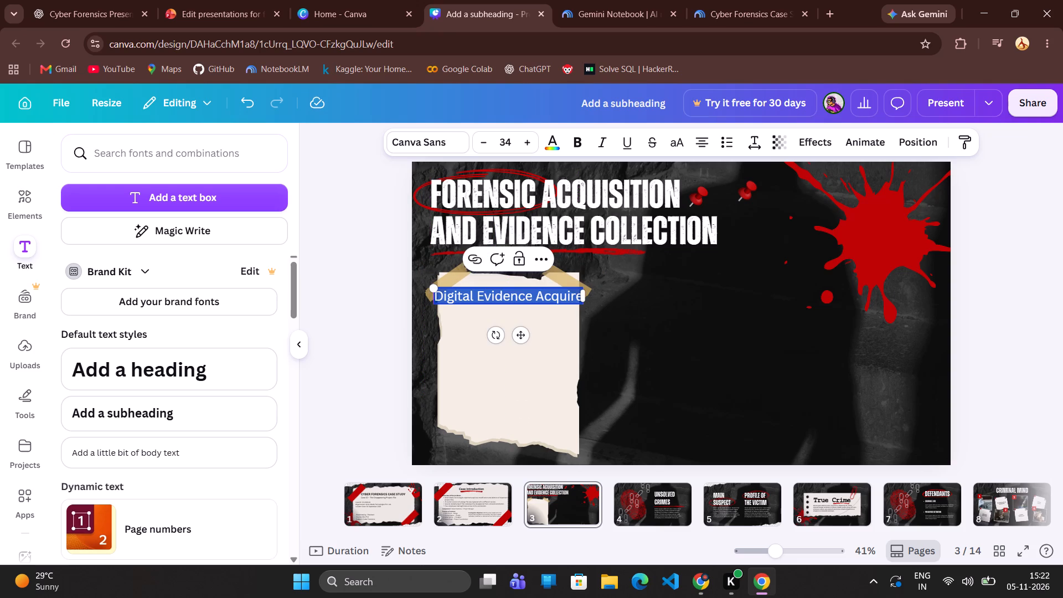
pyautogui.click(526, 293)
pyautogui.click(555, 146)
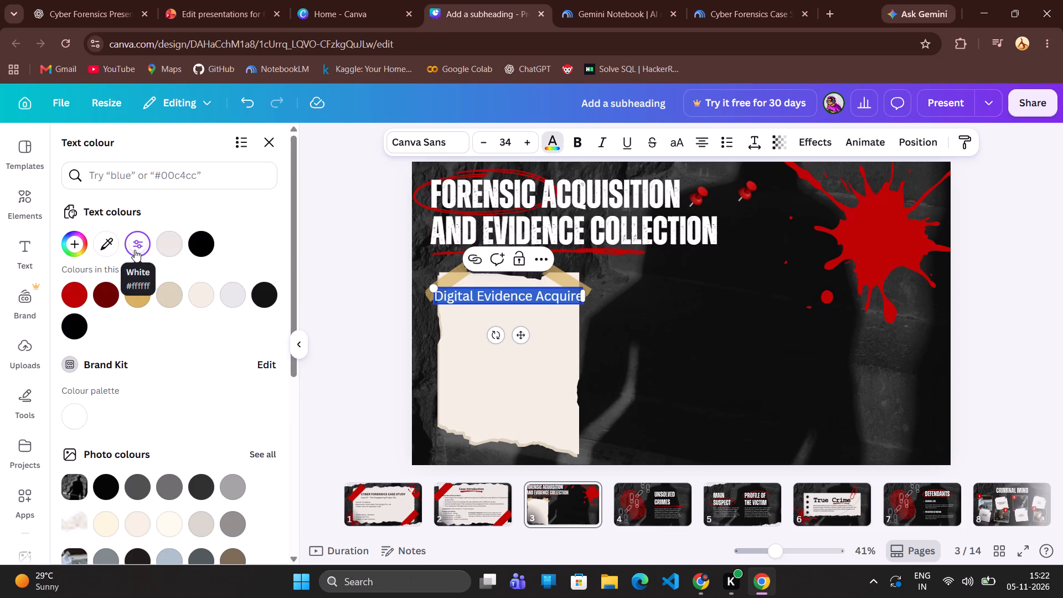
pyautogui.click(198, 249)
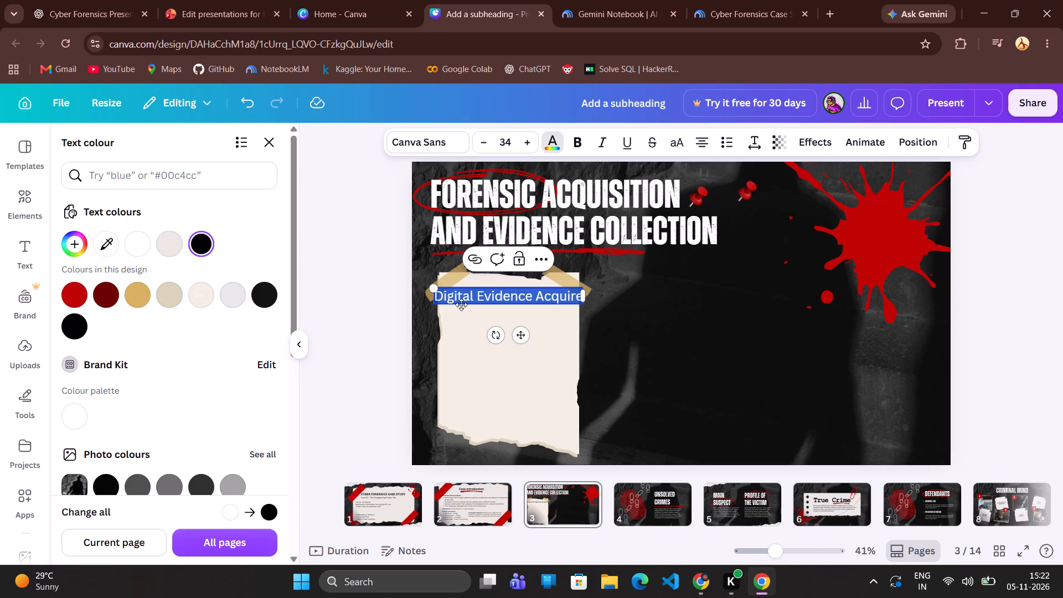
pyautogui.tripleClick(481, 148)
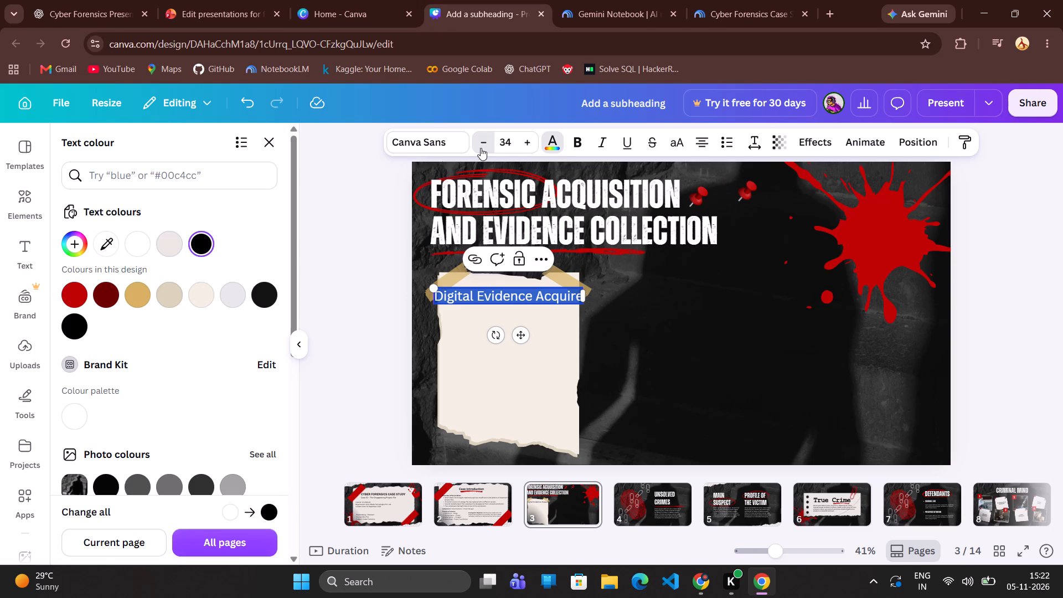
pyautogui.doubleClick(481, 148)
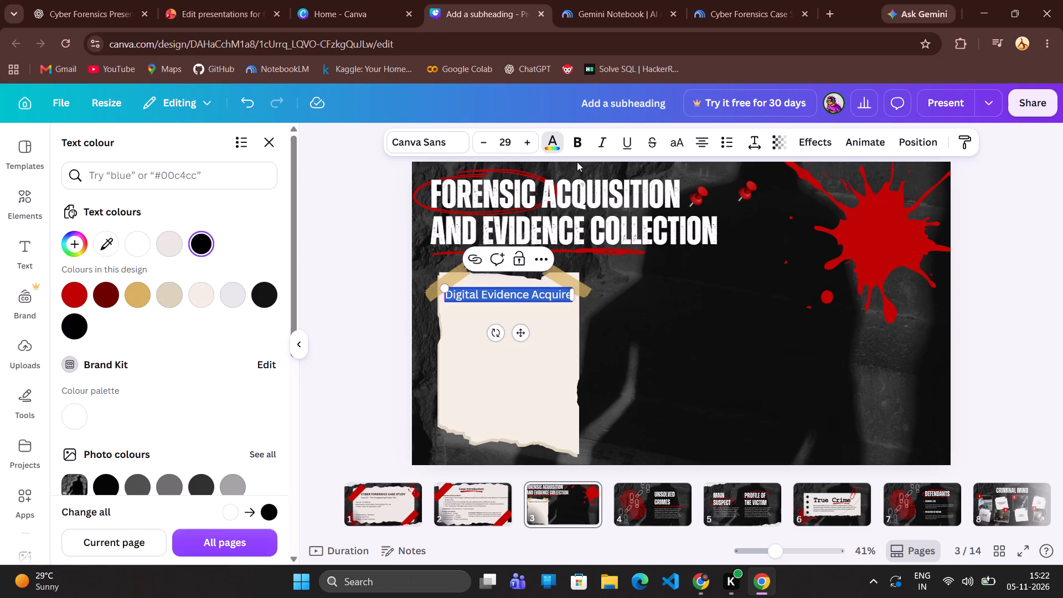
pyautogui.click(659, 344)
pyautogui.tripleClick(526, 293)
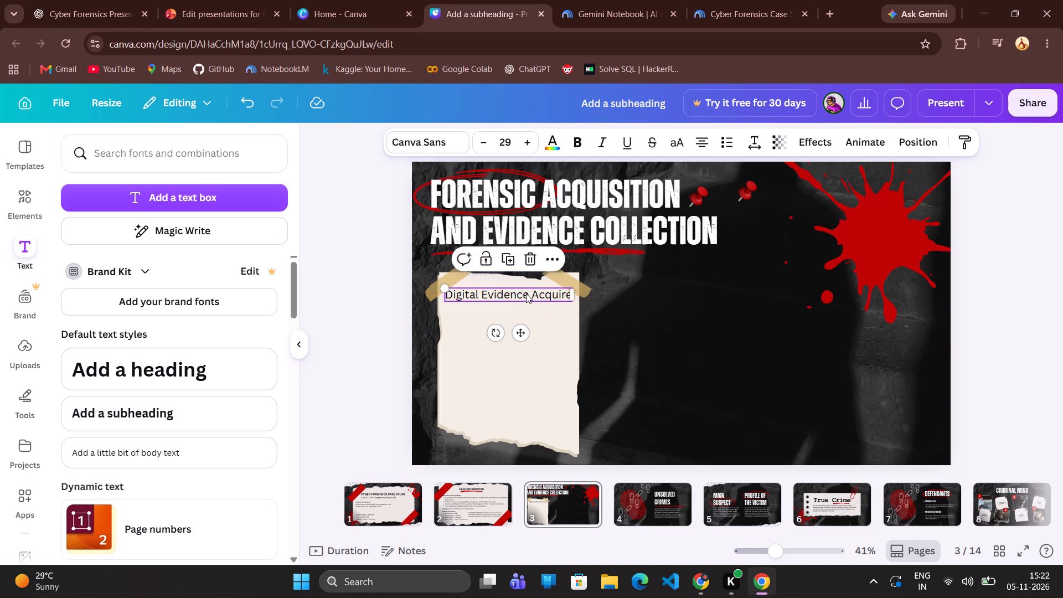
pyautogui.click(581, 148)
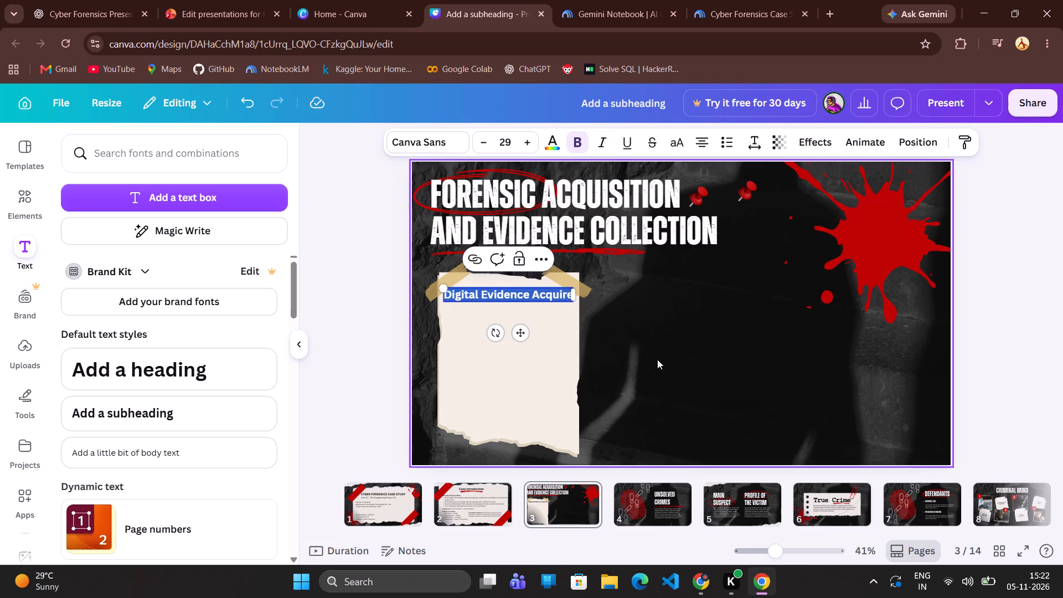
pyautogui.click(663, 376)
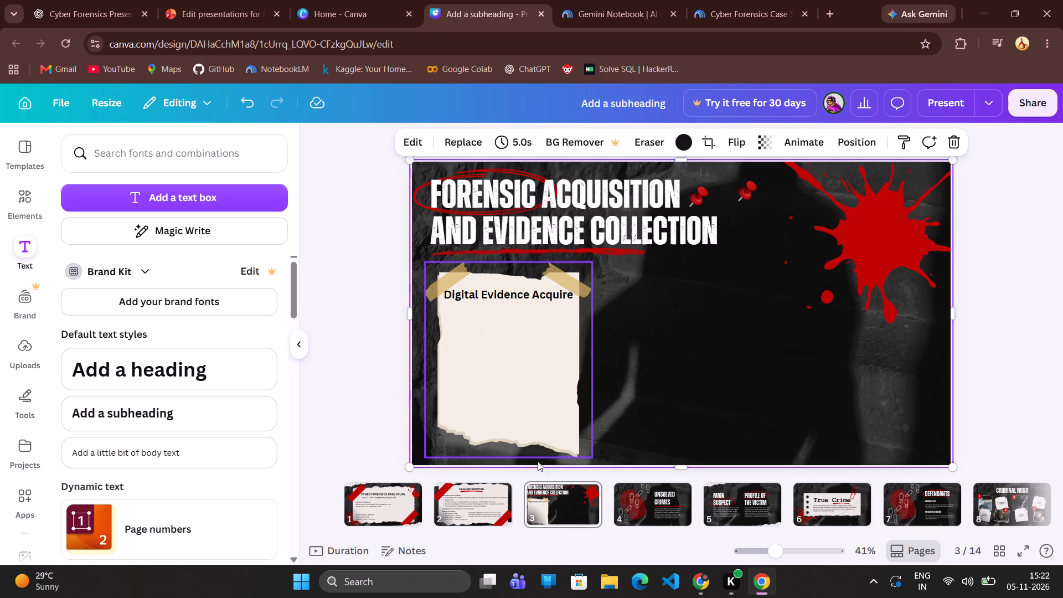
# Copy the red brush underline beneath the "Case Introduction" title on page 2 and paste it onto page 3.
pyautogui.click(495, 487)
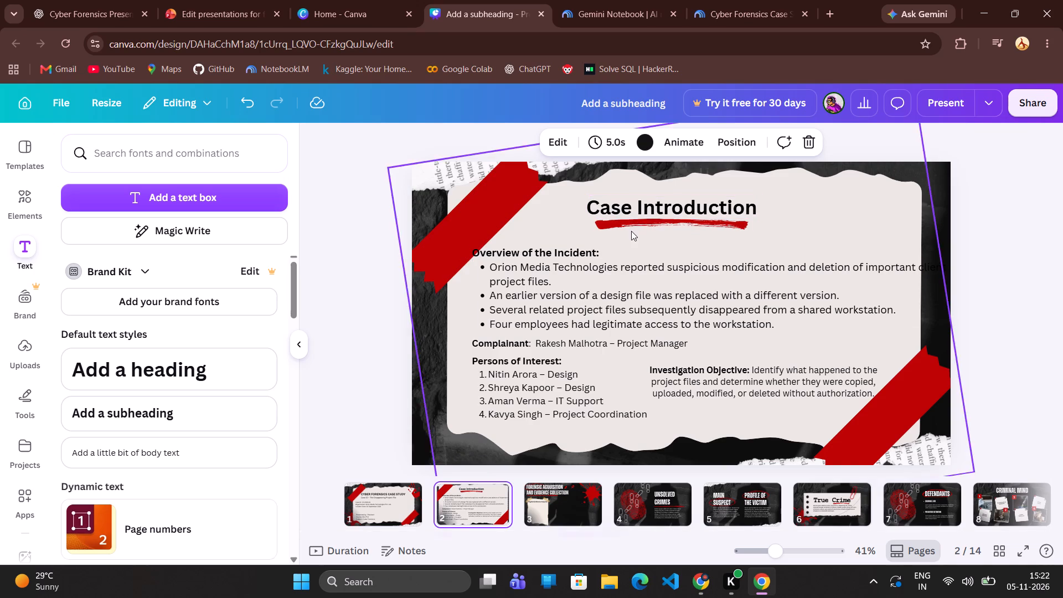
pyautogui.click(629, 228)
pyautogui.hotkey('ctrl', 'c')
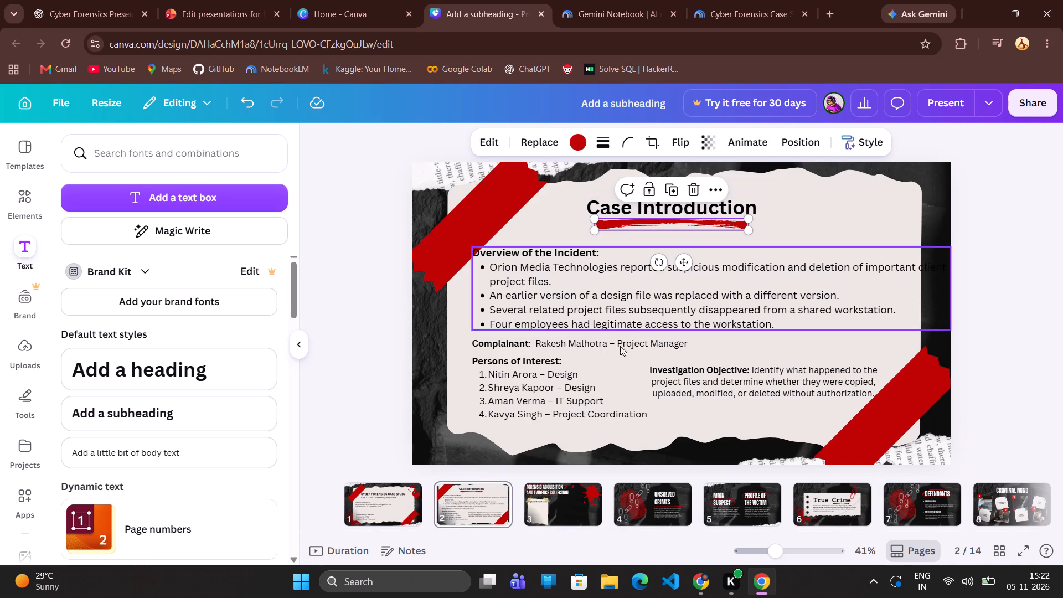
pyautogui.click(571, 492)
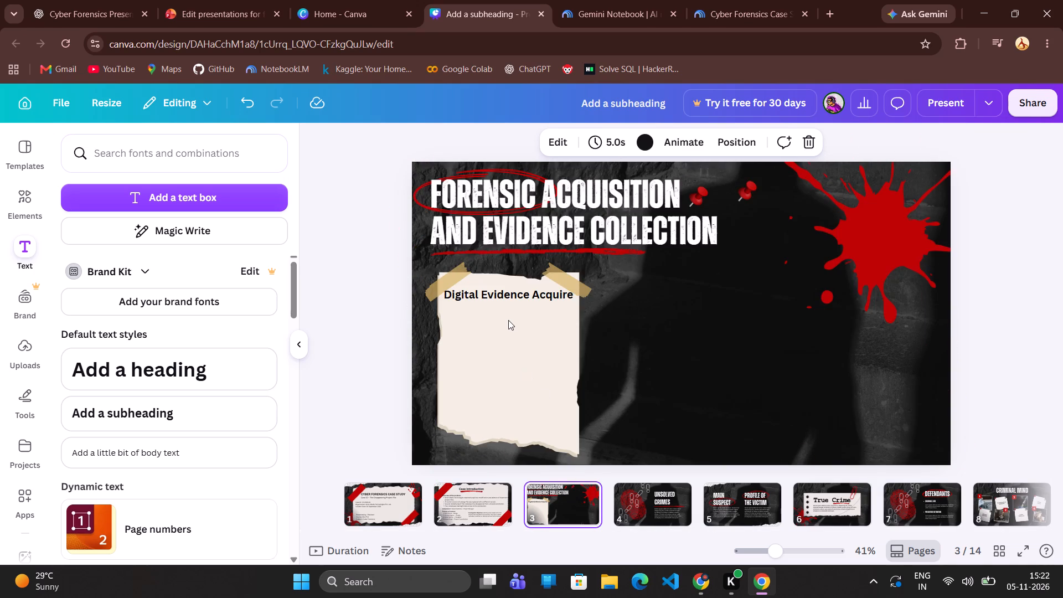
pyautogui.hotkey('ctrl', 'v')
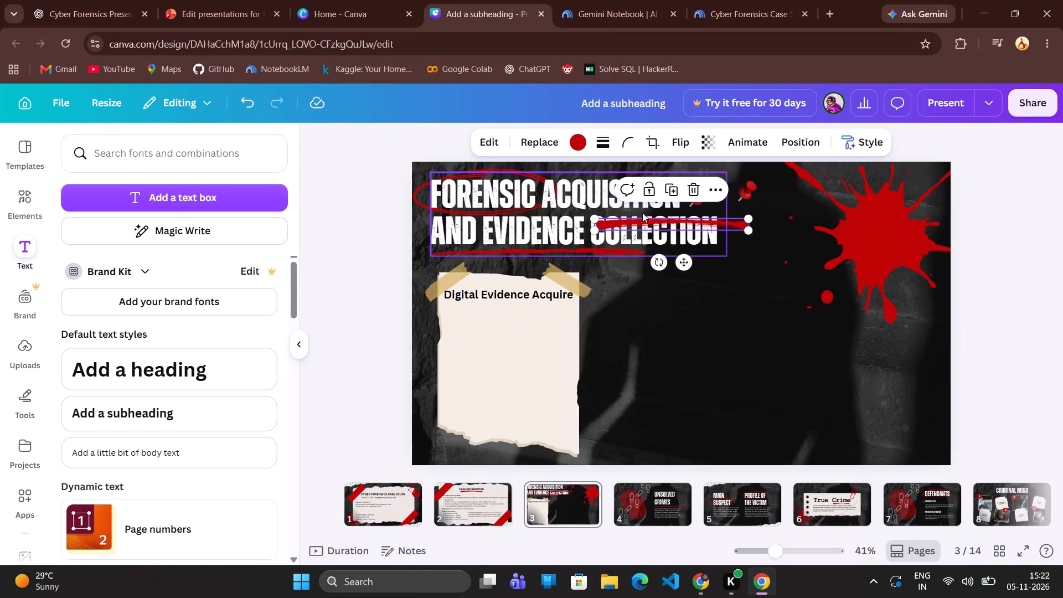
# Place the pasted red underline directly beneath "Digital Evidence Acquire" on the paper note, shrinking it to slightly narrower than the text.
pyautogui.moveTo(640, 219); pyautogui.dragTo(505, 321)
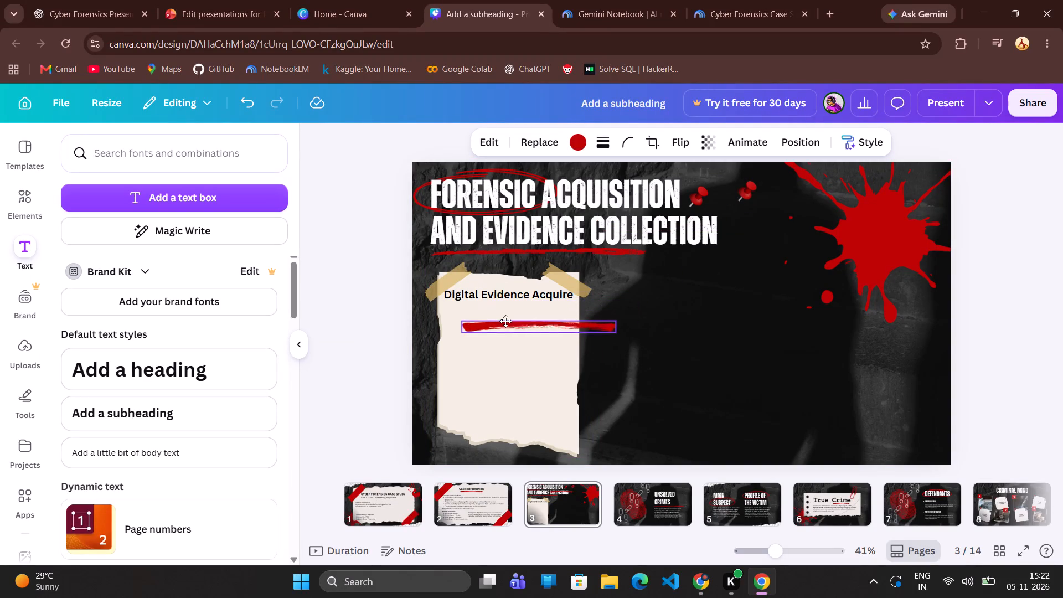
pyautogui.moveTo(505, 321); pyautogui.dragTo(479, 305)
pyautogui.click(479, 305)
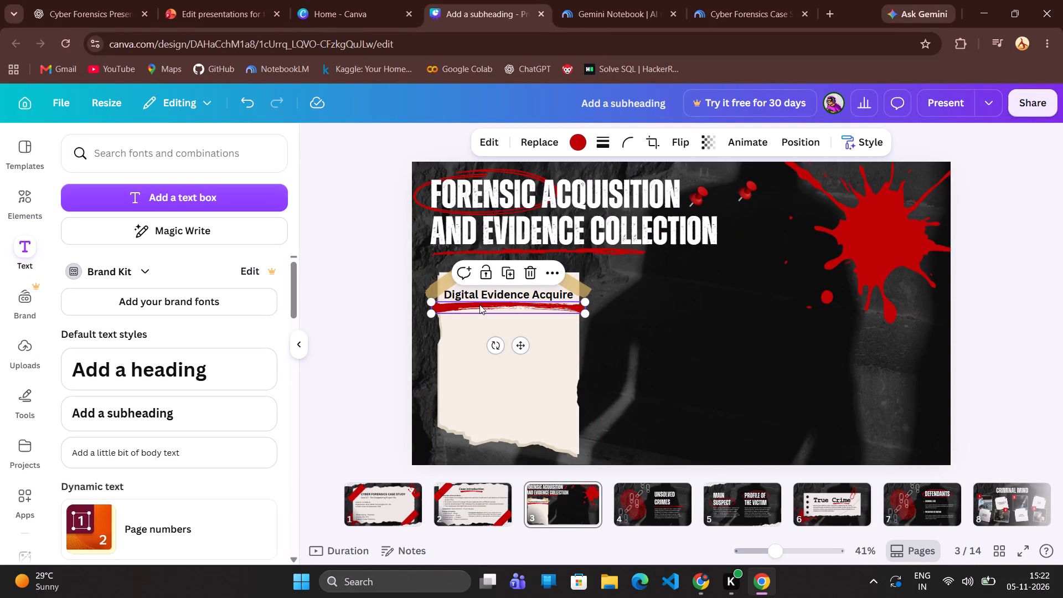
pyautogui.click(583, 305)
pyautogui.moveTo(583, 312); pyautogui.dragTo(530, 311)
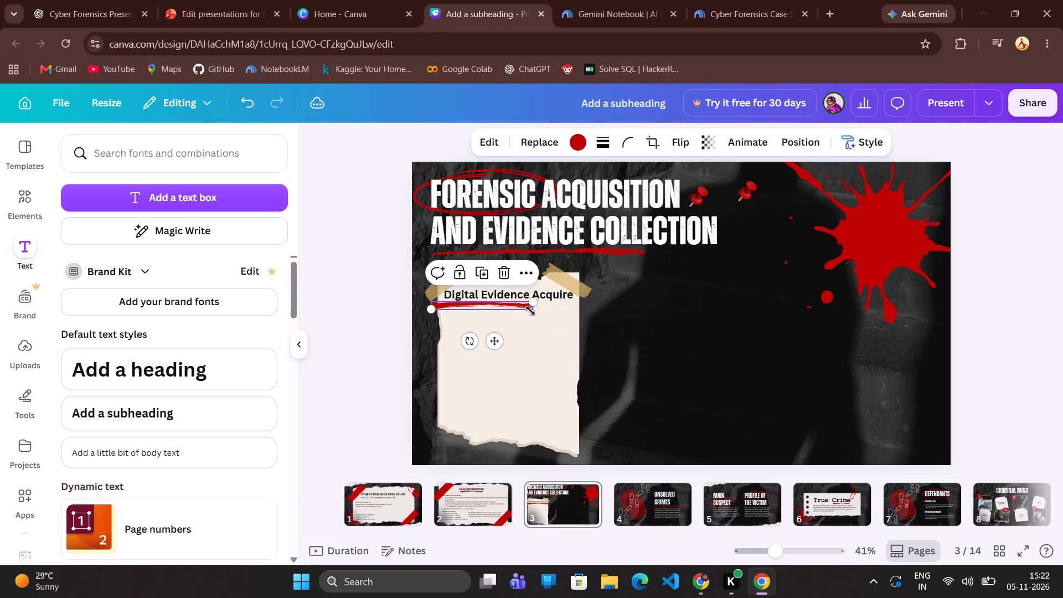
pyautogui.moveTo(495, 305); pyautogui.dragTo(513, 304)
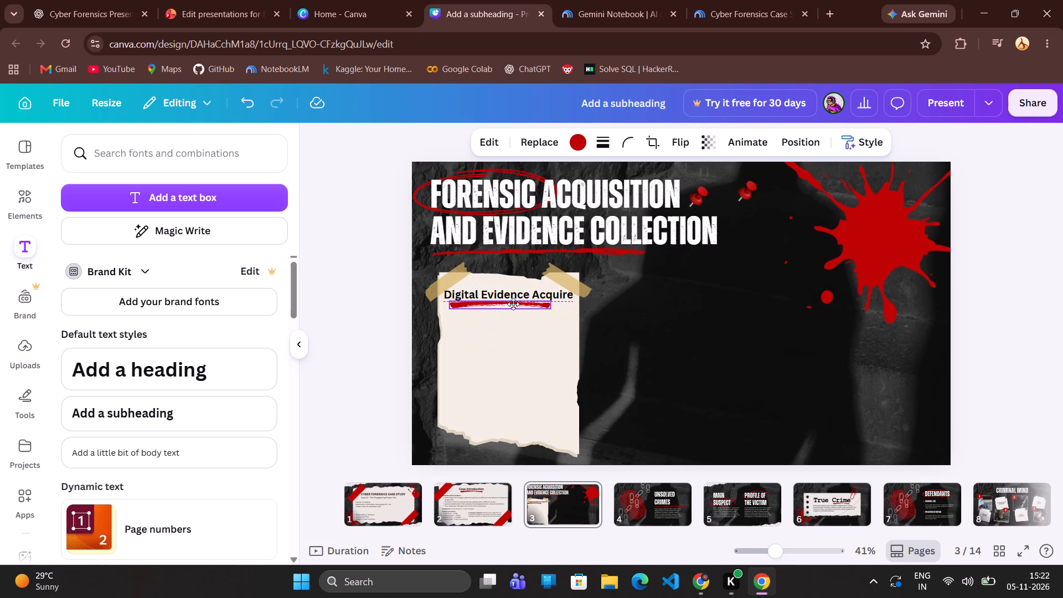
pyautogui.moveTo(513, 304); pyautogui.dragTo(512, 305)
pyautogui.click(663, 337)
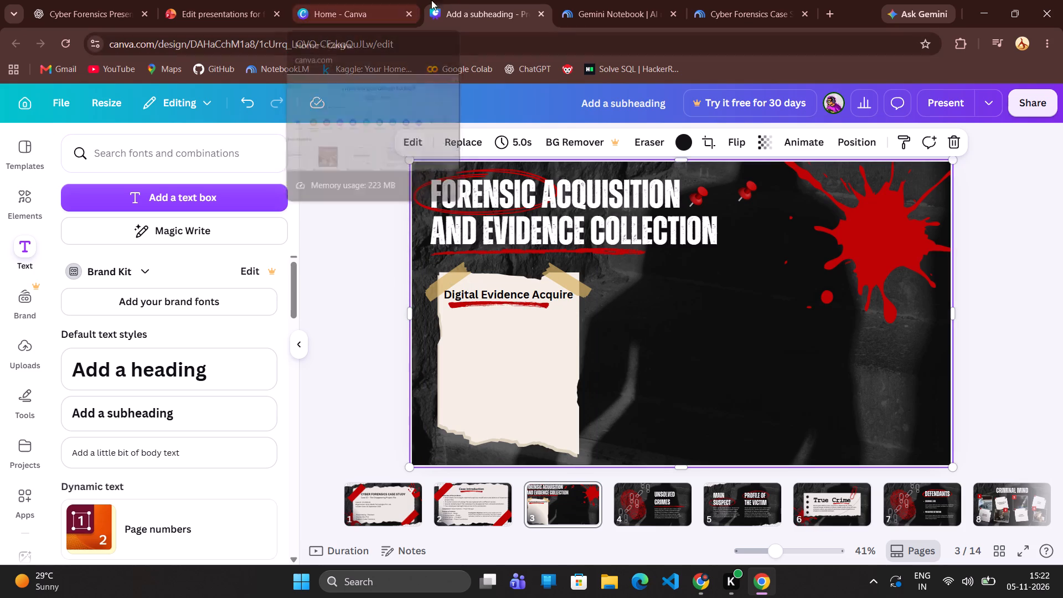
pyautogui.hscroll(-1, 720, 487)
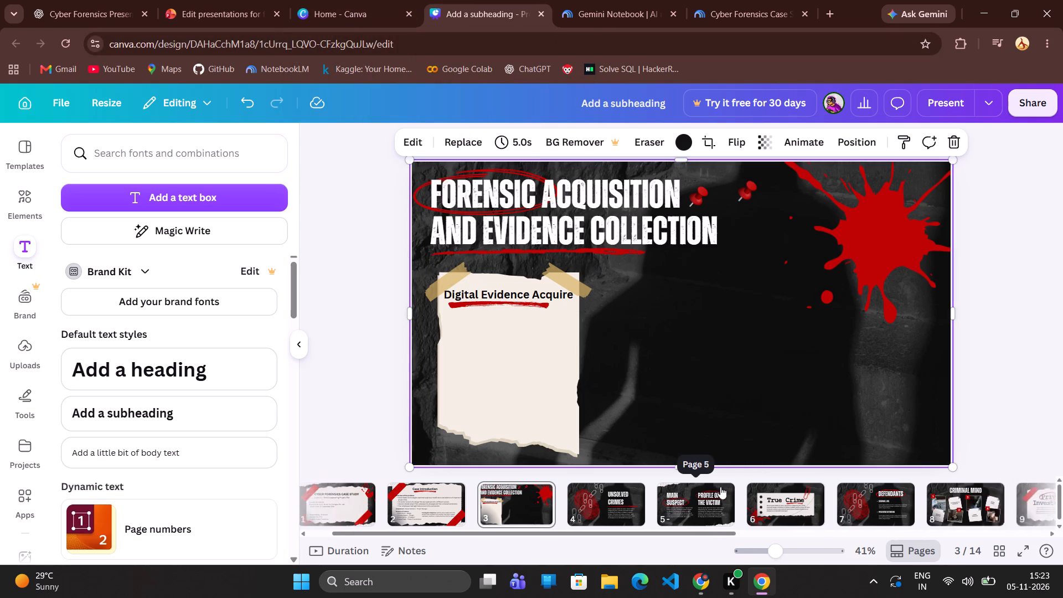
# On page 11 (Clues), shift the pinned paper note behind the "Incriminating evidence" label slightly upward, leaving its text in place.
pyautogui.hscroll(-4, 720, 487)
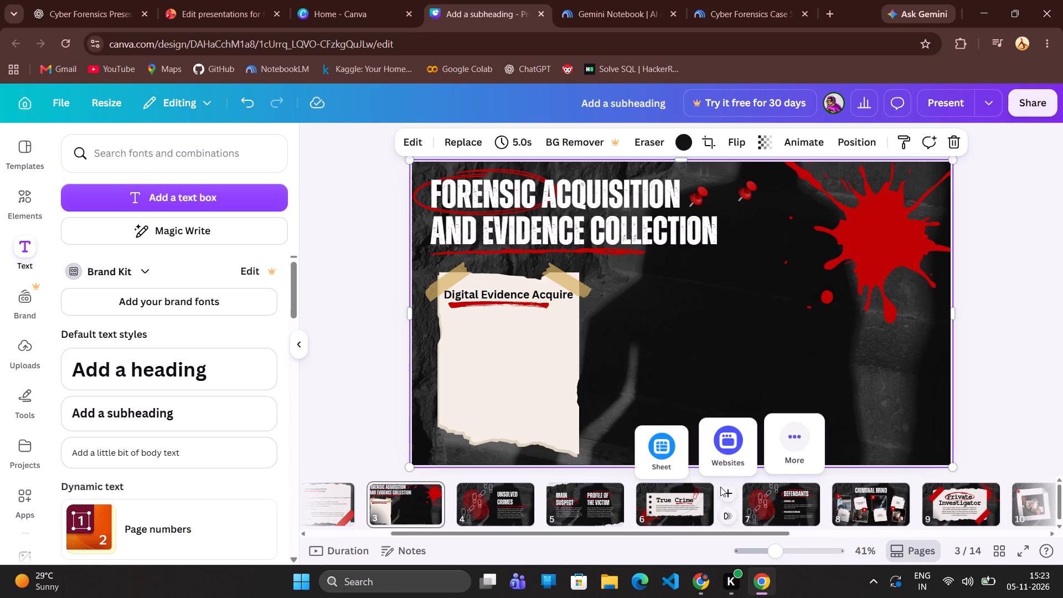
pyautogui.hscroll(-1, 720, 487)
pyautogui.hscroll(-3, 882, 520)
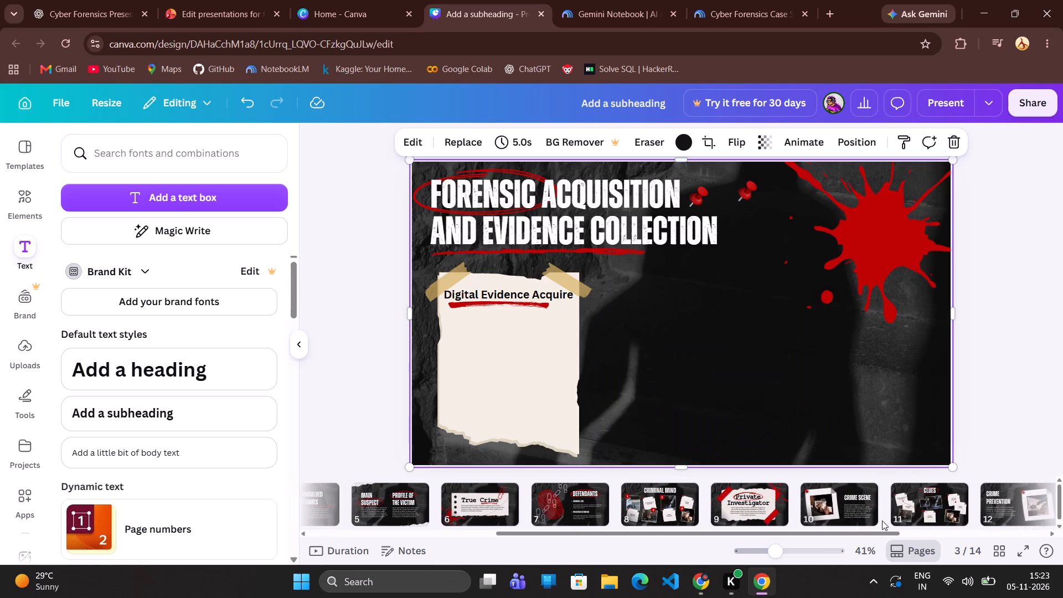
pyautogui.hscroll(-1, 882, 520)
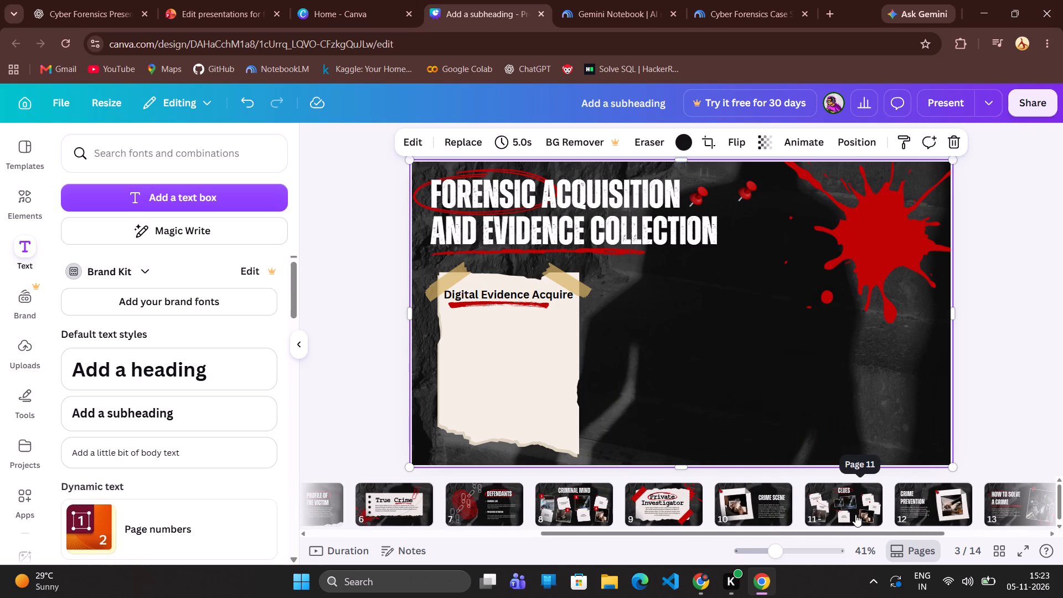
pyautogui.click(855, 514)
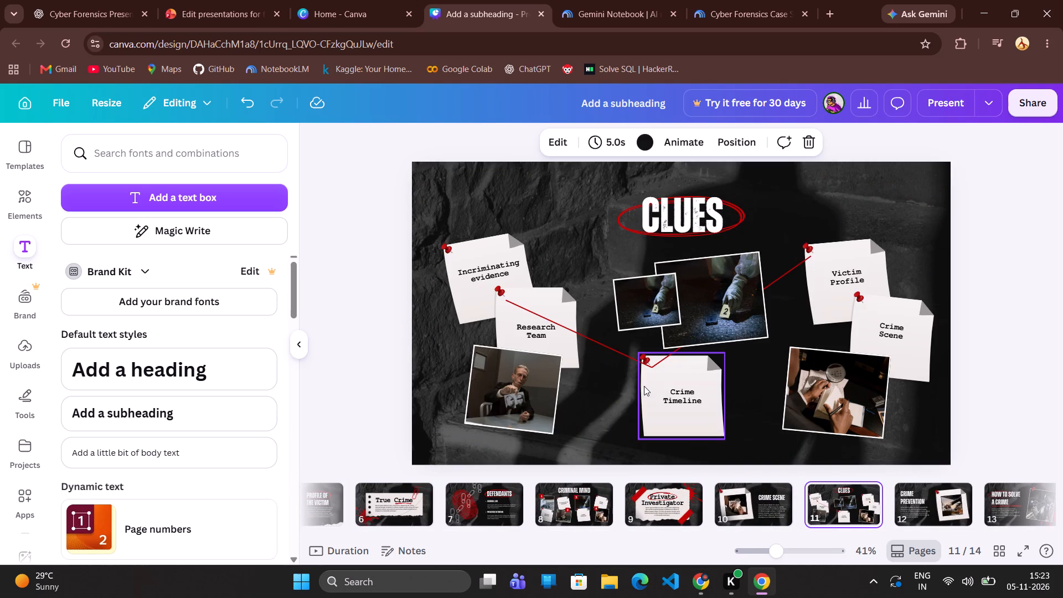
pyautogui.moveTo(491, 305); pyautogui.dragTo(507, 275)
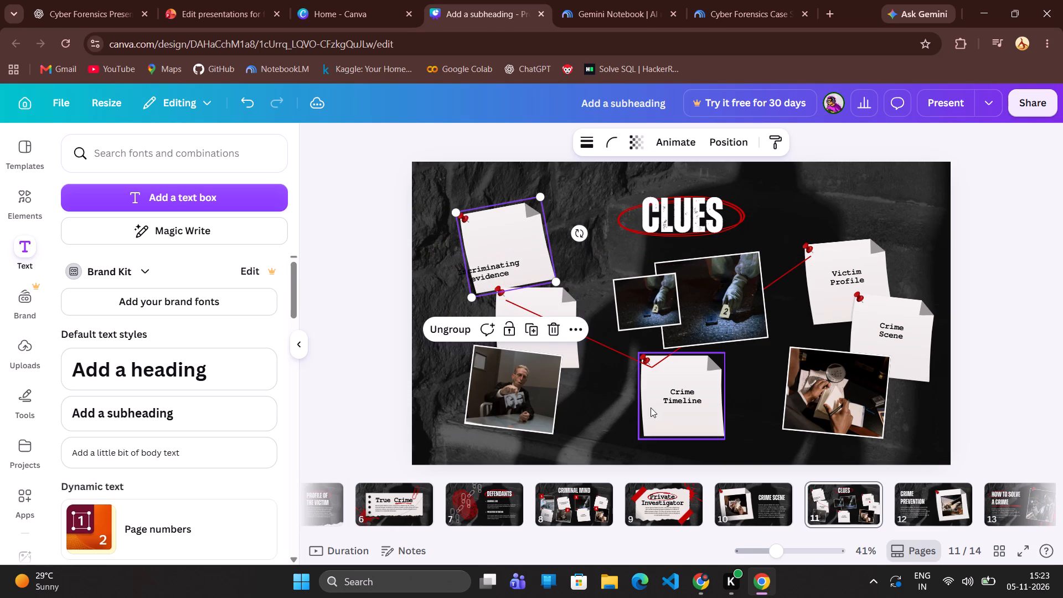
# Move the "Crime Timeline" pinned note away from its label, enlarge it to about 602 by 604, and copy it.
pyautogui.moveTo(666, 408); pyautogui.dragTo(543, 312)
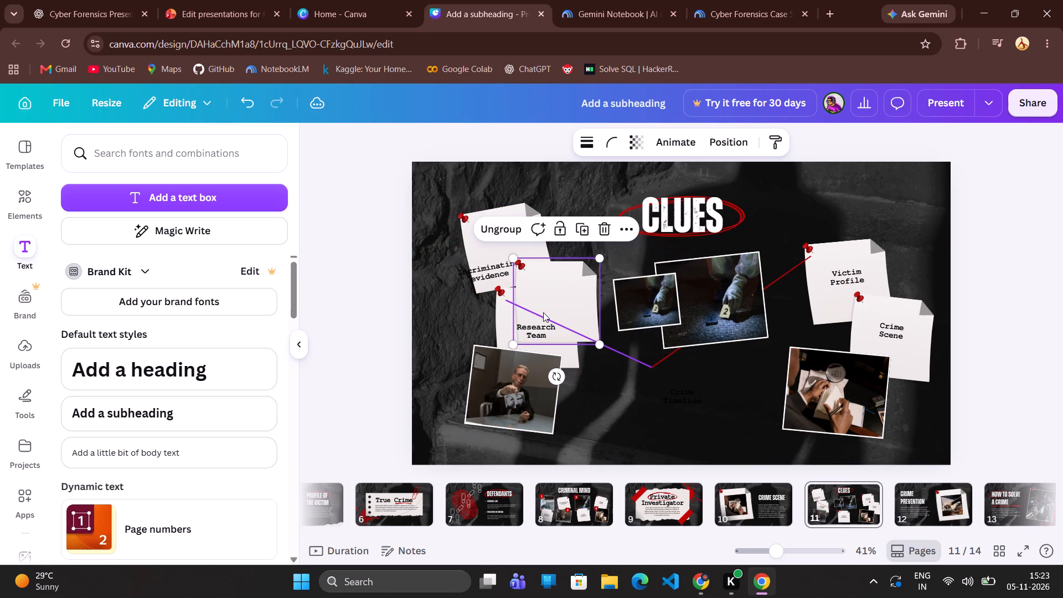
pyautogui.moveTo(597, 342); pyautogui.dragTo(696, 411)
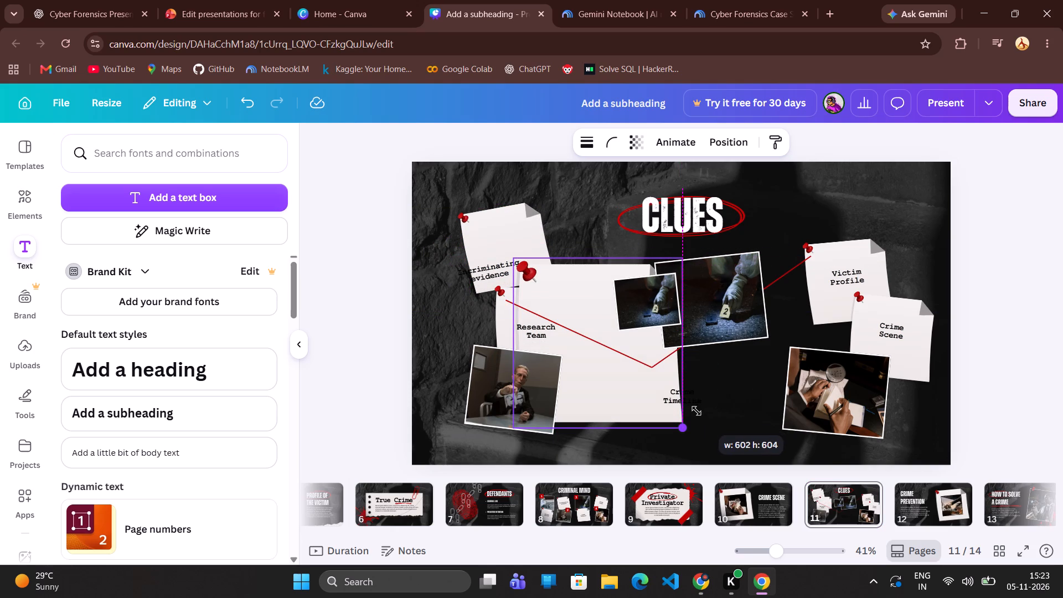
pyautogui.moveTo(696, 411); pyautogui.dragTo(697, 411)
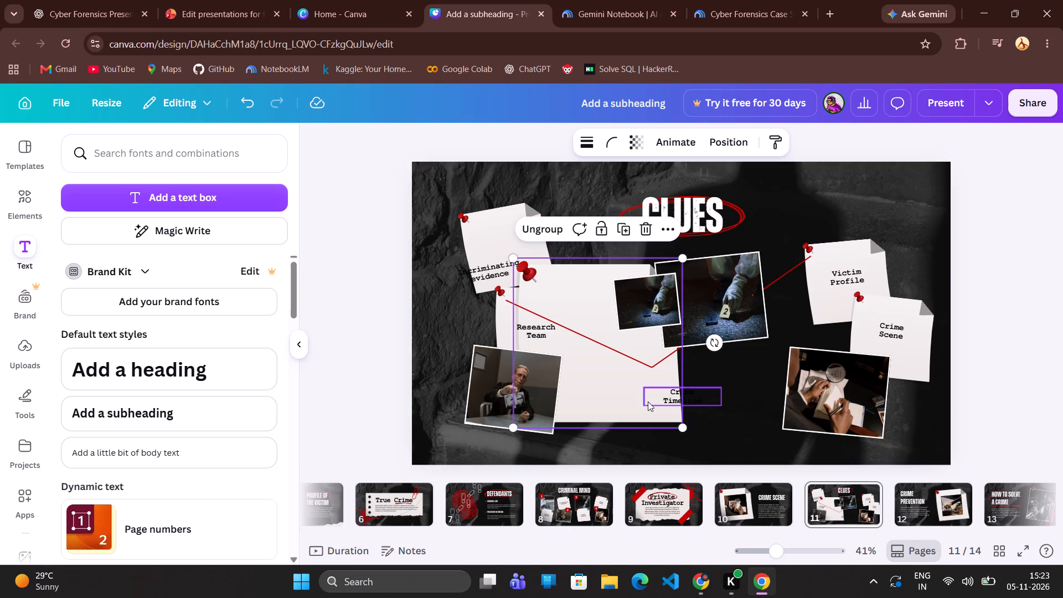
pyautogui.hotkey('ctrl', 'c')
pyautogui.hotkey('ctrl', 'c')
pyautogui.hotkey('ctrl', 'c')
pyautogui.hotkey('ctrl', 'c')
# On page 3, unlock and delete the taped paper note and paste the copied pinned note in its place.
pyautogui.hscroll(4, 425, 503)
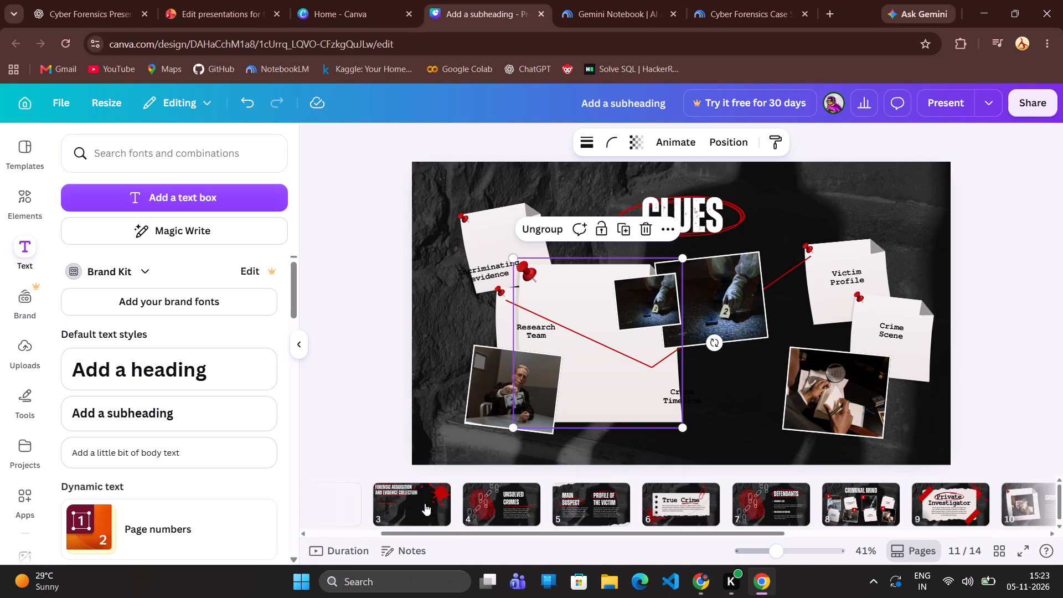
pyautogui.click(426, 505)
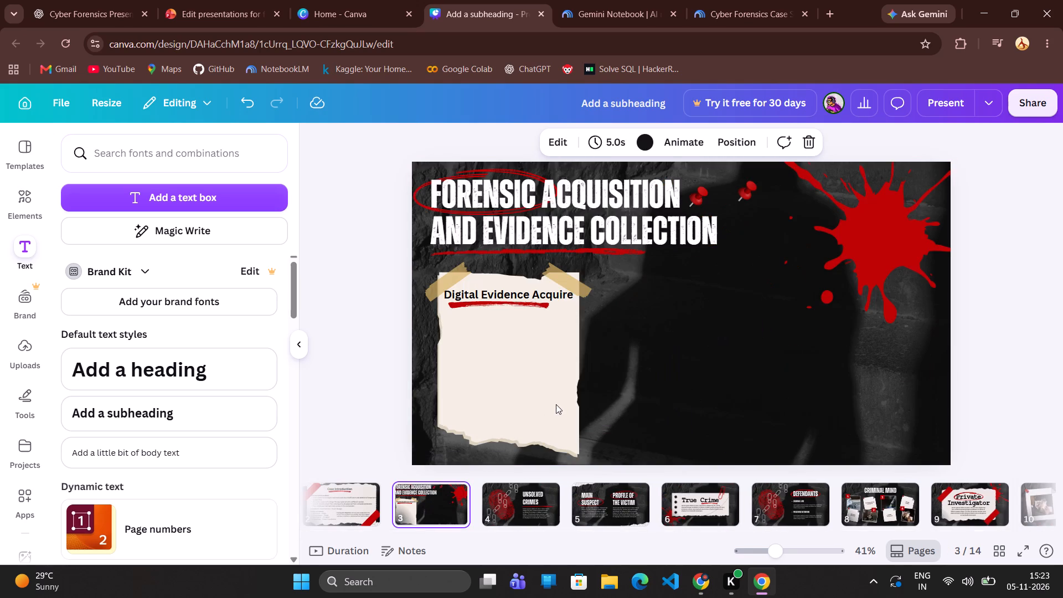
pyautogui.click(556, 404)
pyautogui.press('BackSpace')
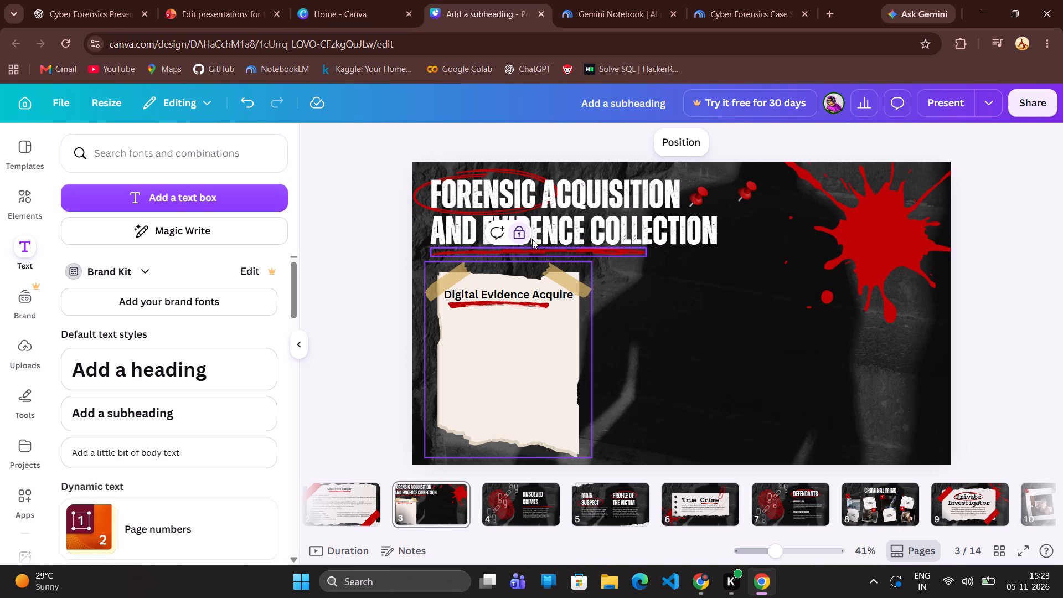
pyautogui.click(518, 238)
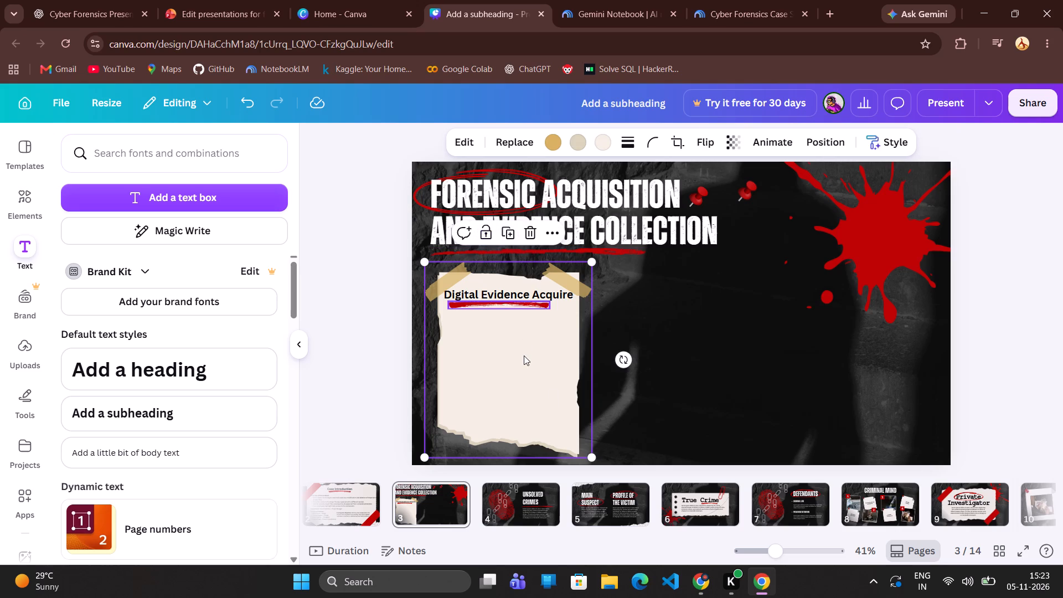
pyautogui.press('BackSpace')
pyautogui.hotkey('ctrl', 'v')
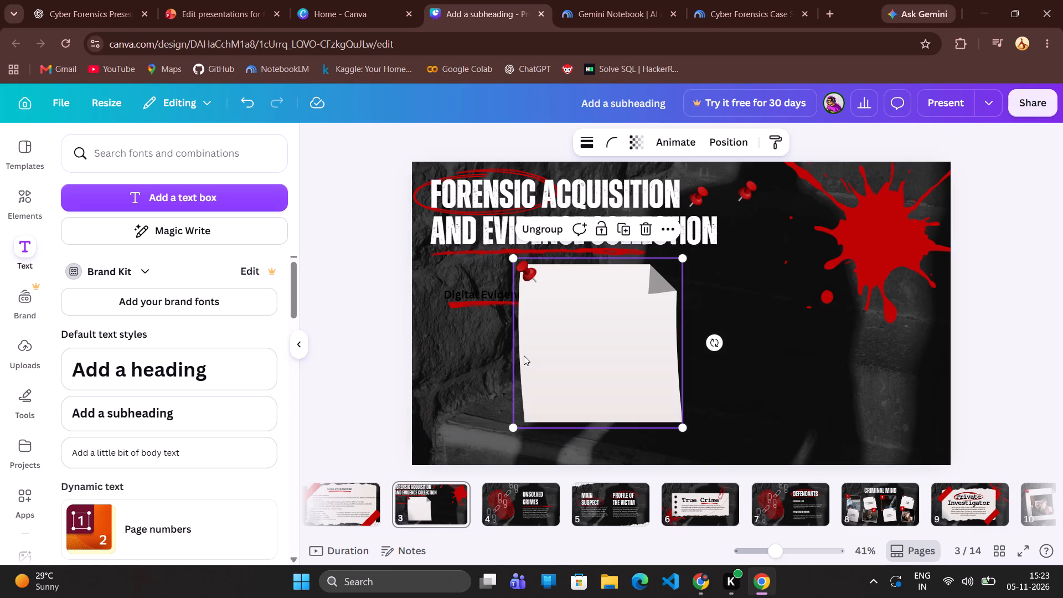
# Move the pinned note under the page title and send it backward two layers, behind the "Digital Evidence Acquire" text and its underline.
pyautogui.moveTo(587, 359); pyautogui.dragTo(487, 362)
pyautogui.rightClick(487, 362)
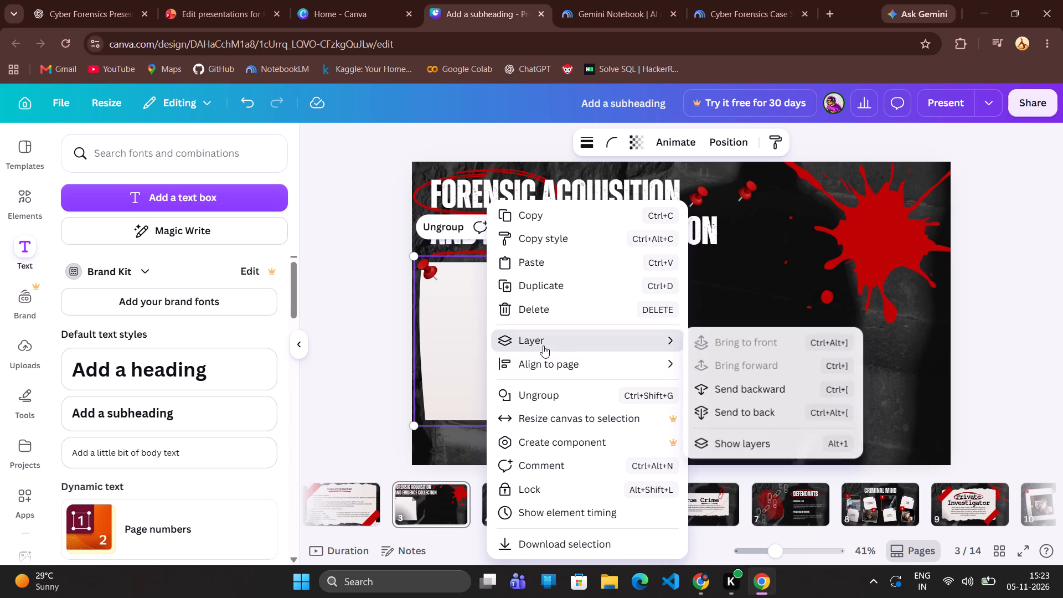
pyautogui.click(729, 388)
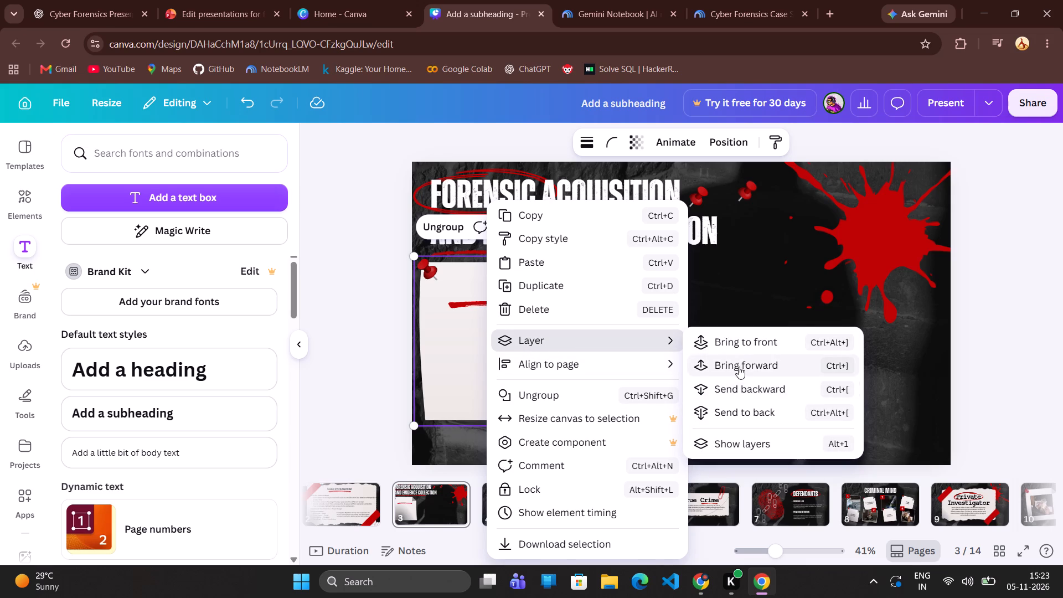
pyautogui.click(732, 386)
pyautogui.click(751, 296)
# Enlarge and position the pinned note so it fills the space from just below the page title to the page's bottom edge.
pyautogui.moveTo(517, 374); pyautogui.dragTo(527, 380)
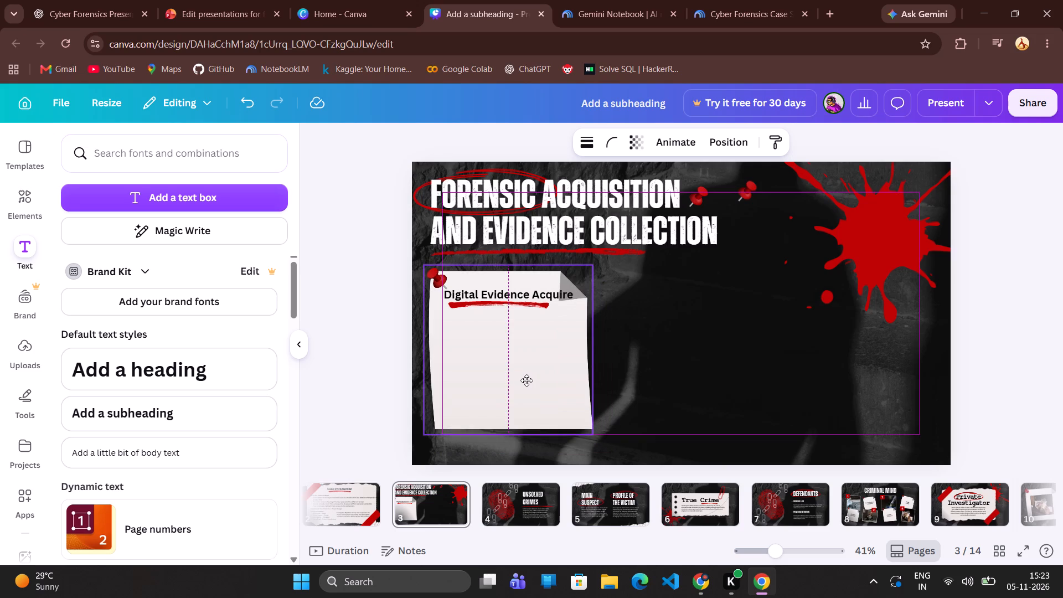
pyautogui.moveTo(527, 380); pyautogui.dragTo(531, 377)
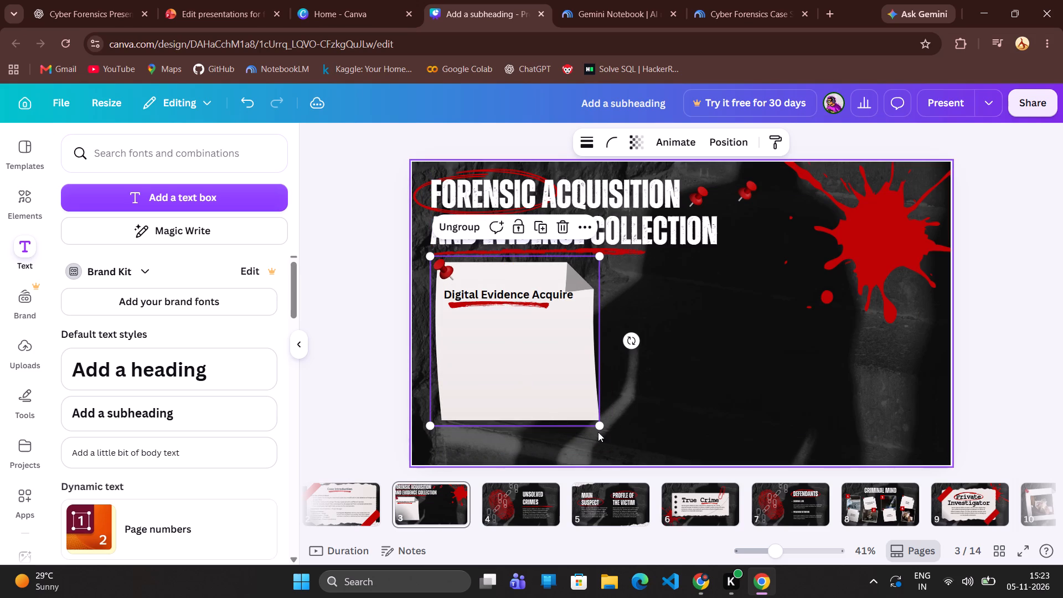
pyautogui.moveTo(596, 423); pyautogui.dragTo(622, 460)
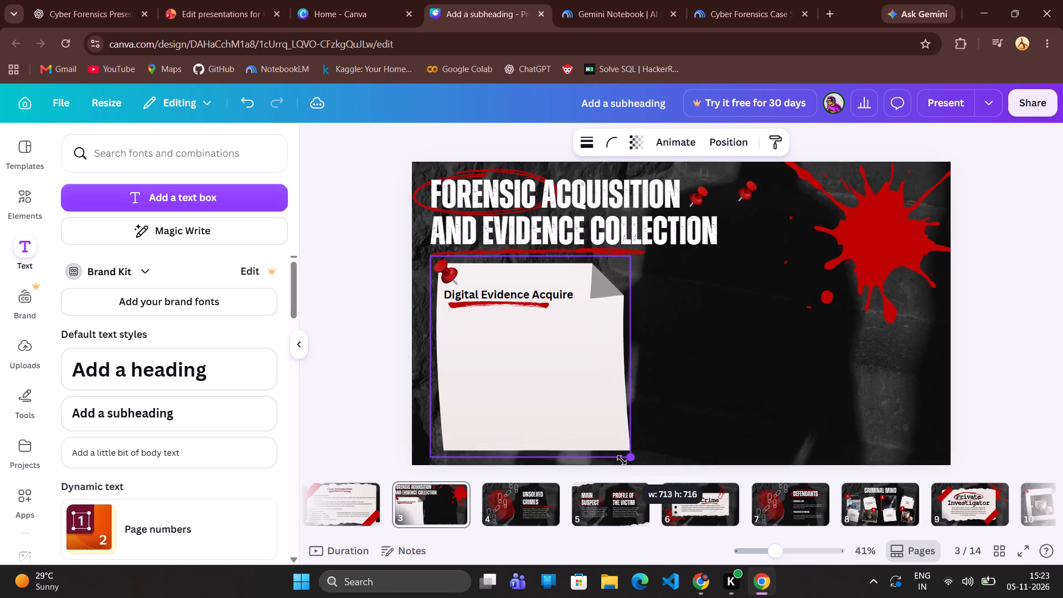
pyautogui.moveTo(622, 460); pyautogui.dragTo(626, 463)
pyautogui.moveTo(582, 416); pyautogui.dragTo(579, 421)
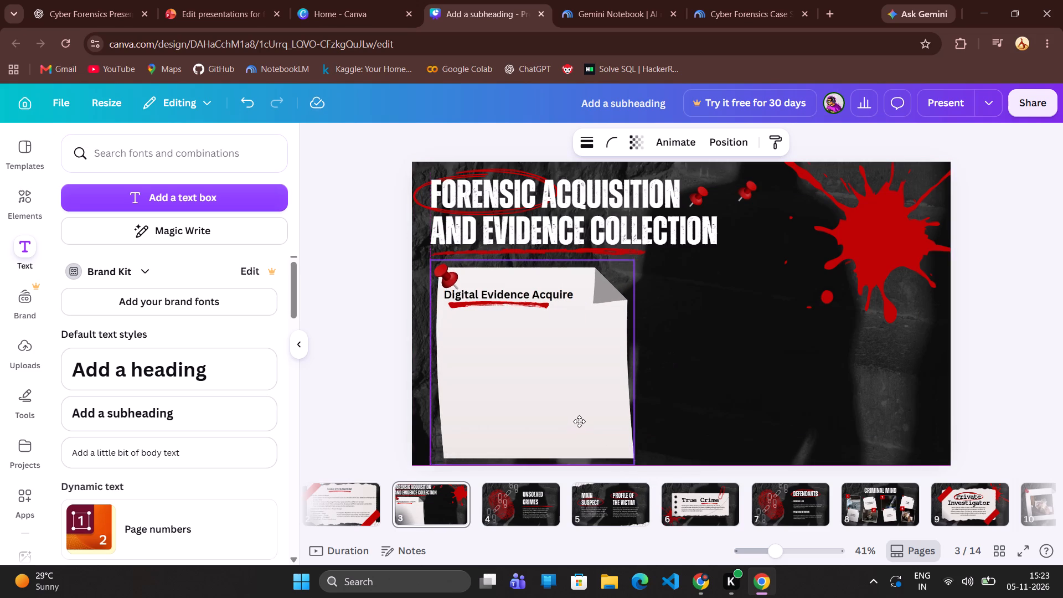
pyautogui.moveTo(579, 421); pyautogui.dragTo(574, 419)
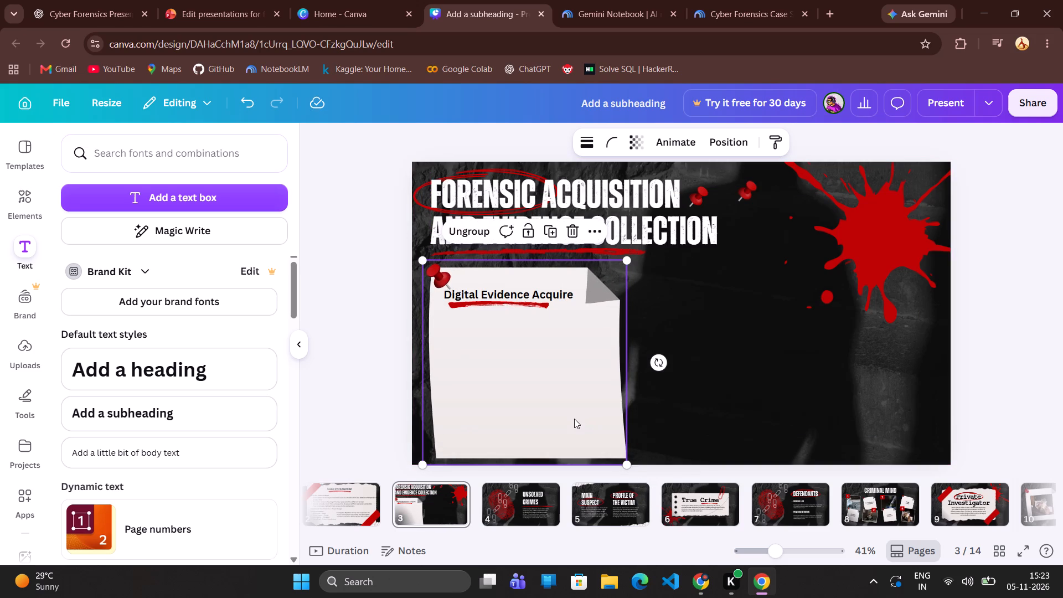
pyautogui.click(629, 261)
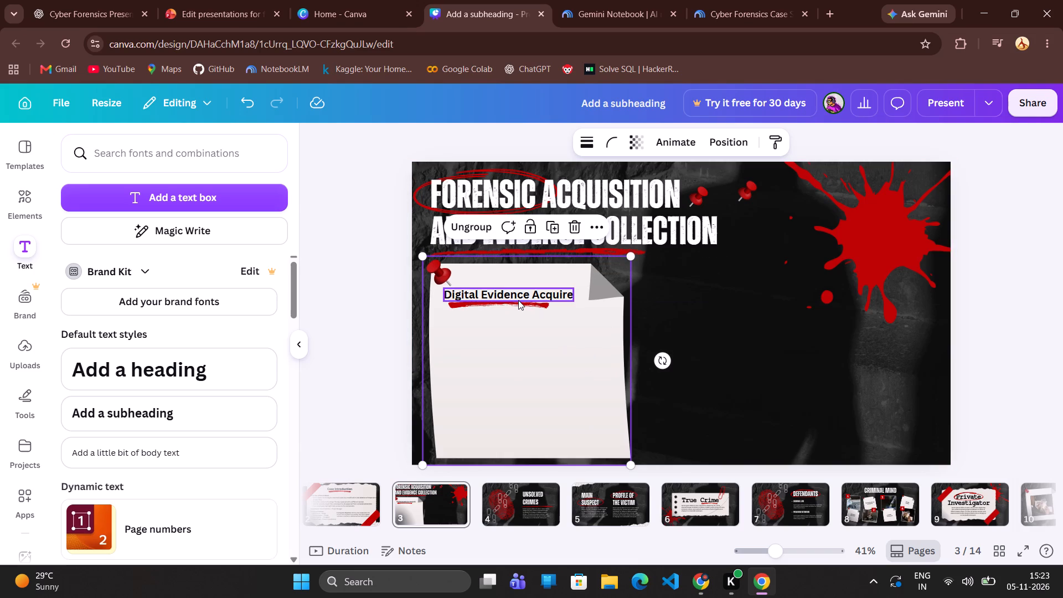
# Move the "Digital Evidence Acquire" heading to the top of the note beside the pin, with its red underline directly beneath.
pyautogui.moveTo(518, 300); pyautogui.dragTo(530, 290)
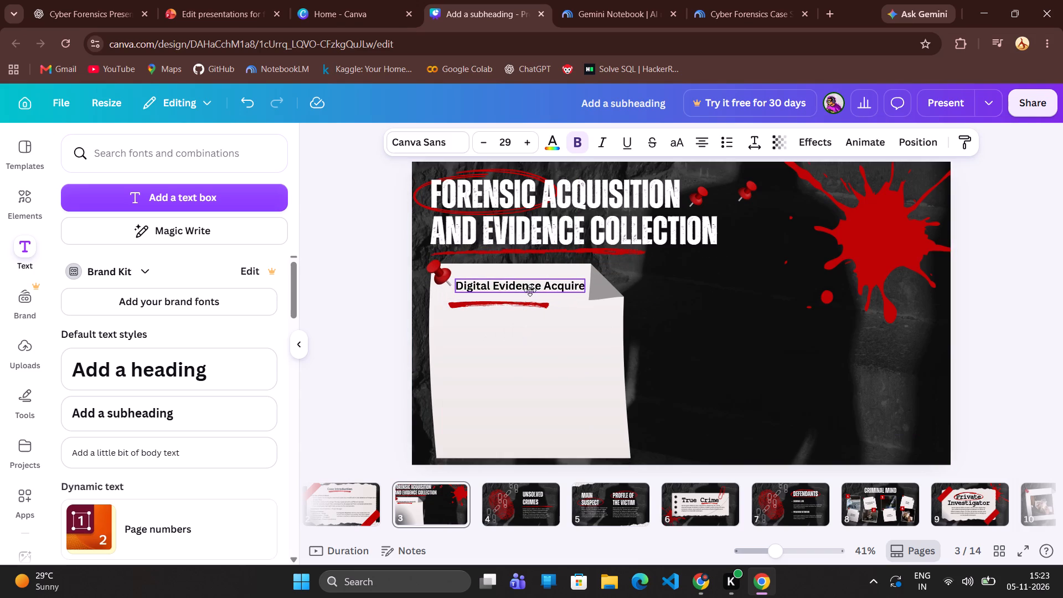
pyautogui.moveTo(530, 290); pyautogui.dragTo(528, 286)
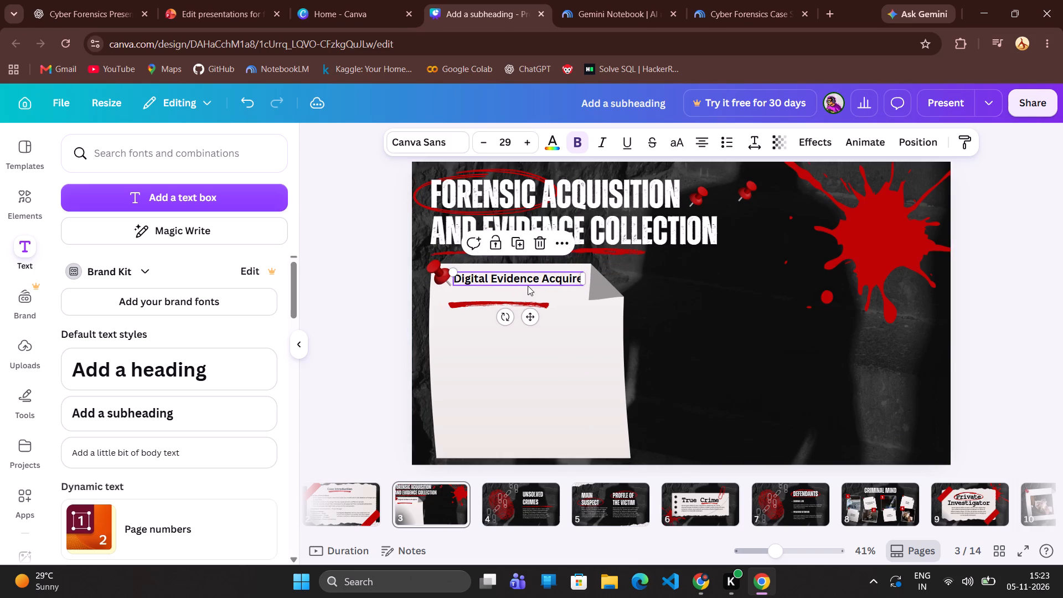
pyautogui.moveTo(505, 307); pyautogui.dragTo(514, 297)
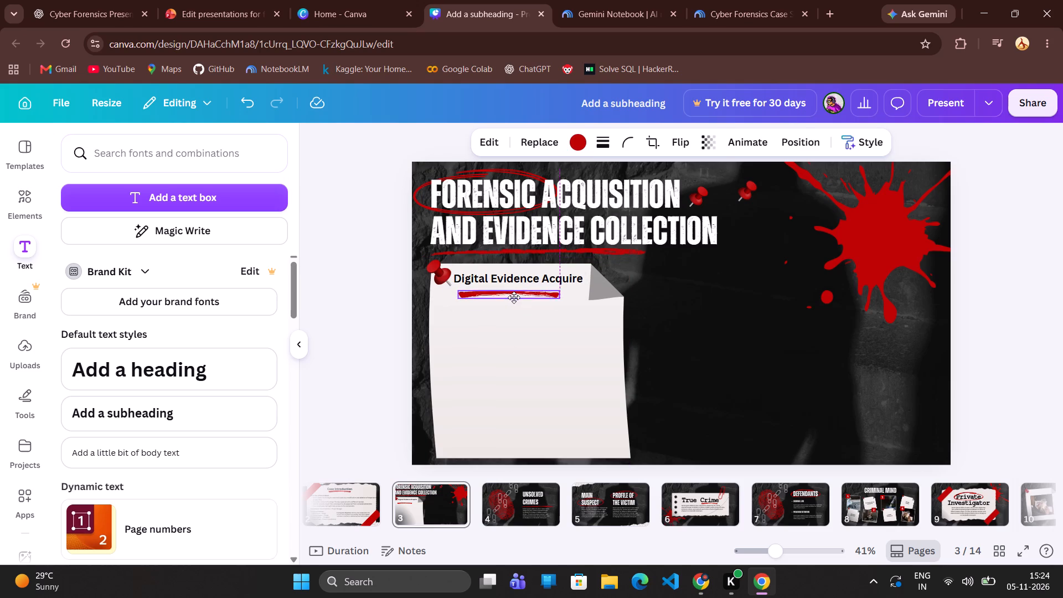
pyautogui.moveTo(514, 297); pyautogui.dragTo(510, 295)
pyautogui.click(694, 343)
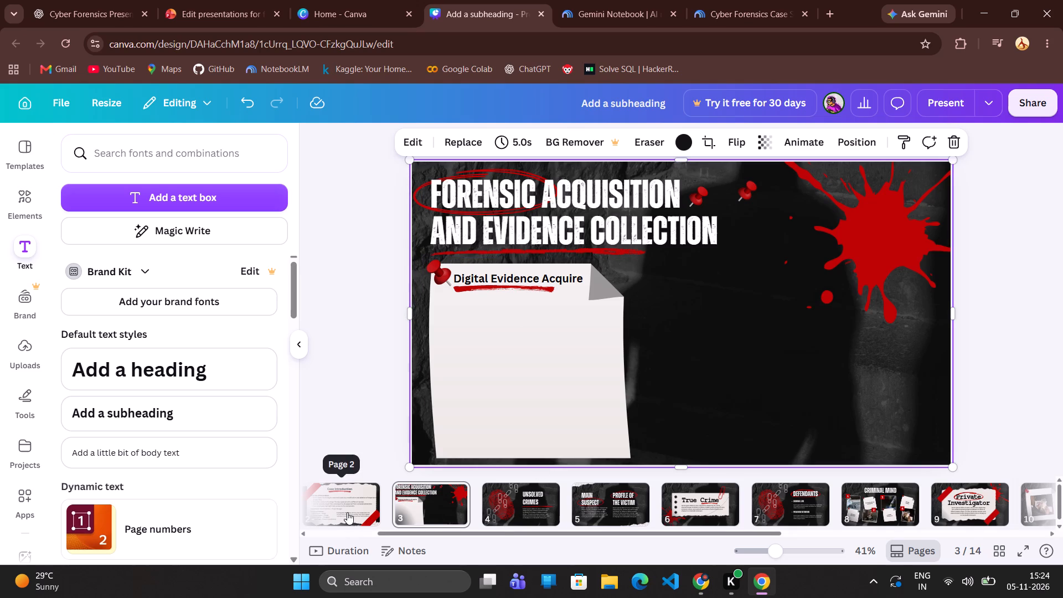
# On page 2, narrow the "Overview of the Incident" text box to about 1,642 wide so its lines fit on the paper.
pyautogui.hscroll(5, 347, 512)
pyautogui.click(381, 507)
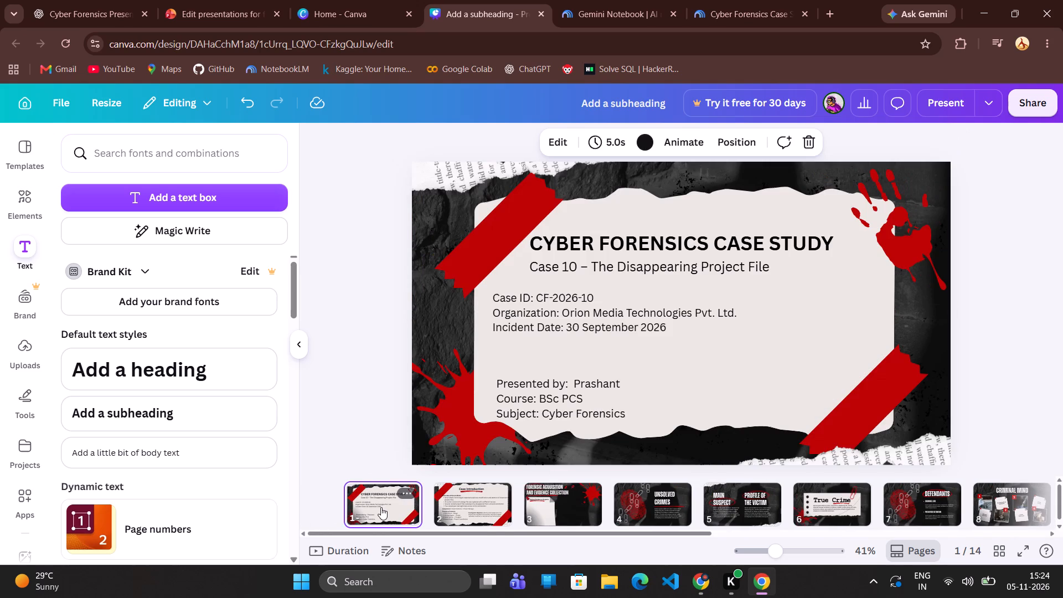
pyautogui.click(478, 509)
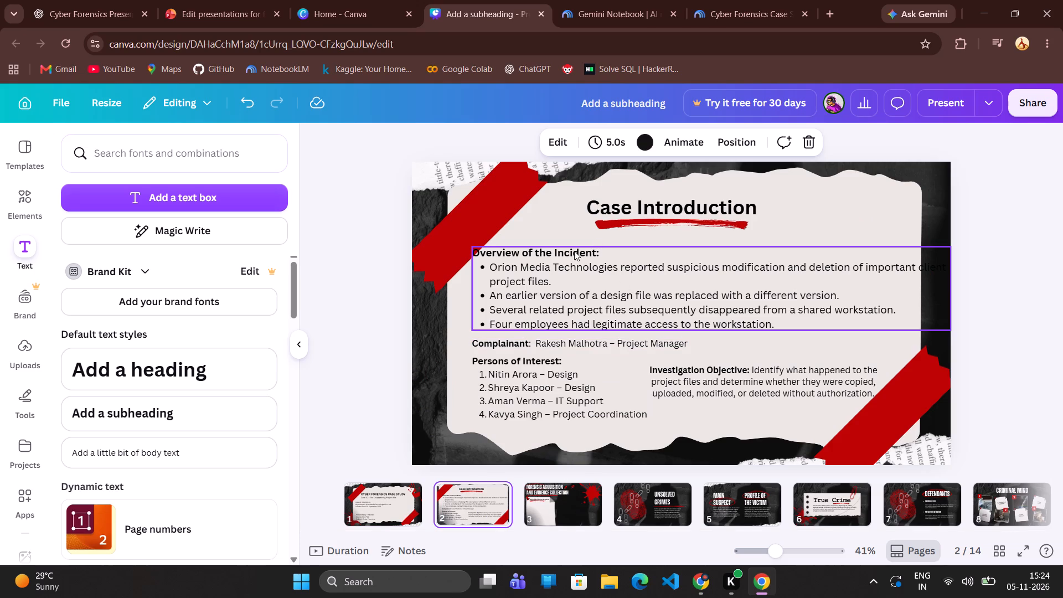
pyautogui.click(724, 254)
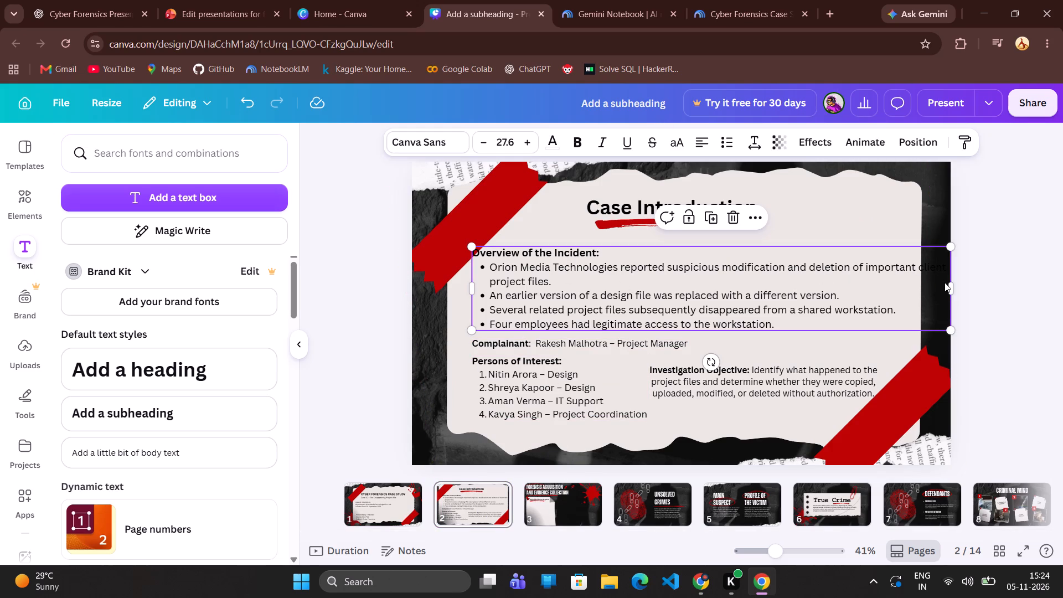
pyautogui.moveTo(955, 286); pyautogui.dragTo(937, 288)
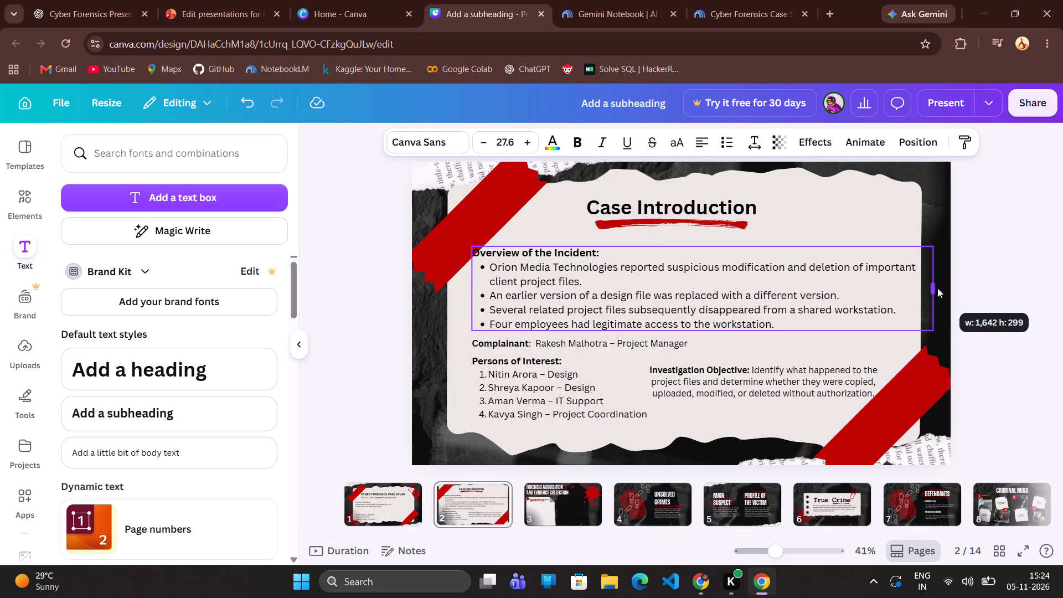
pyautogui.moveTo(937, 288); pyautogui.dragTo(938, 288)
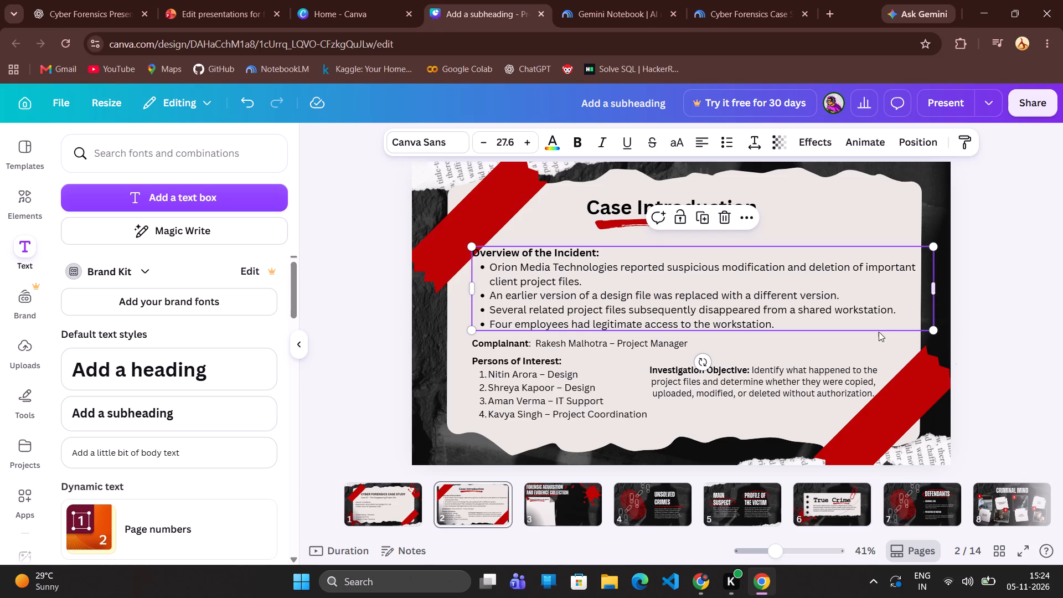
pyautogui.click(1010, 343)
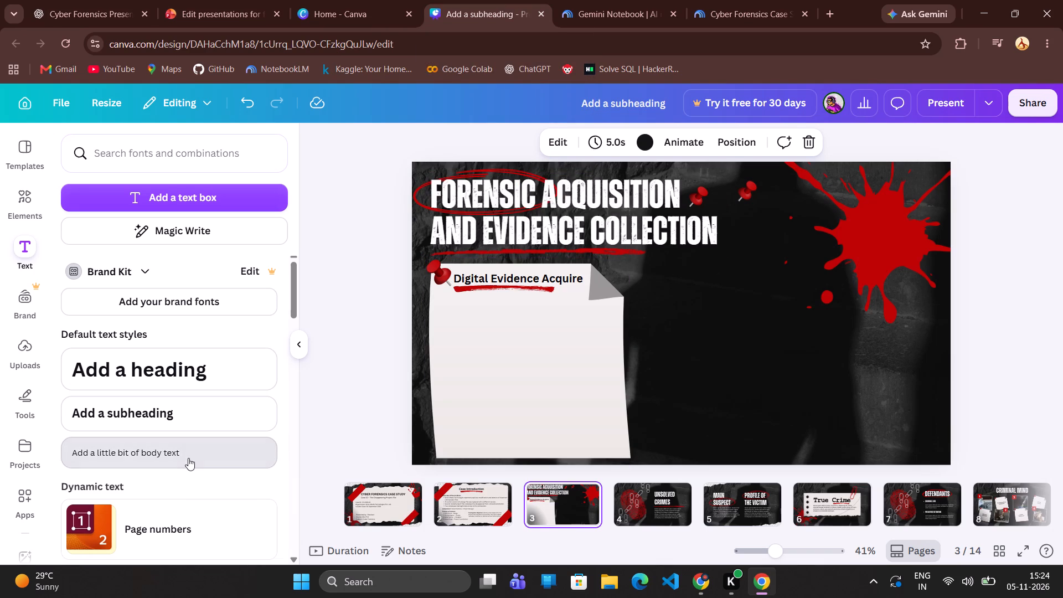
pyautogui.hotkey('ctrl', 'v')
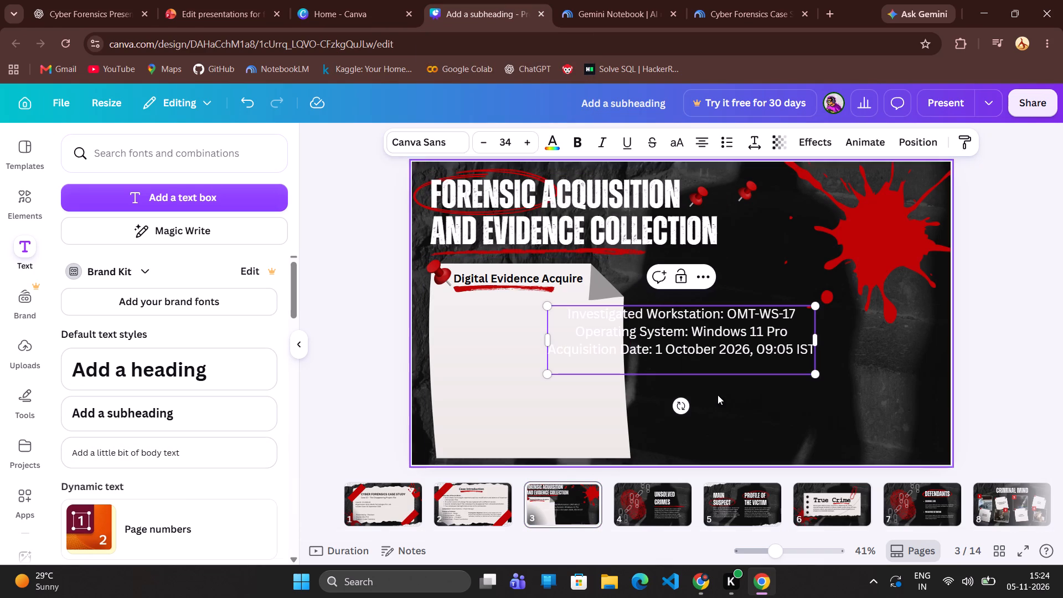
# Left-align all three lines of the pasted evidence text.
pyautogui.tripleClick(679, 341)
pyautogui.hotkey('ctrl', 'a')
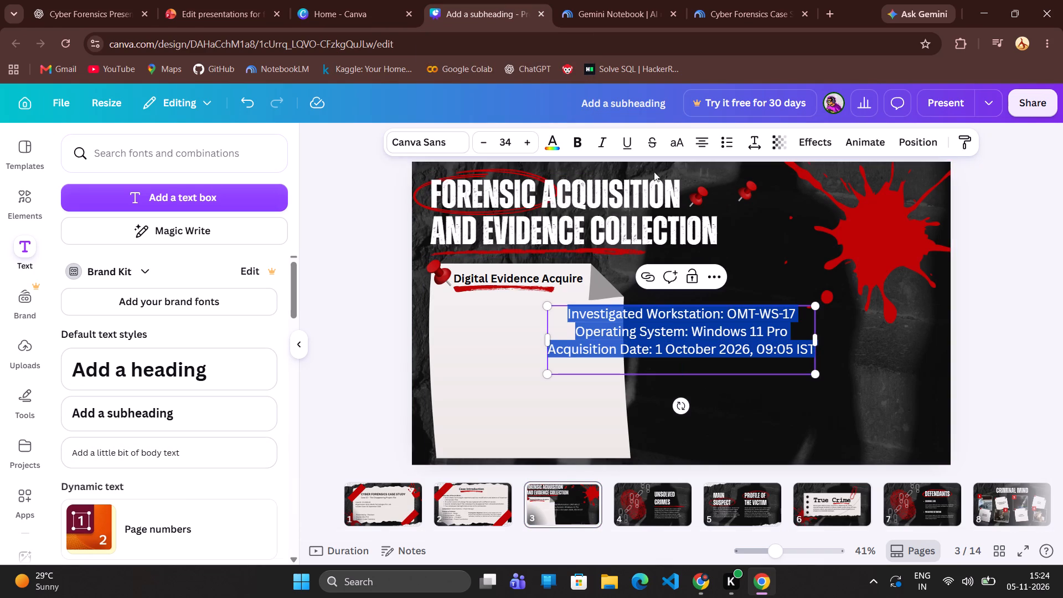
pyautogui.click(694, 142)
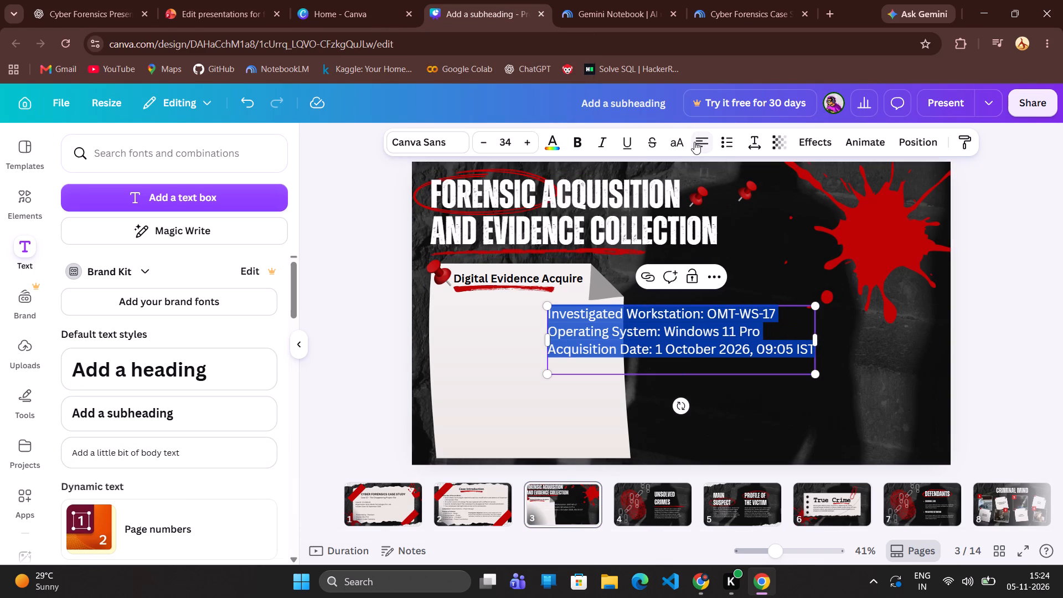
pyautogui.click(787, 424)
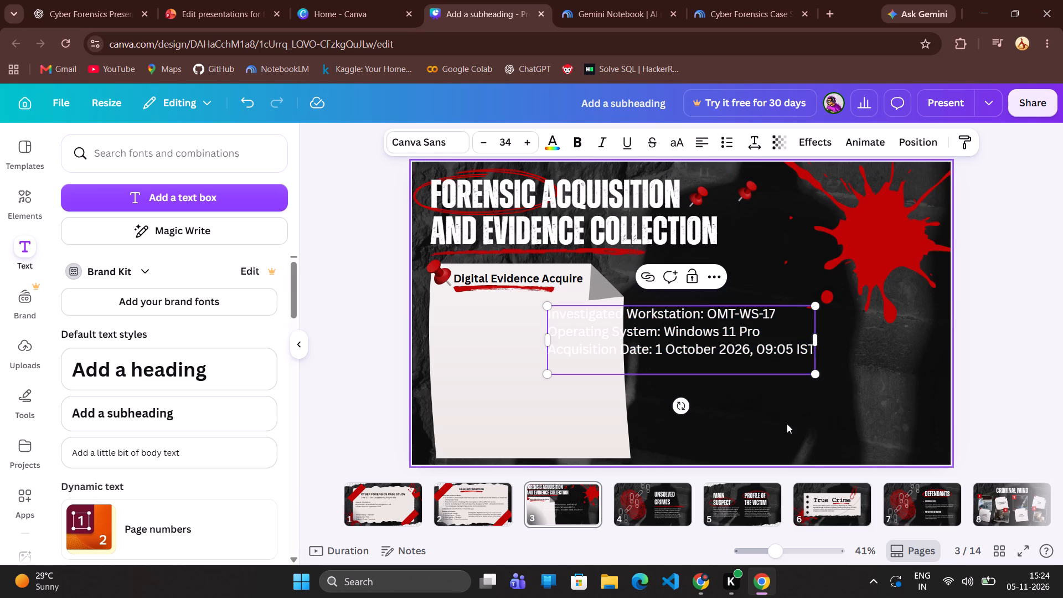
# Reduce the whole evidence text to font size 28 in regular weight and colour it black.
pyautogui.tripleClick(729, 347)
pyautogui.doubleClick(729, 347)
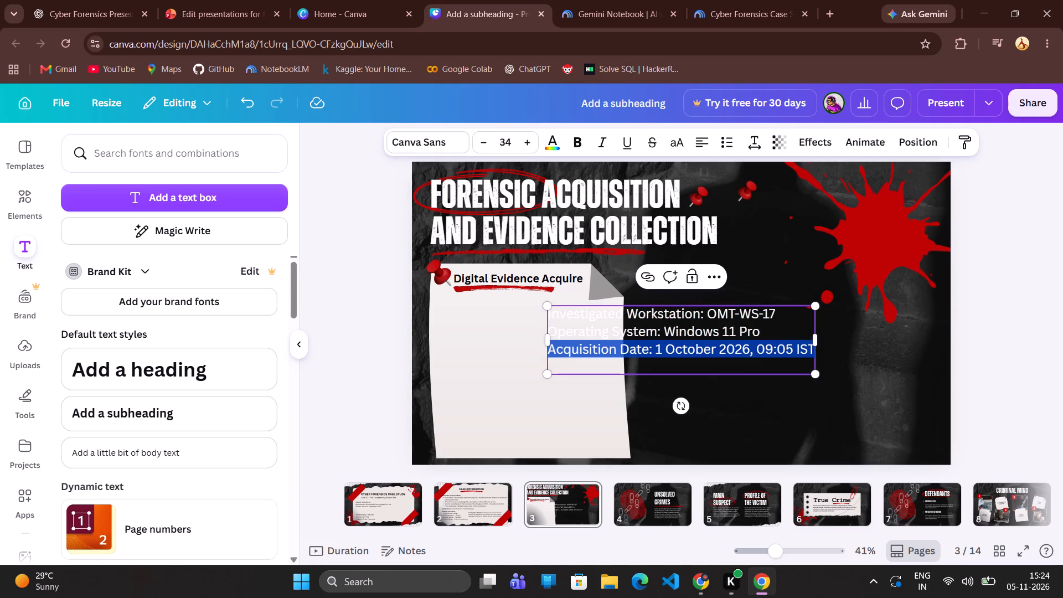
pyautogui.hotkey('ctrl', 'a')
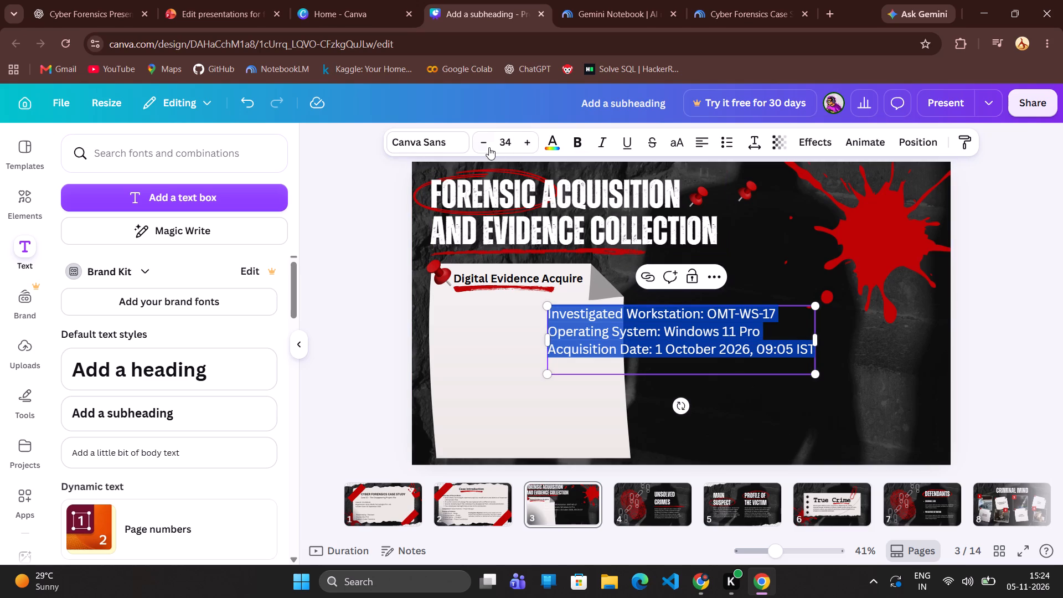
pyautogui.tripleClick(488, 146)
pyautogui.doubleClick(488, 146)
pyautogui.click(488, 146)
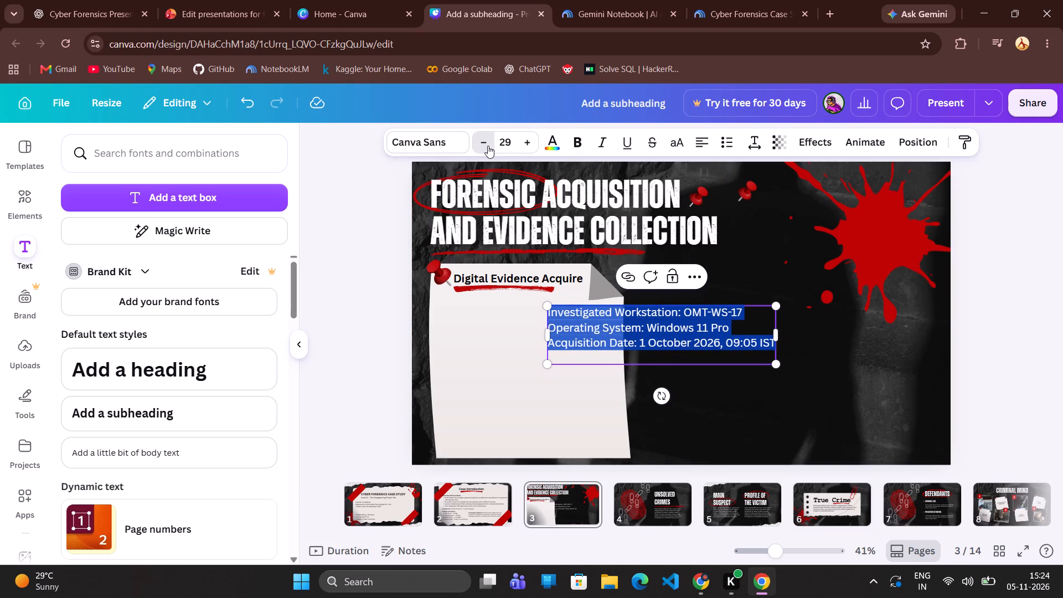
pyautogui.click(578, 147)
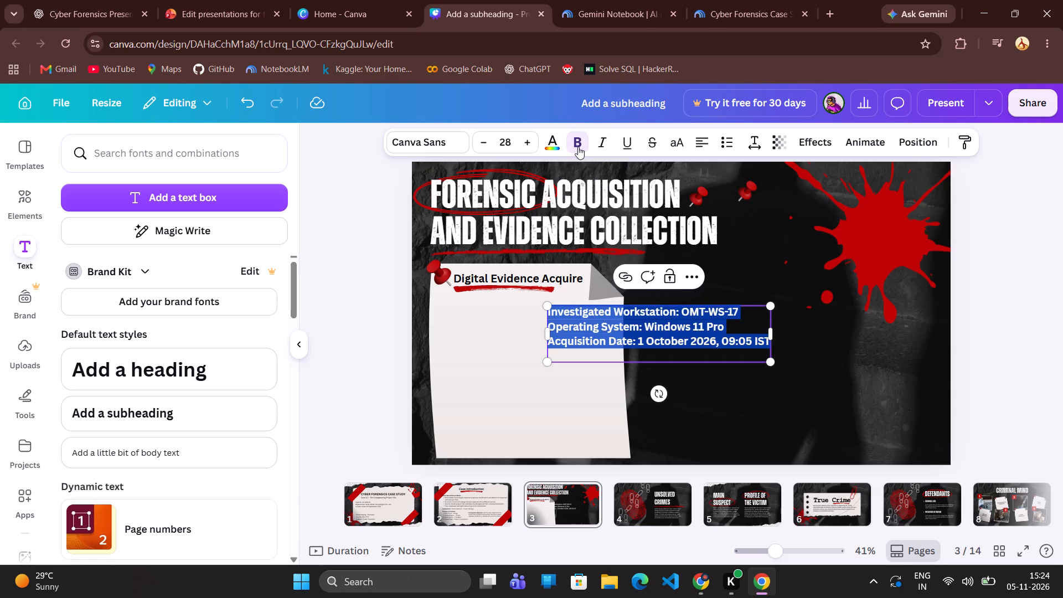
pyautogui.click(578, 147)
pyautogui.click(561, 142)
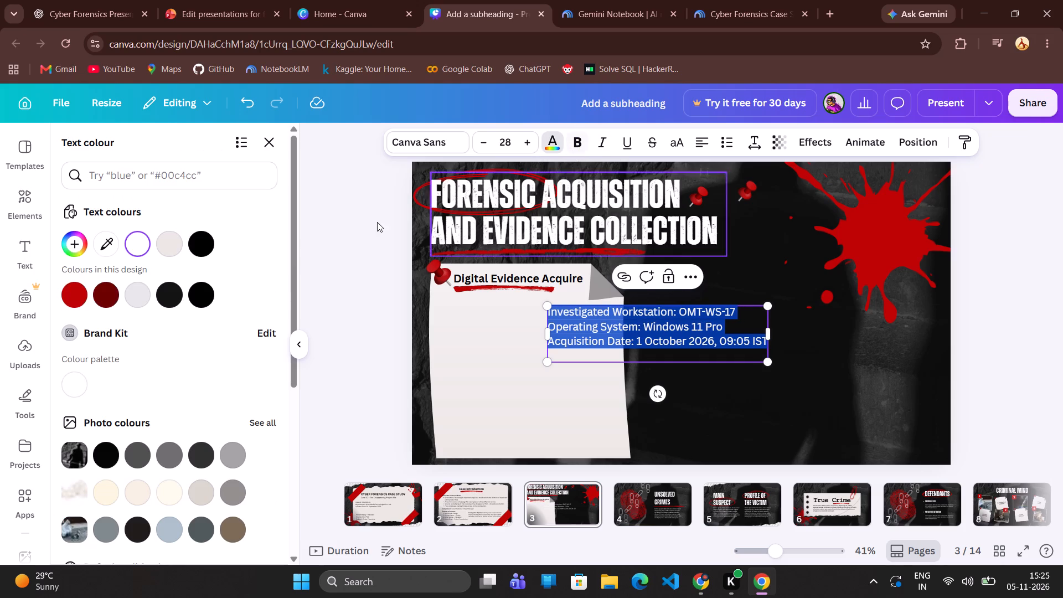
pyautogui.click(211, 240)
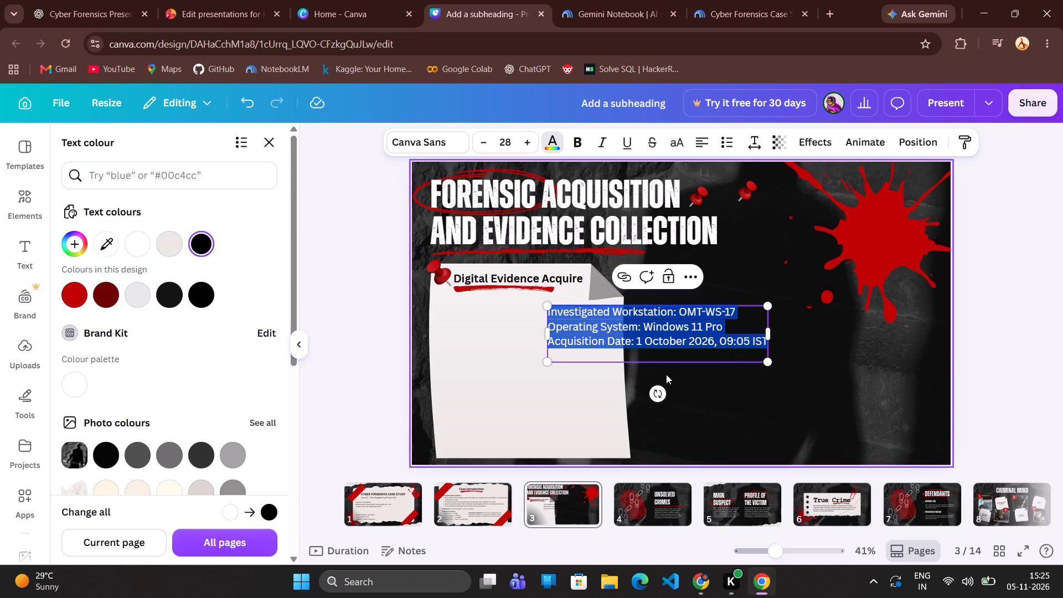
pyautogui.click(736, 401)
# Move the evidence text onto the pinned note below the heading's red underline and scale it to about size 22.9 to fit the note's width.
pyautogui.moveTo(658, 338); pyautogui.dragTo(577, 337)
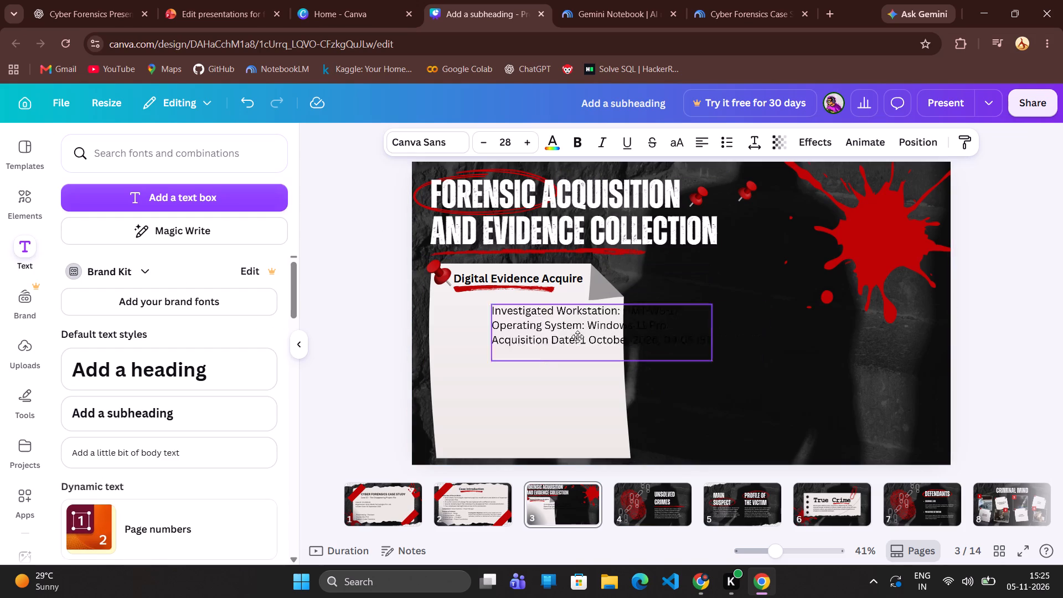
pyautogui.moveTo(577, 337); pyautogui.dragTo(541, 331)
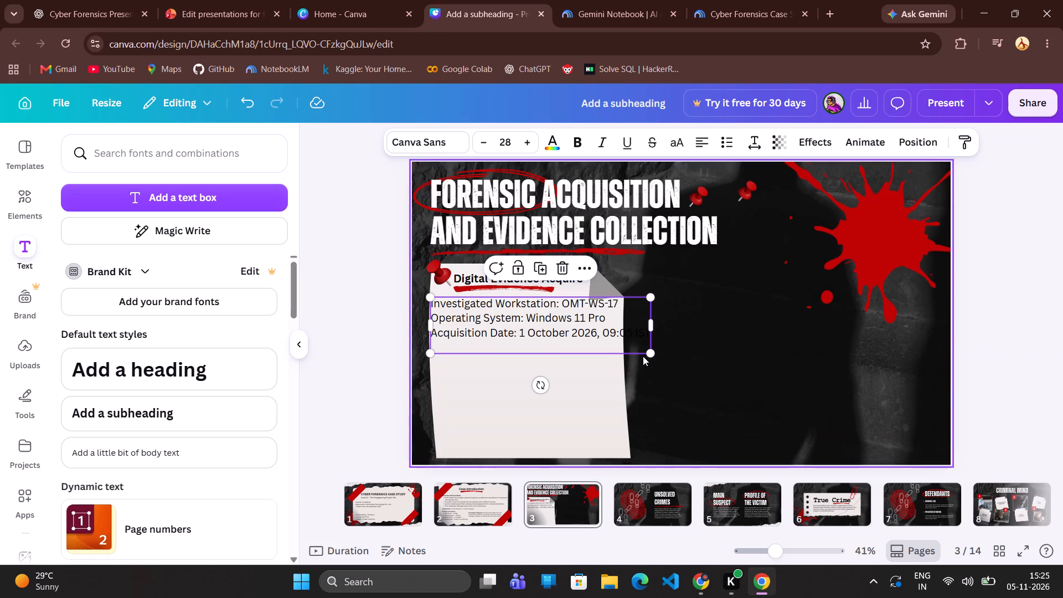
pyautogui.moveTo(649, 353); pyautogui.dragTo(609, 341)
pyautogui.click(572, 326)
pyautogui.doubleClick(554, 319)
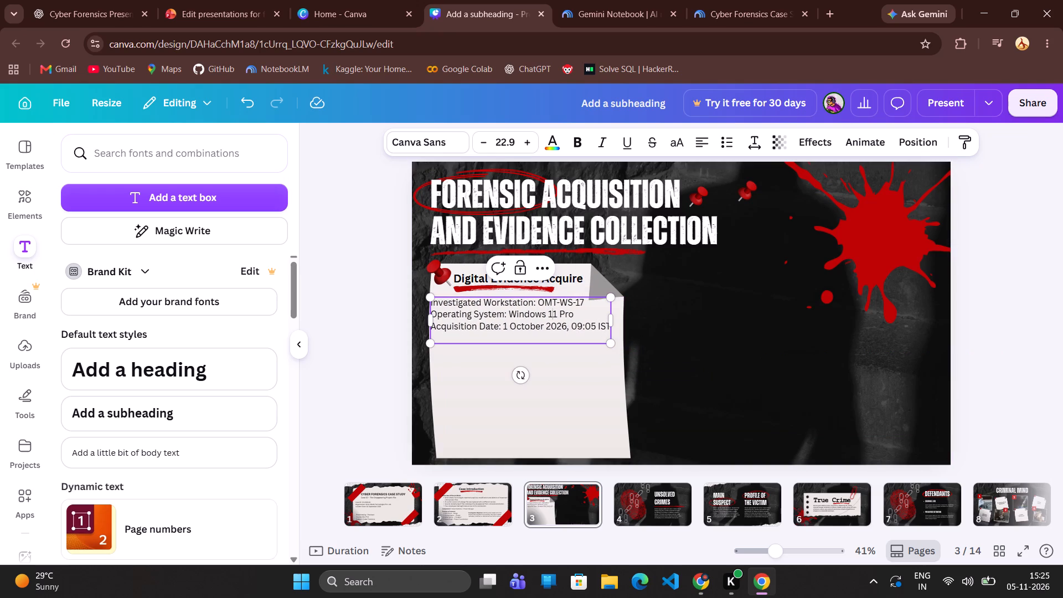
pyautogui.click(576, 385)
pyautogui.moveTo(536, 326); pyautogui.dragTo(541, 331)
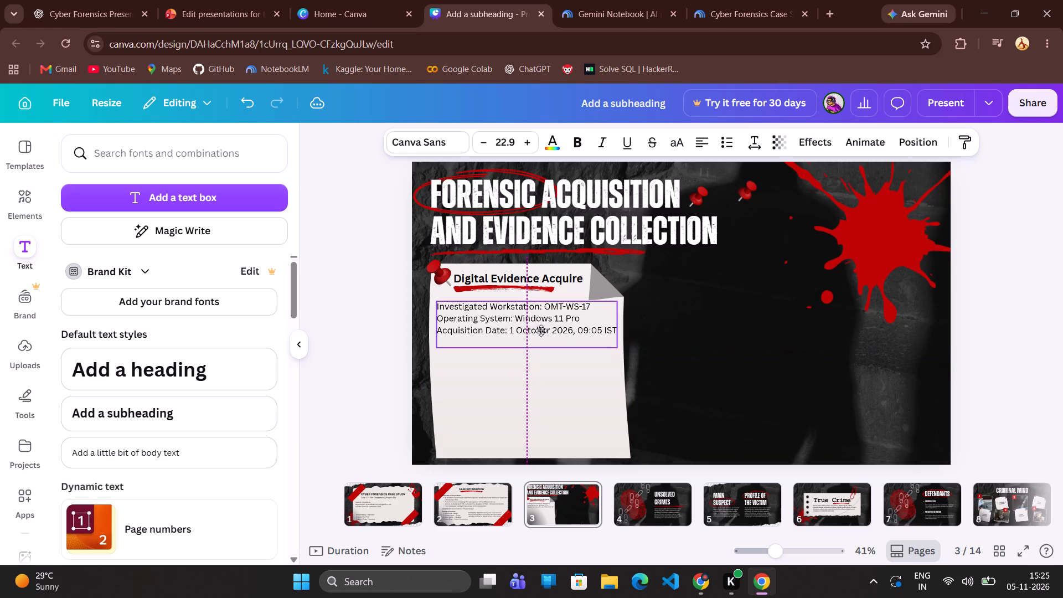
pyautogui.moveTo(541, 331); pyautogui.dragTo(541, 329)
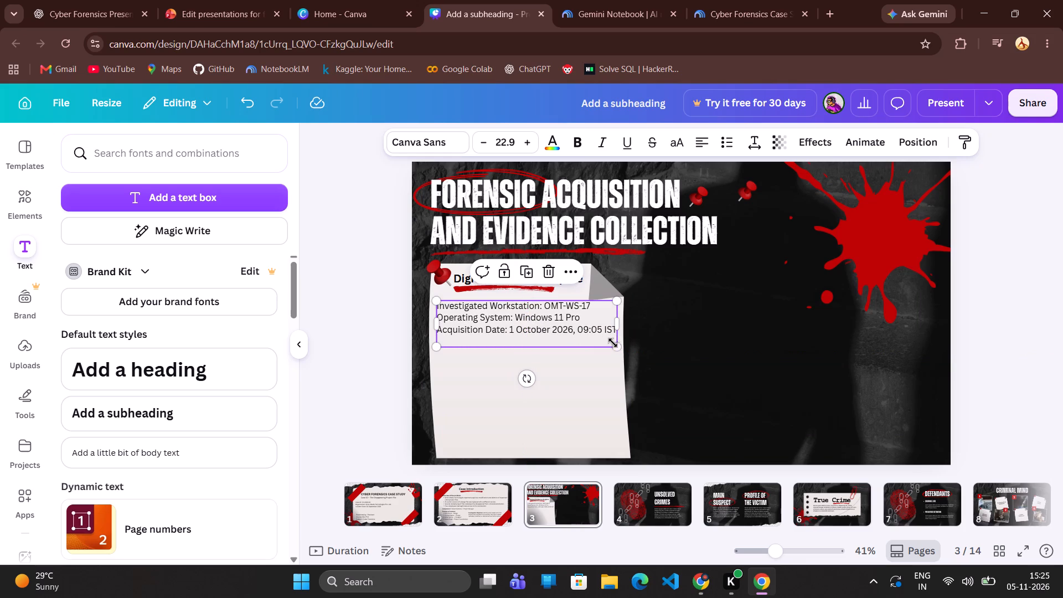
# Shrink the evidence text further and set its font size to 20.
pyautogui.moveTo(613, 342); pyautogui.dragTo(603, 337)
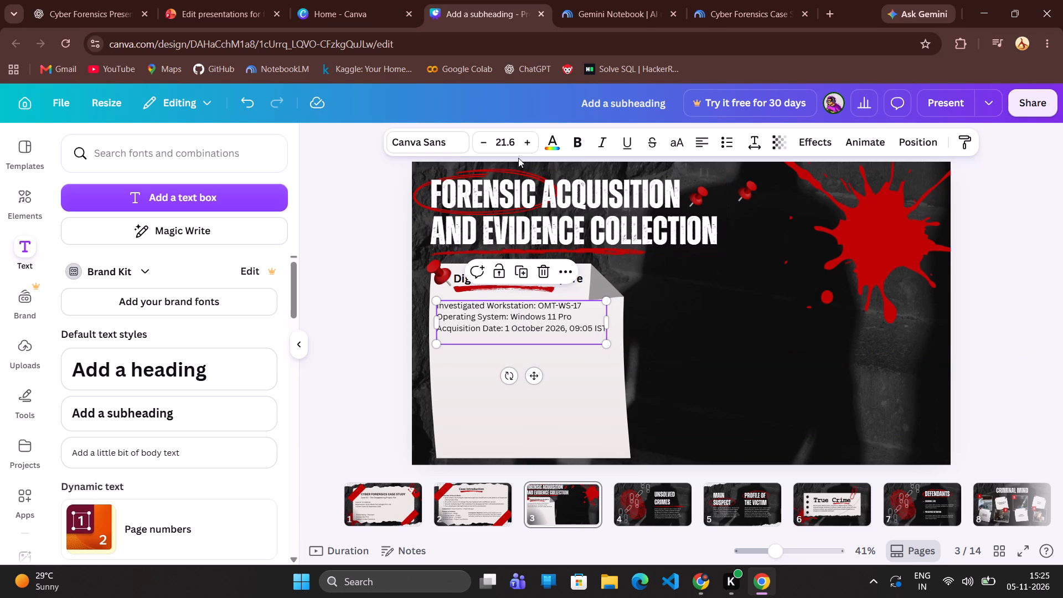
pyautogui.tripleClick(510, 145)
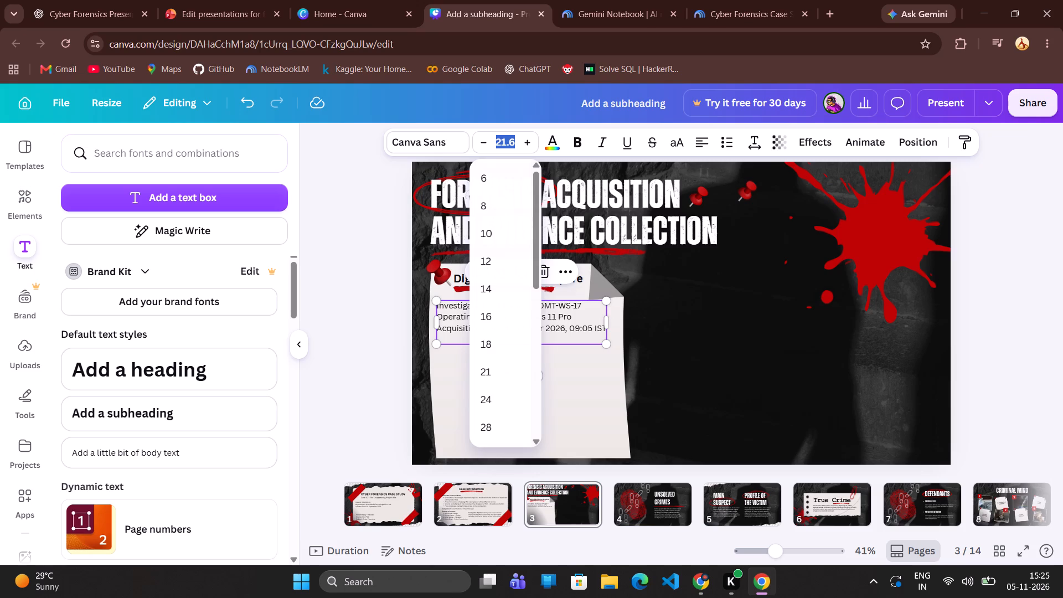
pyautogui.press('BackSpace')
pyautogui.write('20')
pyautogui.press('Return')
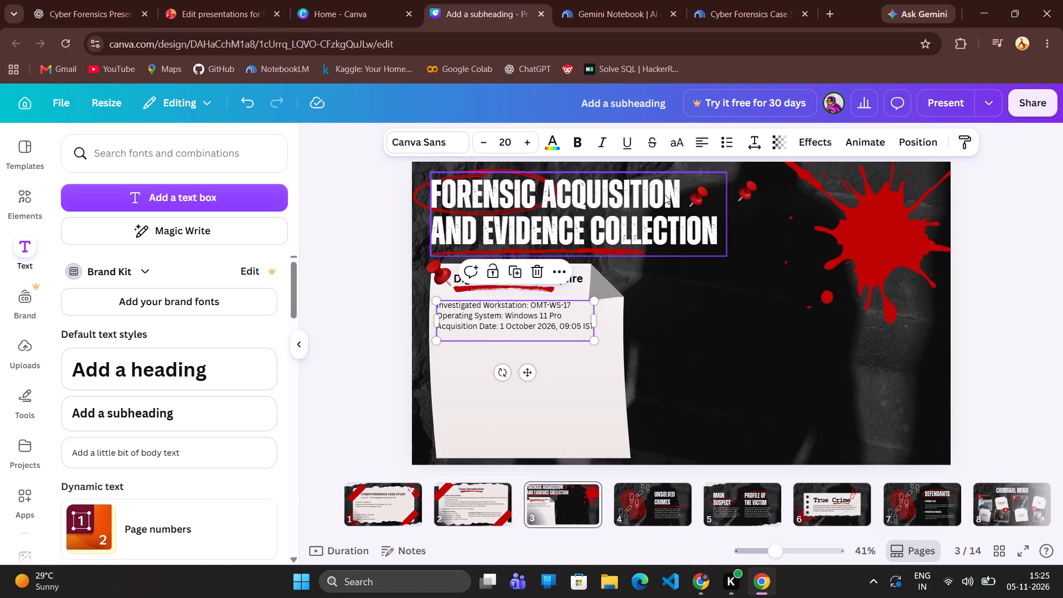
# Shift the evidence text slightly inward from the note's left edge, keeping it just below the red underline.
pyautogui.click(722, 324)
pyautogui.moveTo(537, 318); pyautogui.dragTo(538, 318)
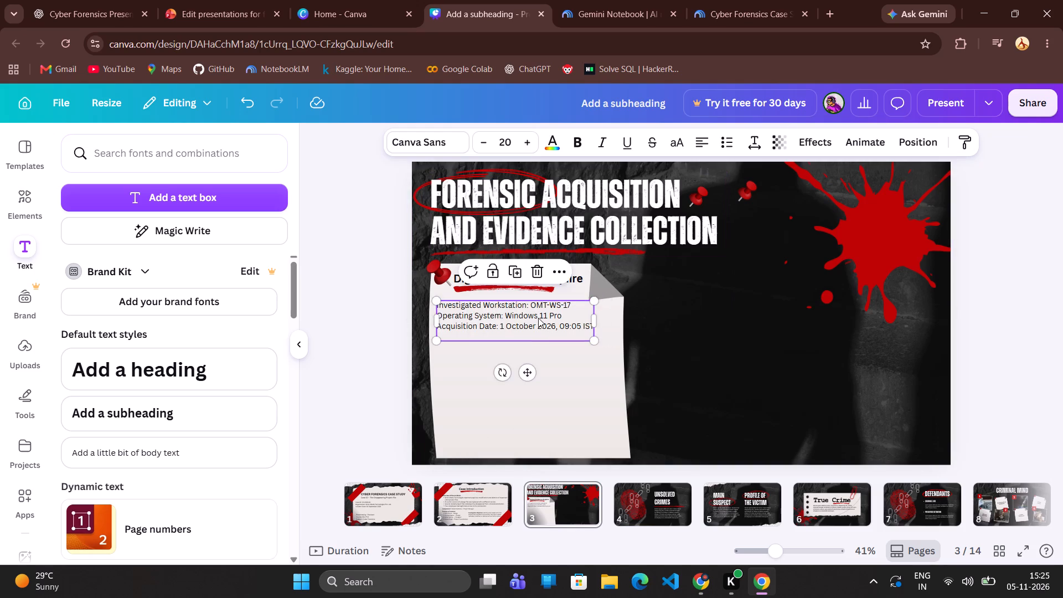
pyautogui.moveTo(538, 318); pyautogui.dragTo(542, 319)
pyautogui.click(542, 319)
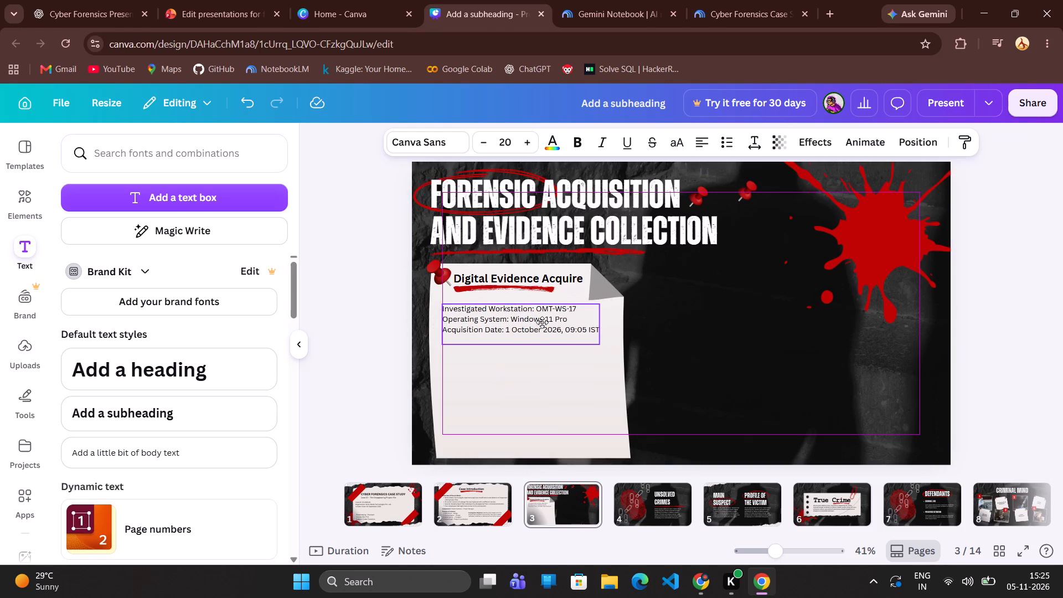
pyautogui.click(744, 334)
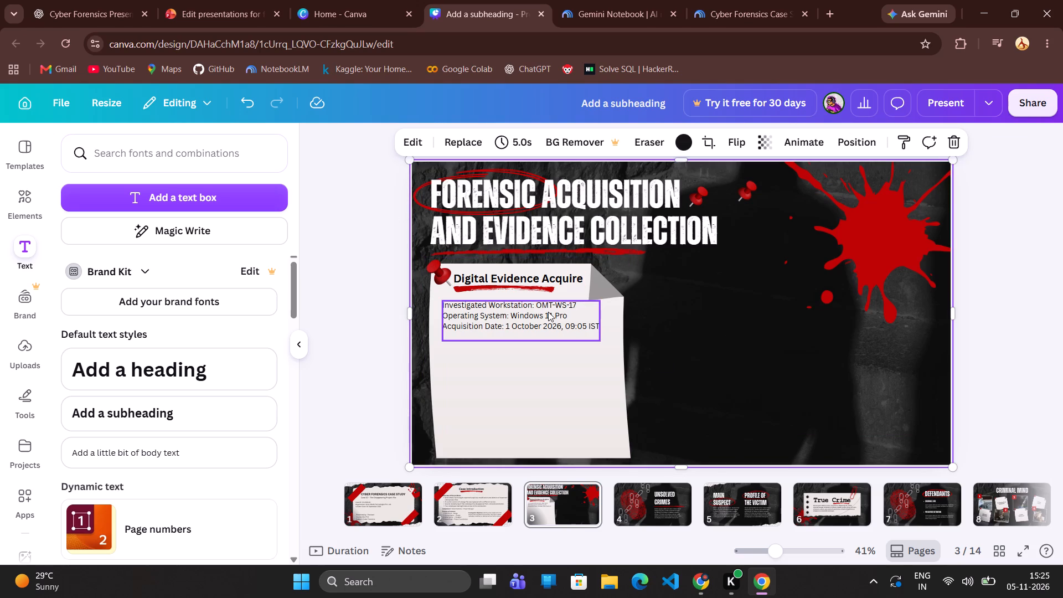
# Make the "Investigated Workstation" label bold in the first line of the evidence text.
pyautogui.doubleClick(501, 301)
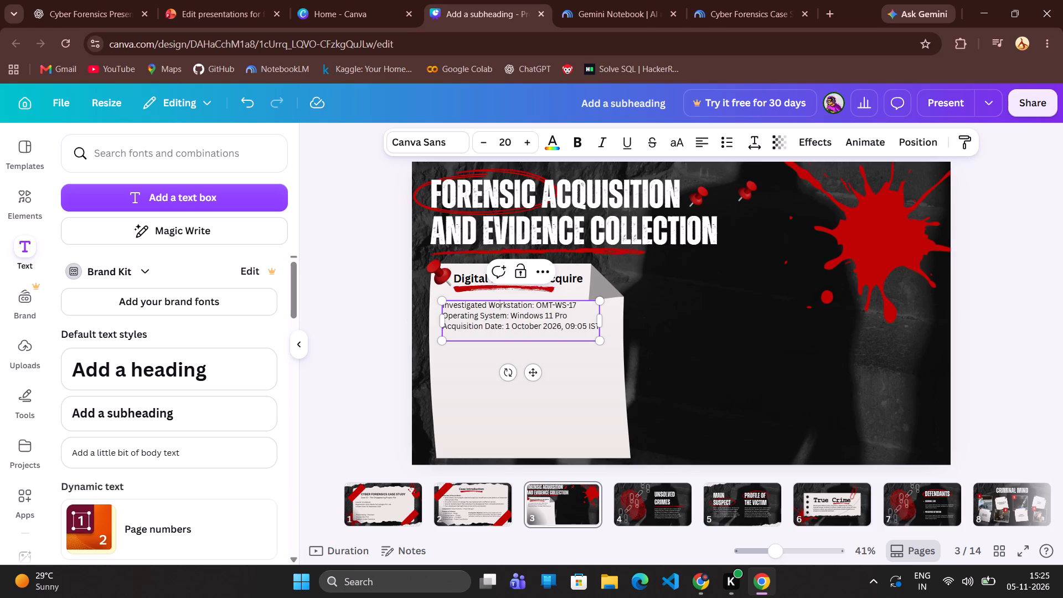
pyautogui.tripleClick(501, 301)
pyautogui.click(501, 301)
pyautogui.moveTo(533, 306); pyautogui.dragTo(463, 306)
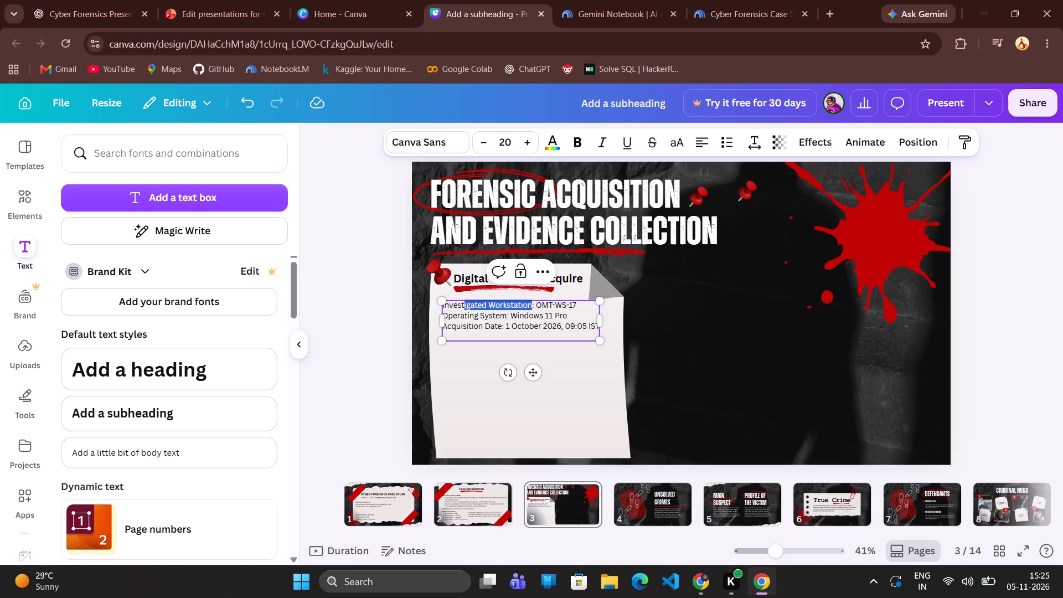
pyautogui.moveTo(463, 306); pyautogui.dragTo(442, 305)
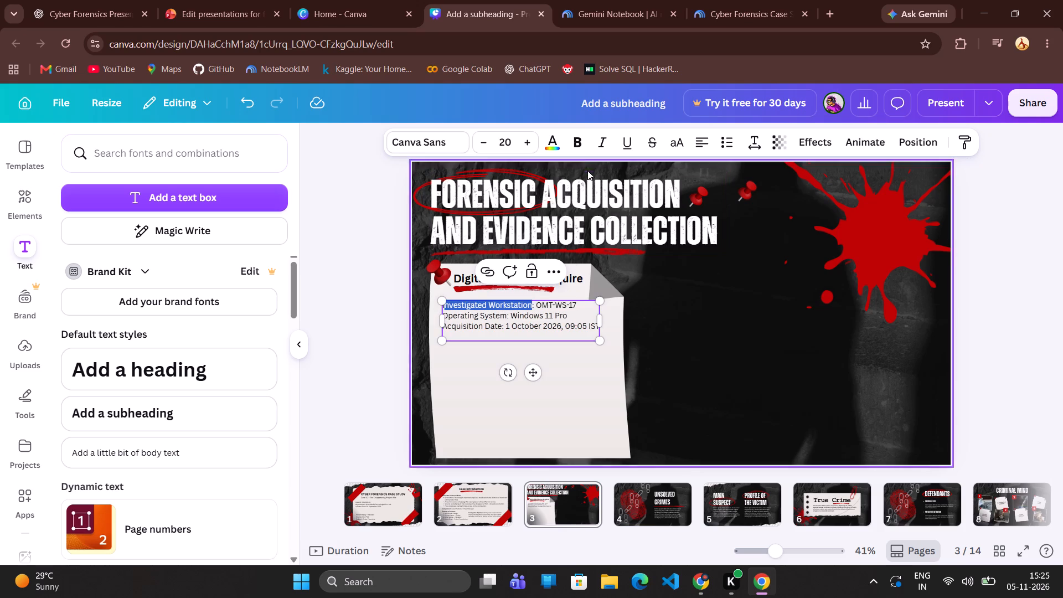
pyautogui.click(577, 151)
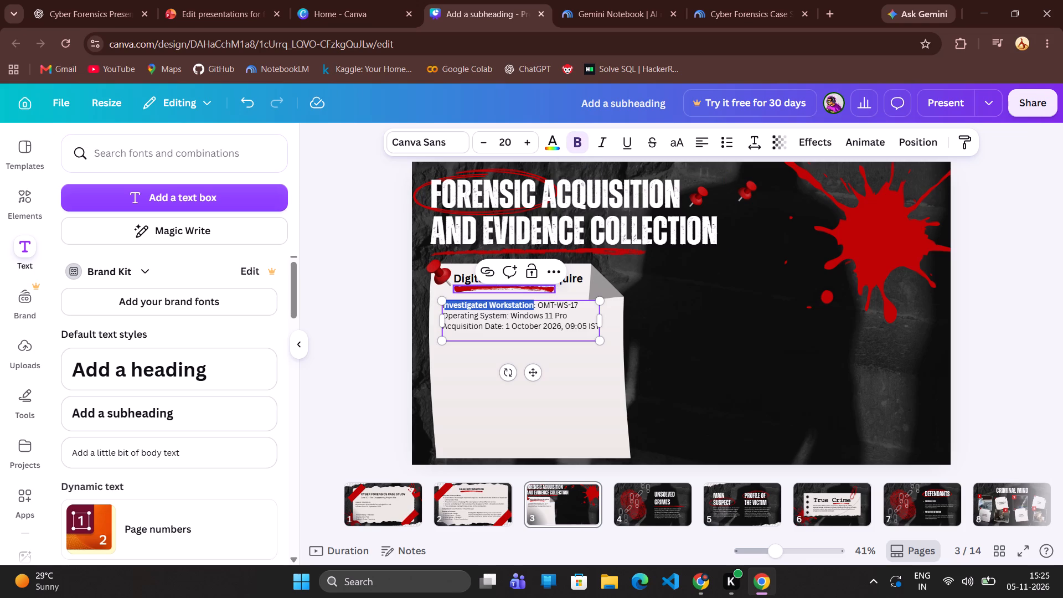
# Make the "Operating System" label bold in the second line of the evidence text.
pyautogui.moveTo(508, 318); pyautogui.dragTo(442, 315)
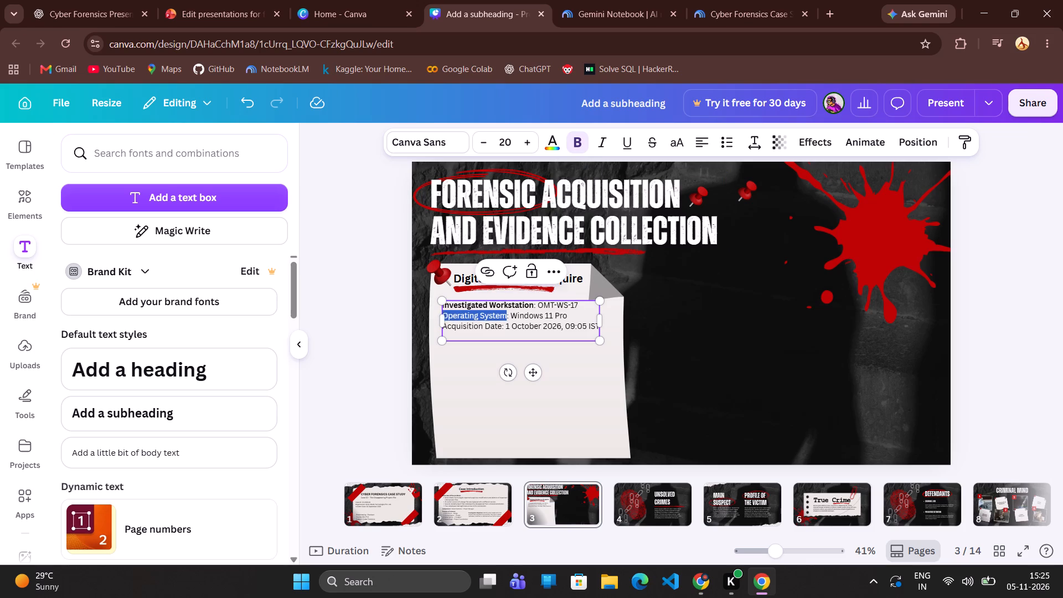
pyautogui.moveTo(442, 315); pyautogui.dragTo(446, 315)
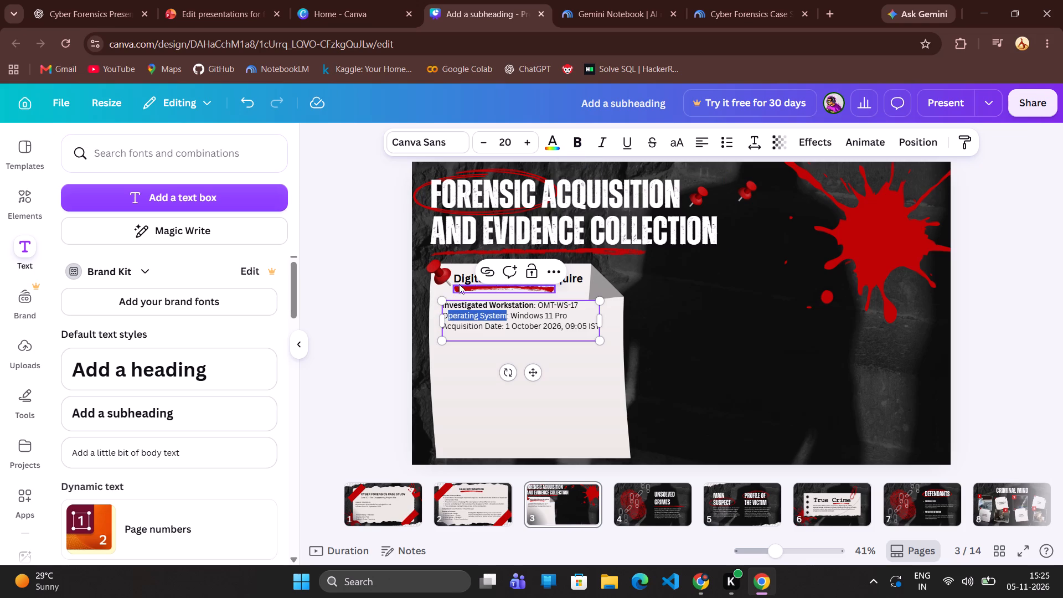
pyautogui.click(505, 317)
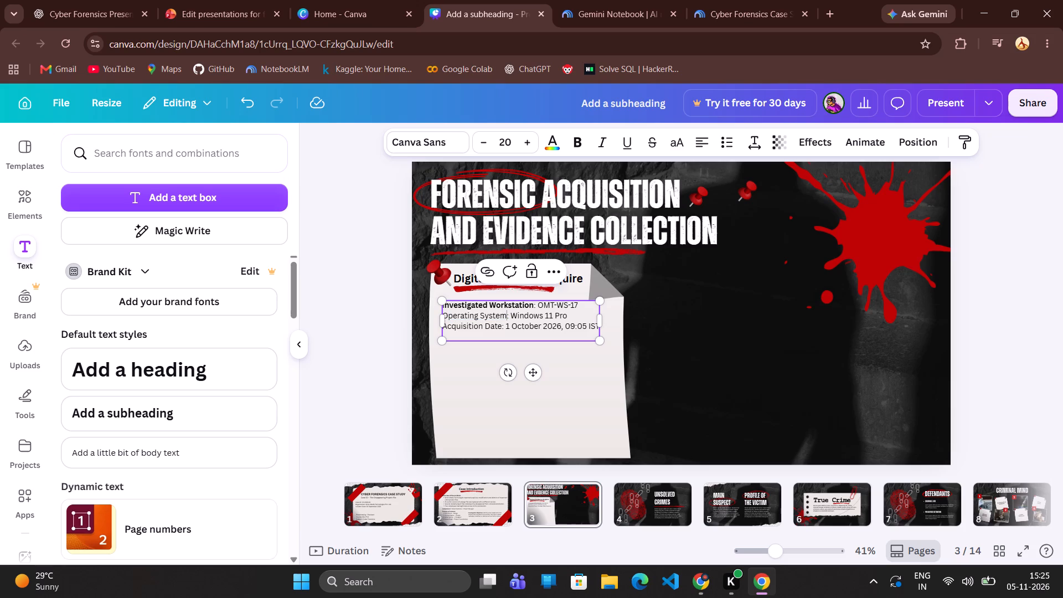
pyautogui.moveTo(508, 317); pyautogui.dragTo(444, 318)
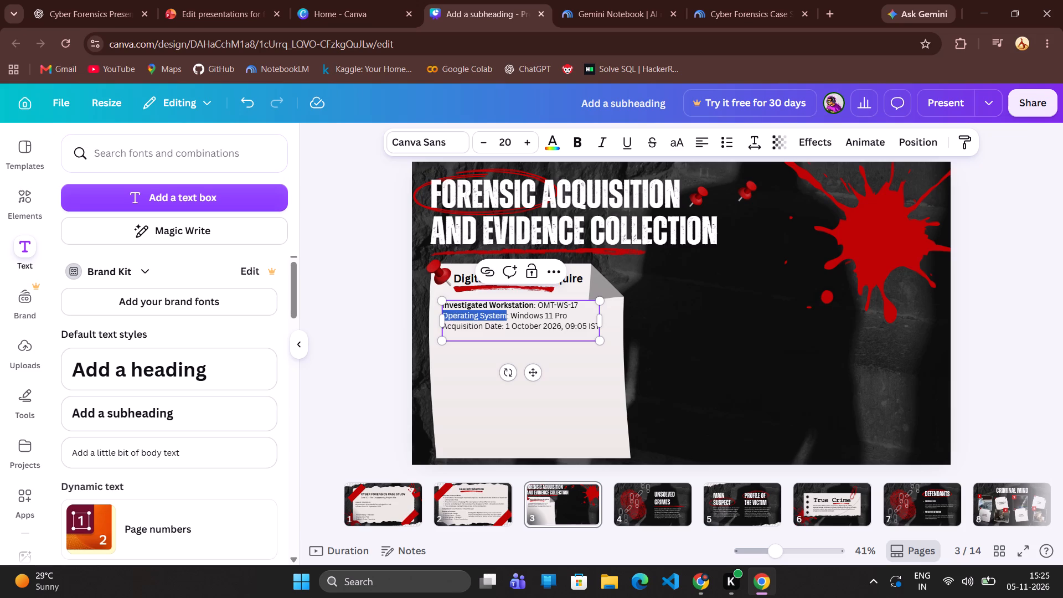
pyautogui.click(574, 143)
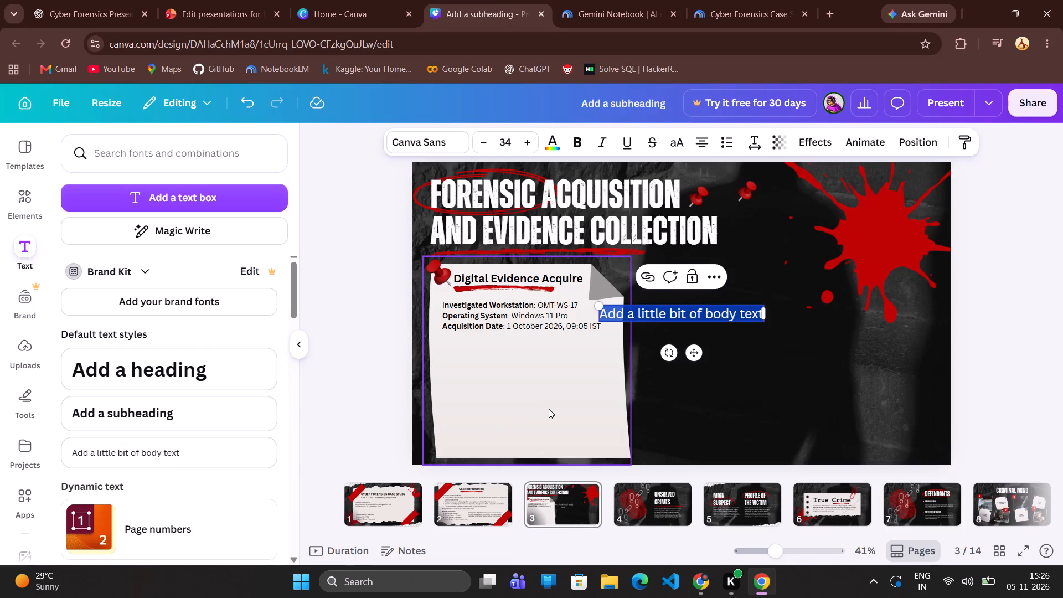
pyautogui.hotkey('ctrl', 'v')
# Format all the Forensic Images text at font size 20, in black, with left alignment.
pyautogui.tripleClick(731, 359)
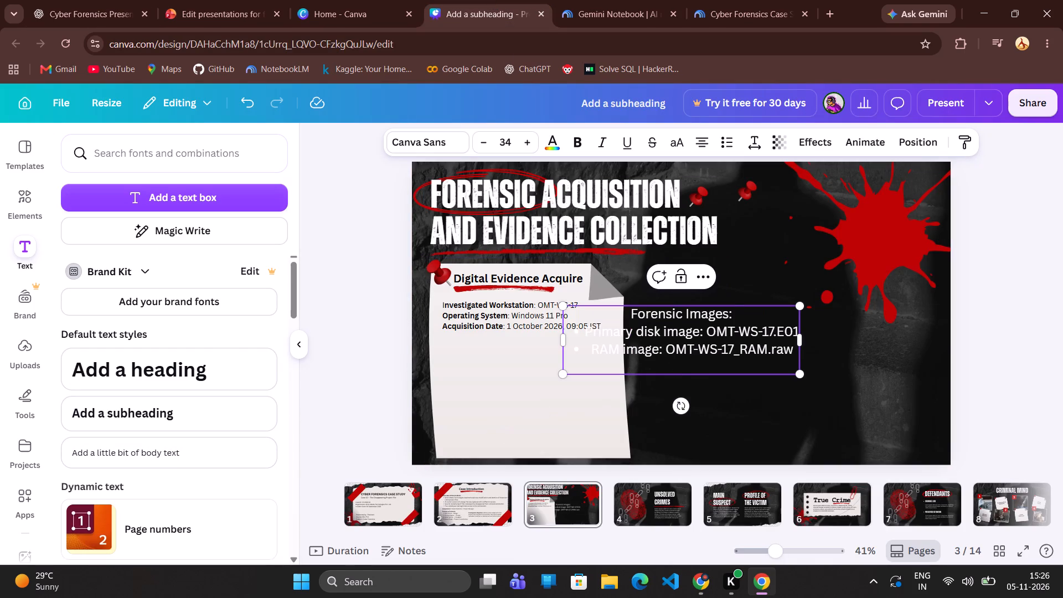
pyautogui.hotkey('ctrl', 'a')
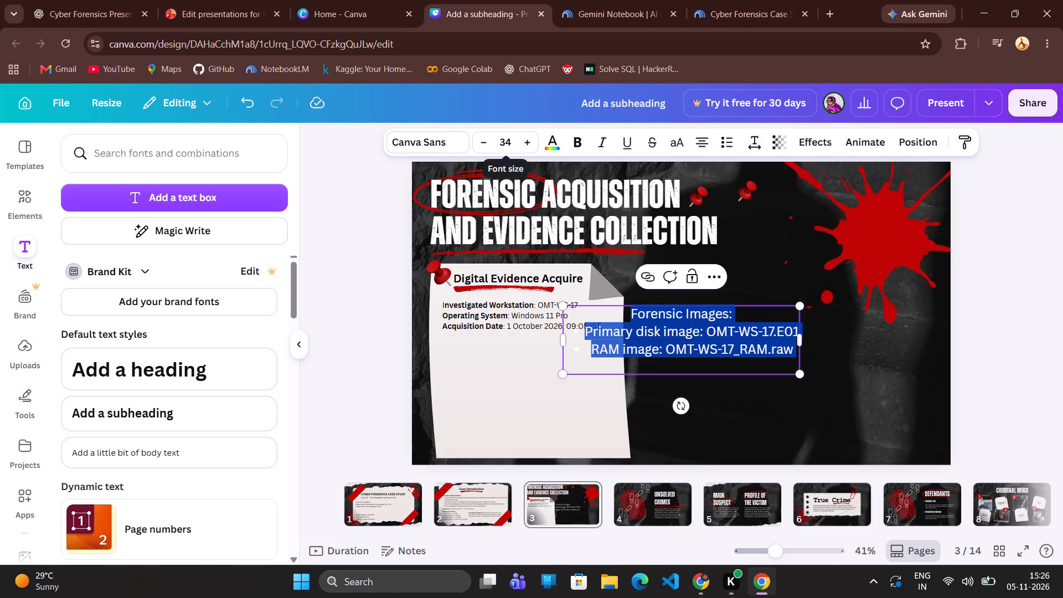
pyautogui.click(502, 145)
pyautogui.press('BackSpace')
pyautogui.write('20')
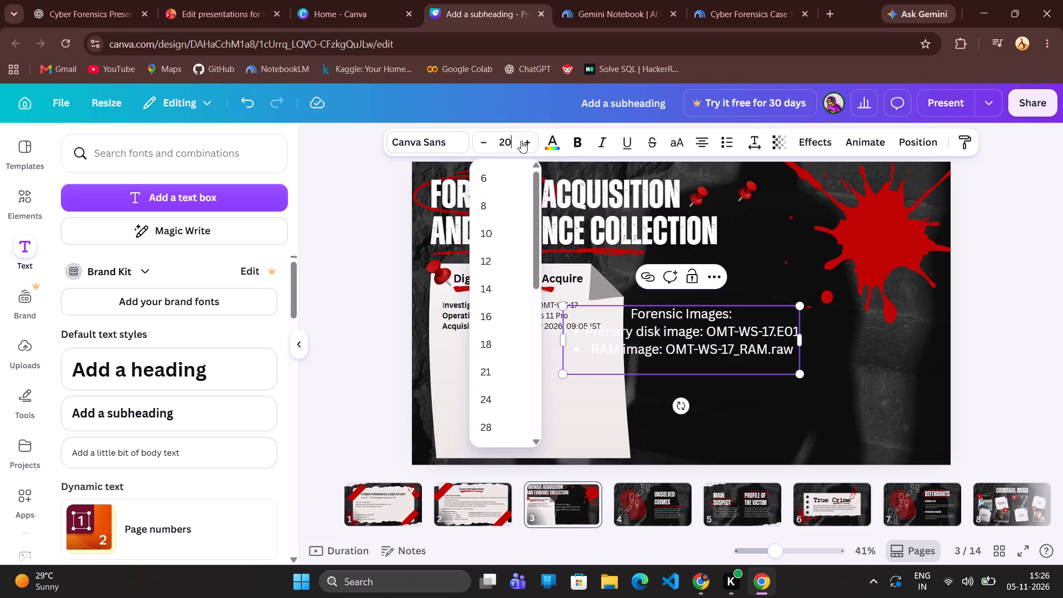
pyautogui.click(554, 145)
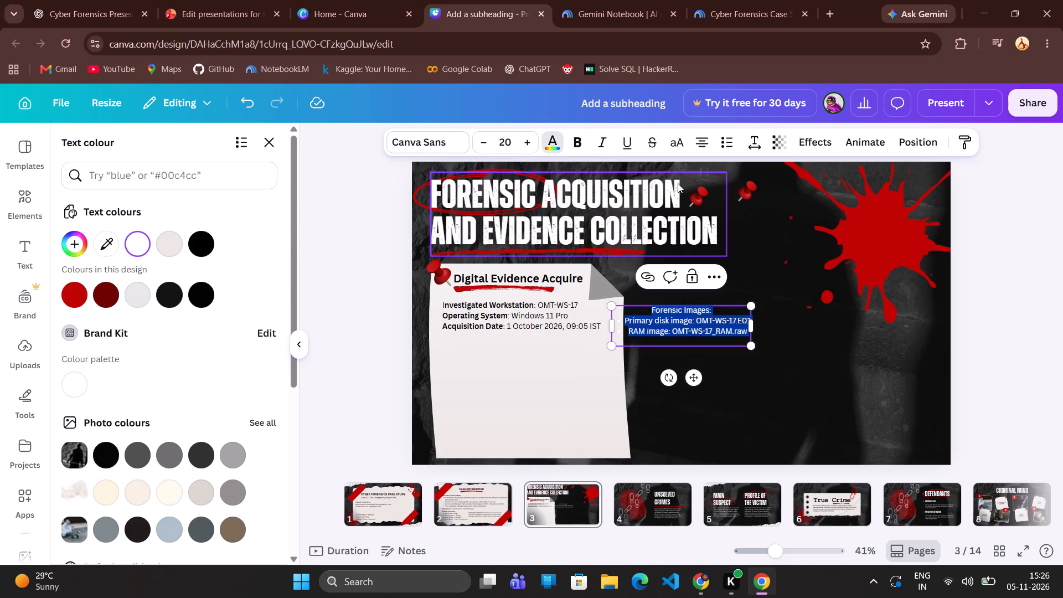
pyautogui.click(195, 236)
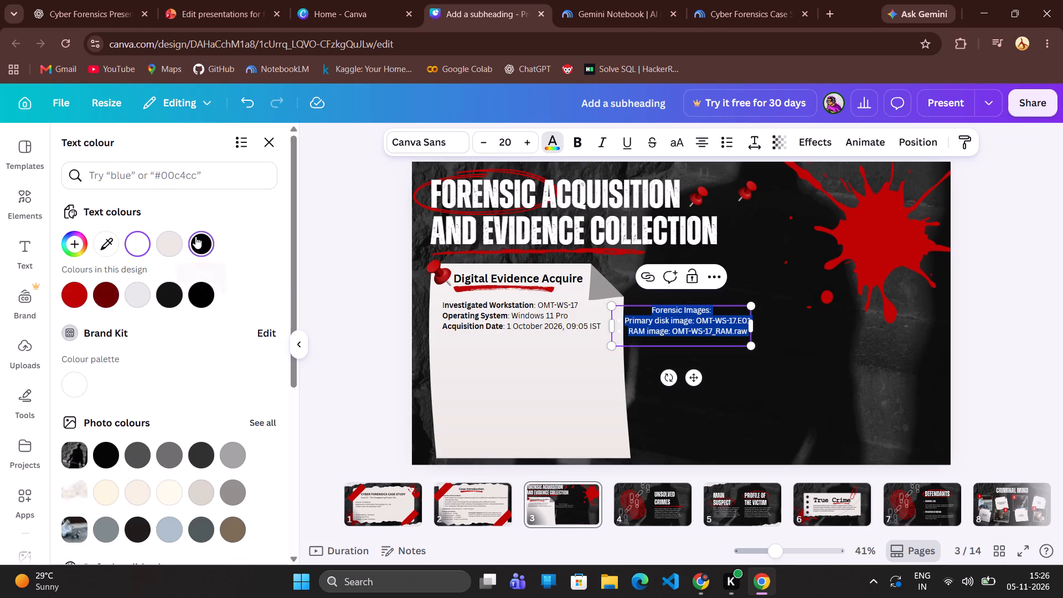
pyautogui.click(700, 136)
pyautogui.click(789, 398)
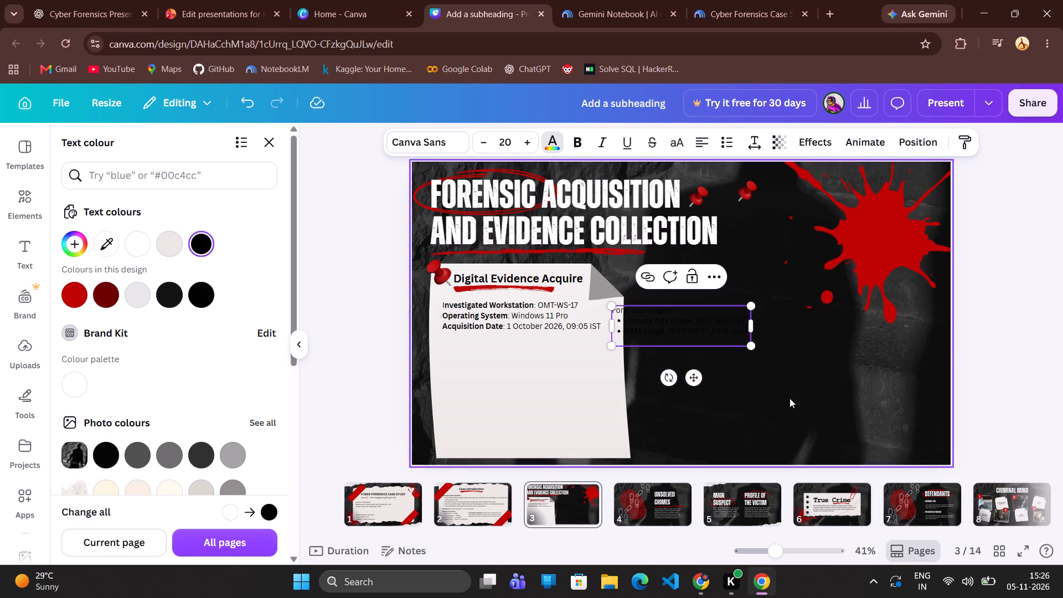
# Move the Forensic Images text onto the pinned note, below the workstation details.
pyautogui.moveTo(664, 318); pyautogui.dragTo(499, 377)
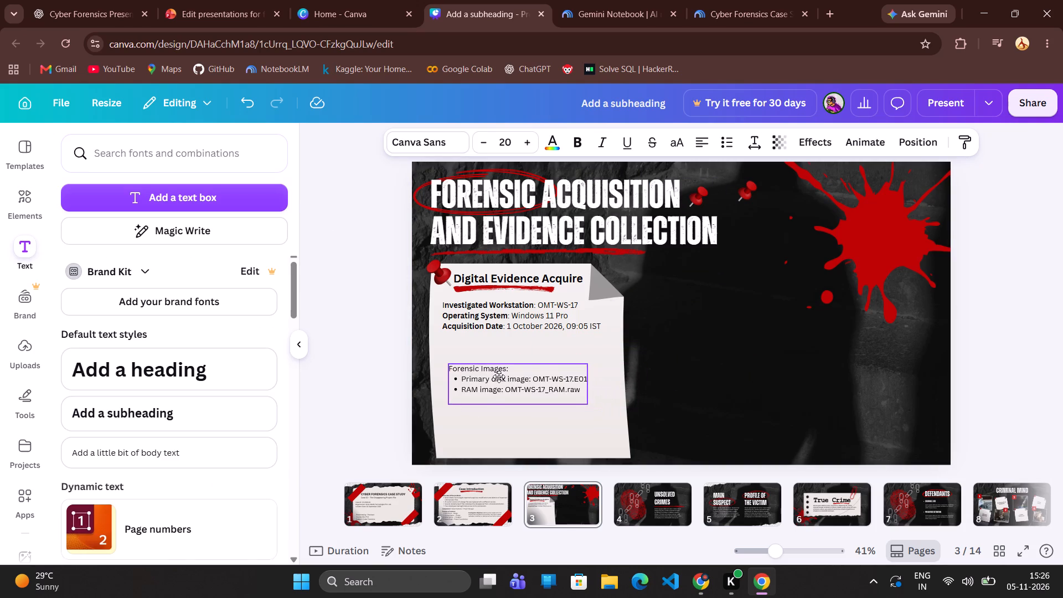
pyautogui.moveTo(499, 377); pyautogui.dragTo(496, 383)
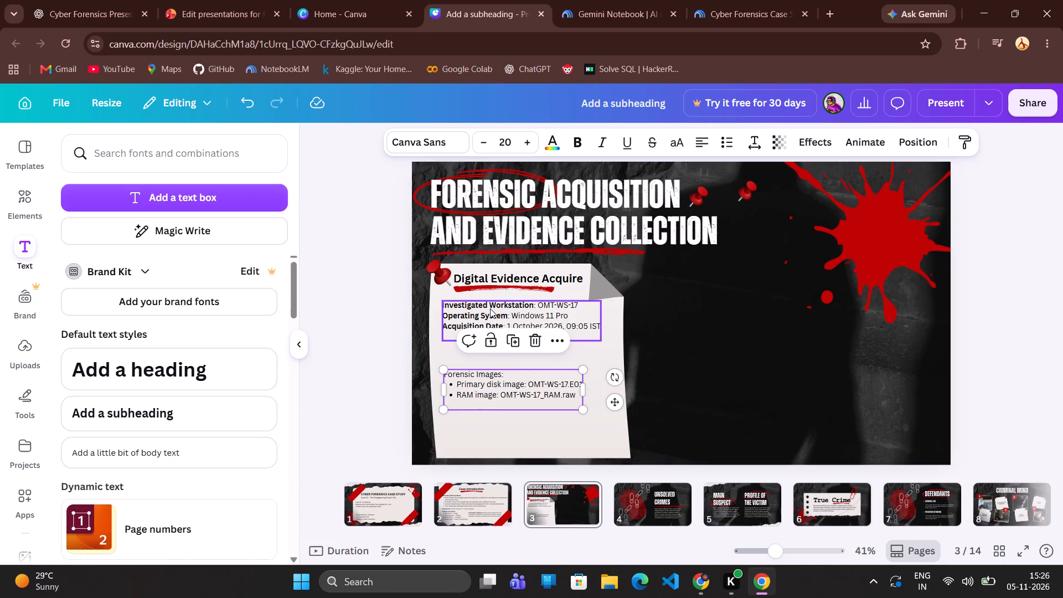
# Lower the workstation details on the note, aligning their left edge with the Forensic Images text beneath.
pyautogui.moveTo(490, 308); pyautogui.dragTo(492, 328)
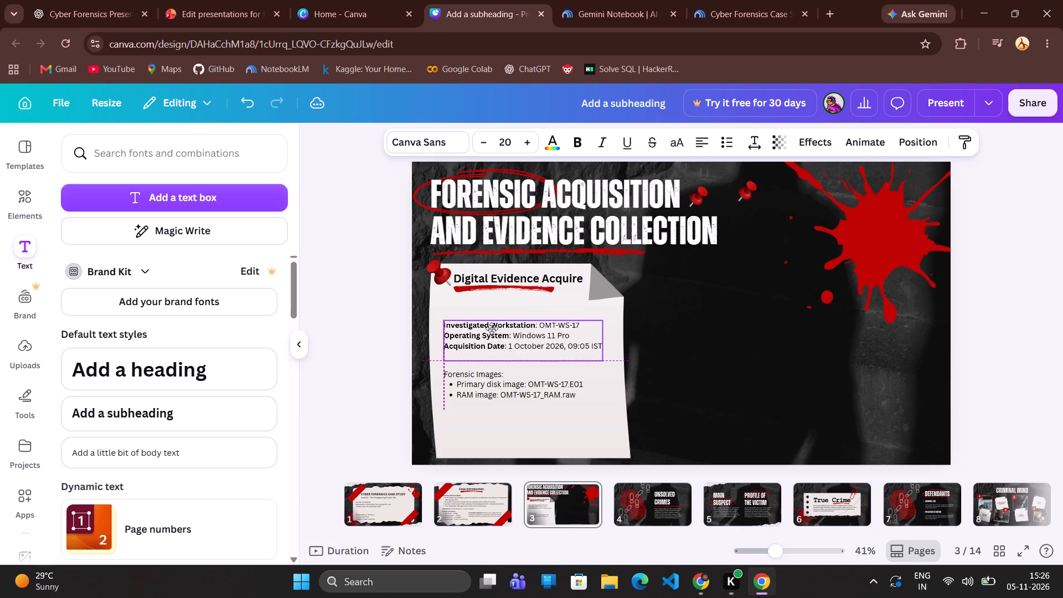
pyautogui.moveTo(492, 328); pyautogui.dragTo(492, 329)
# Increase the font size of all the Forensic Images text to 21.
pyautogui.click(488, 382)
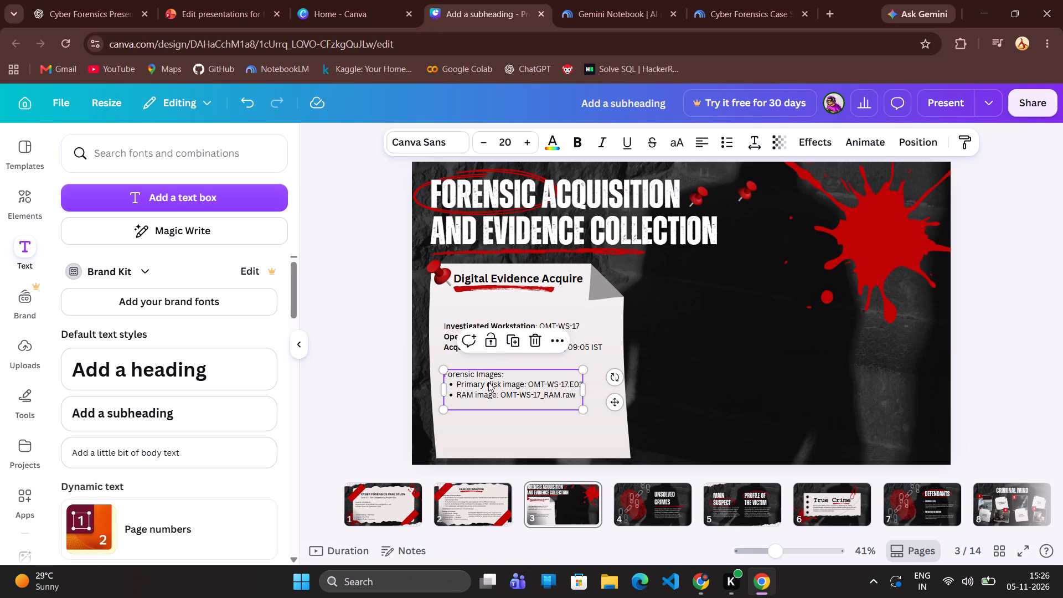
pyautogui.tripleClick(511, 392)
pyautogui.click(511, 392)
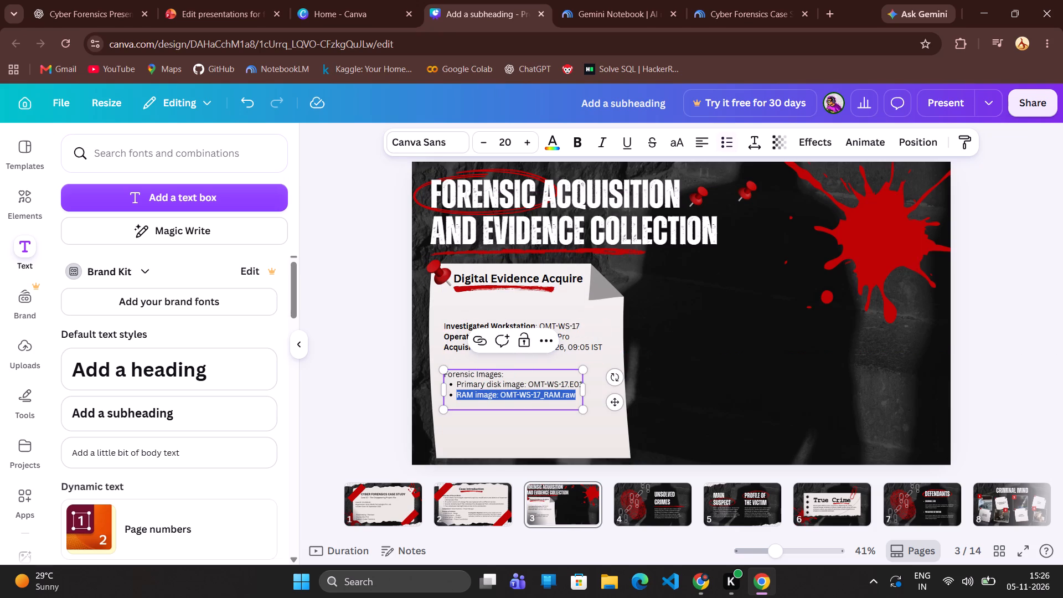
pyautogui.hotkey('ctrl', 'a')
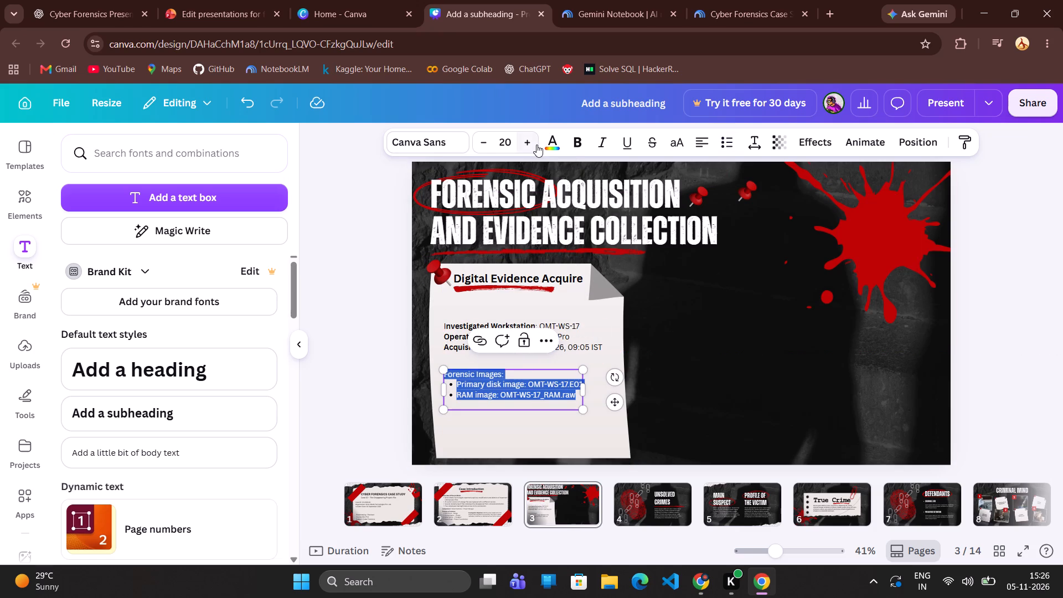
pyautogui.click(534, 146)
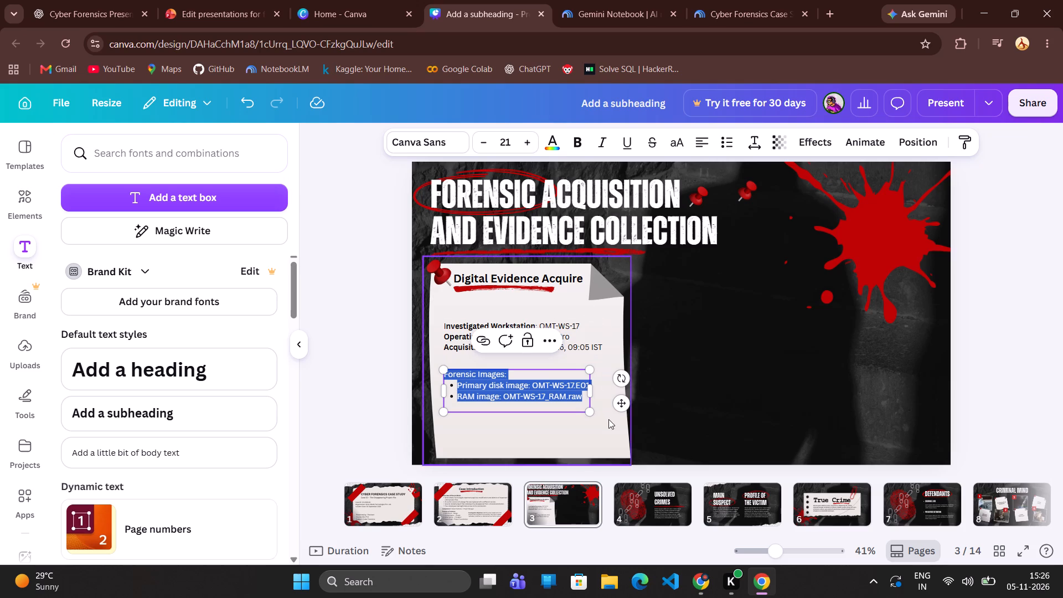
pyautogui.click(608, 419)
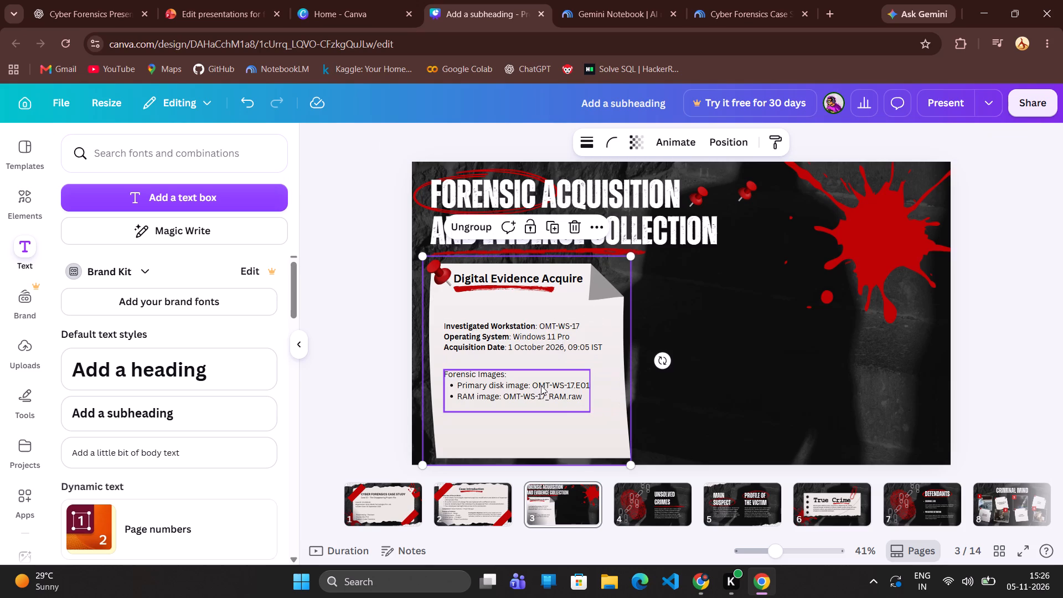
# Reposition the "Digital Evidence Acquire" heading and its red underline lower on the note, with the underline evenly spaced between heading and workstation details.
pyautogui.click(522, 279)
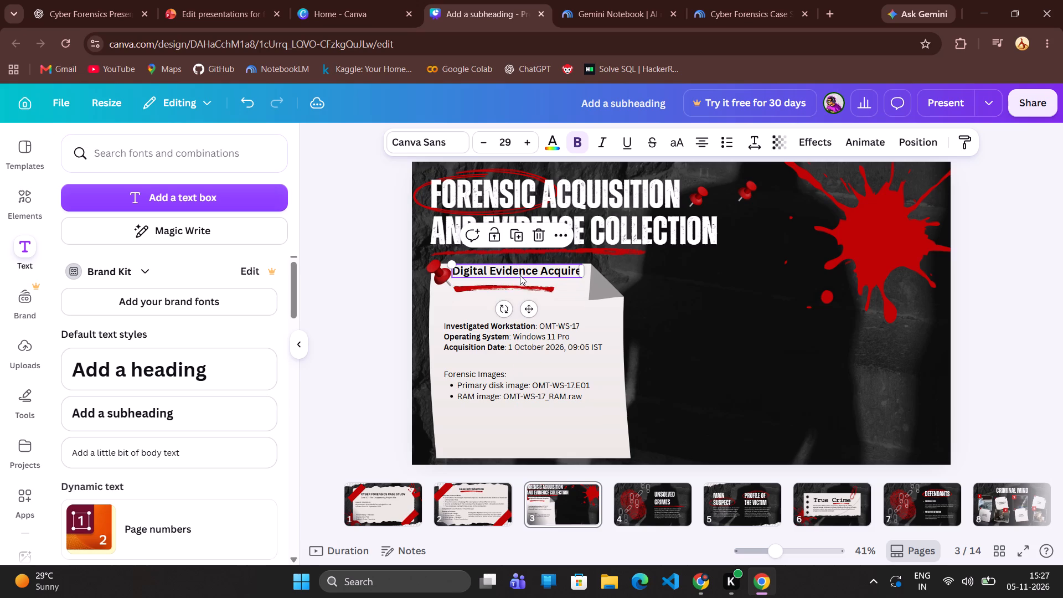
pyautogui.moveTo(528, 291); pyautogui.dragTo(528, 308)
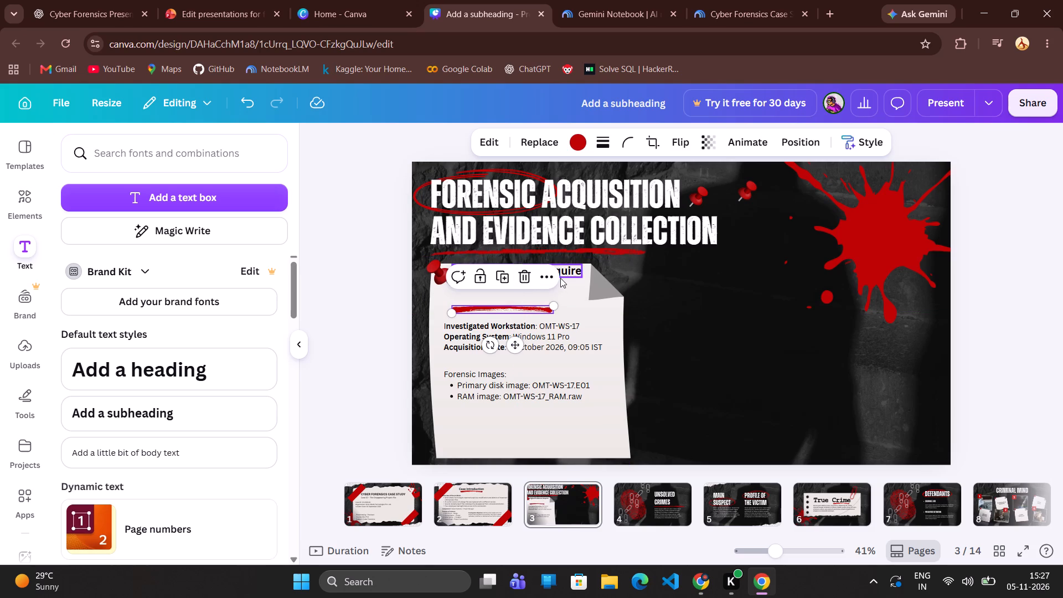
pyautogui.moveTo(572, 269); pyautogui.dragTo(567, 284)
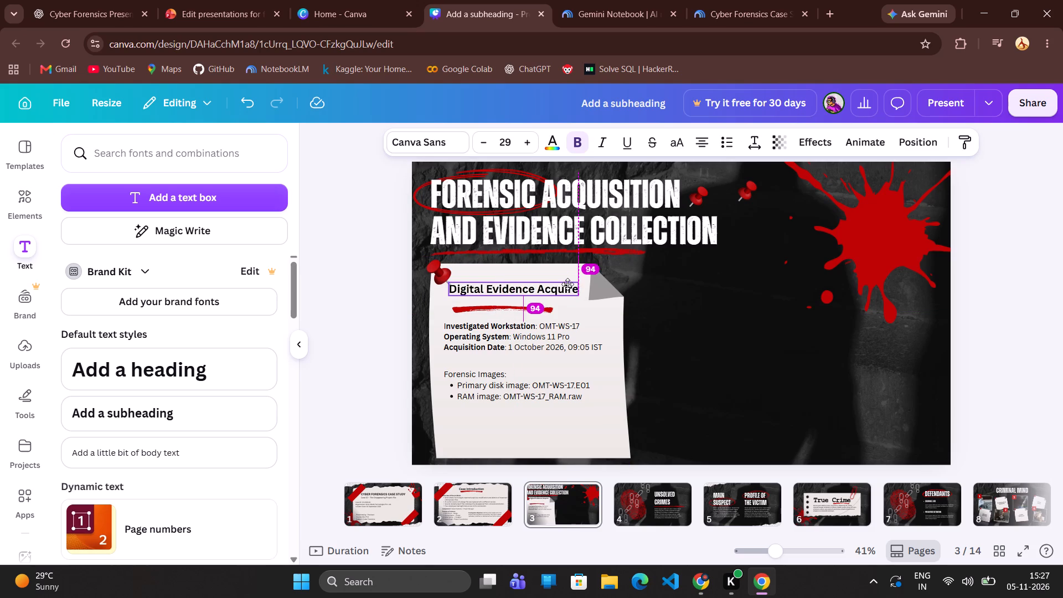
pyautogui.moveTo(567, 284); pyautogui.dragTo(571, 287)
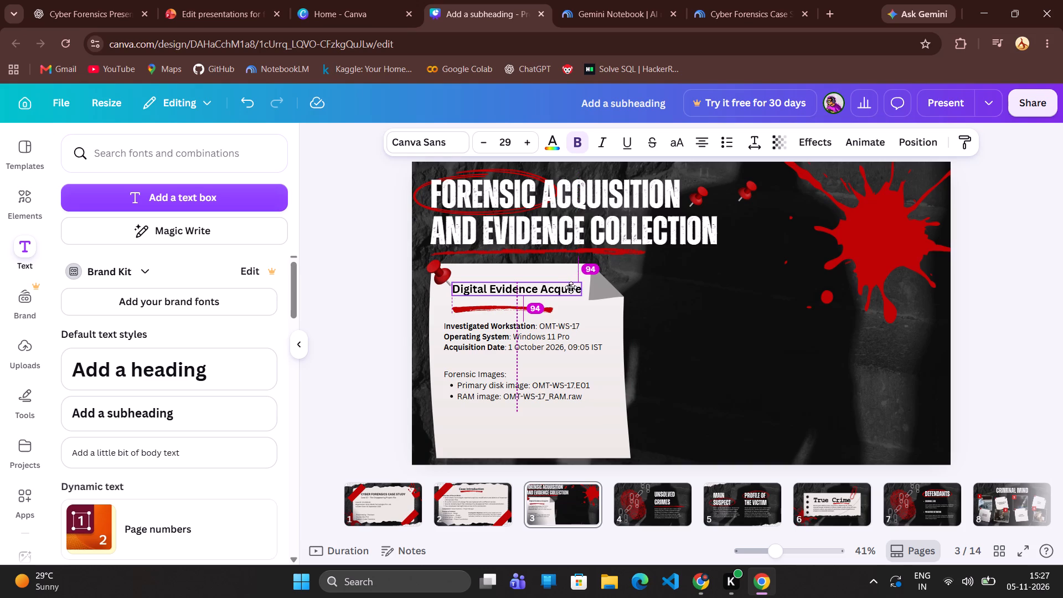
pyautogui.moveTo(571, 287); pyautogui.dragTo(572, 287)
pyautogui.moveTo(504, 312); pyautogui.dragTo(504, 307)
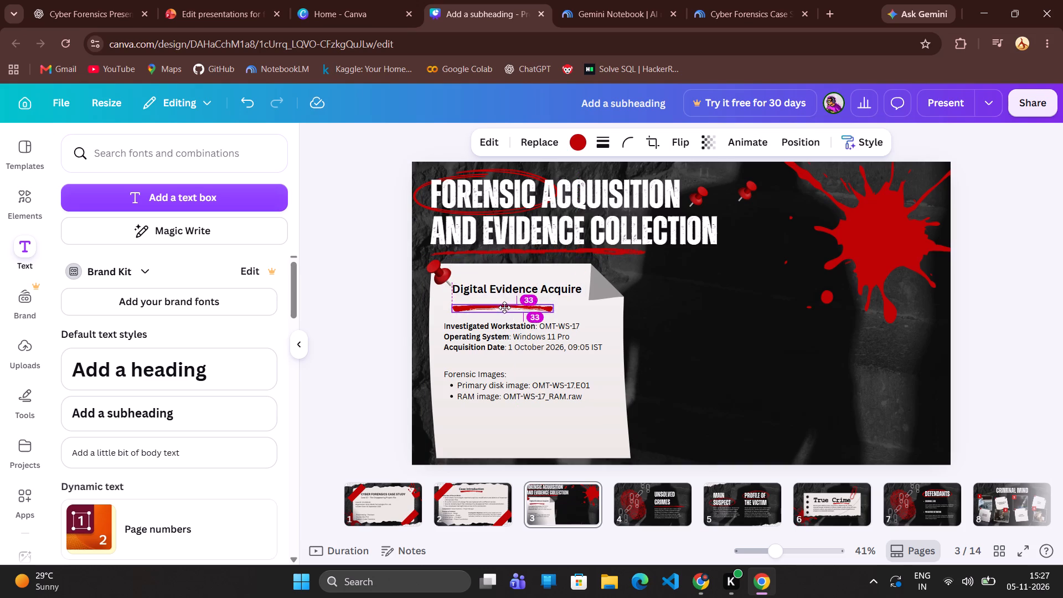
# Tighten the note's layout by moving the red underline closer to its heading and raising the workstation details and Forensic Images text.
pyautogui.moveTo(504, 307); pyautogui.dragTo(504, 302)
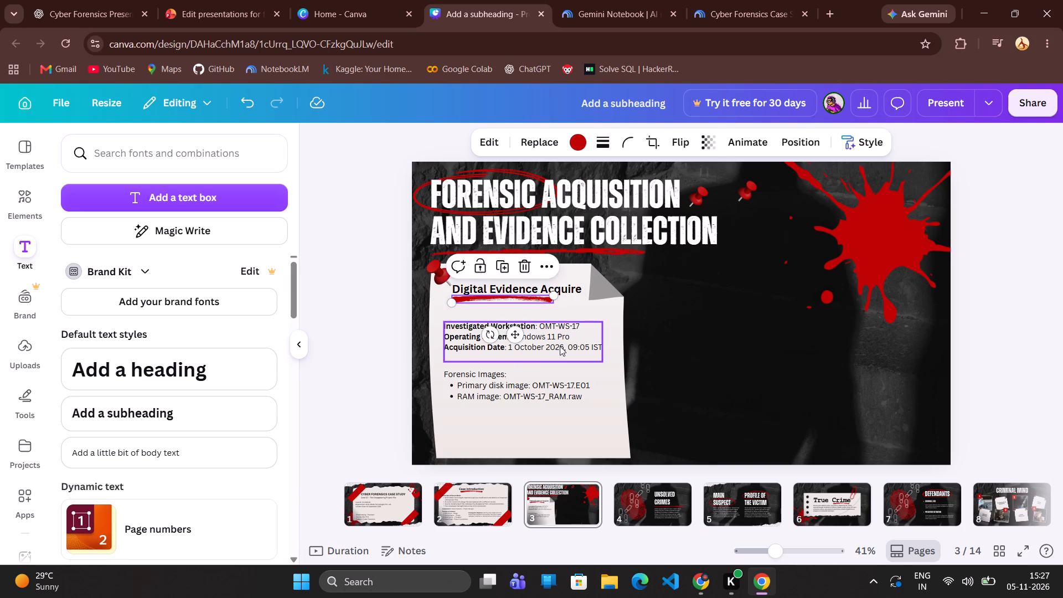
pyautogui.moveTo(560, 346); pyautogui.dragTo(560, 340)
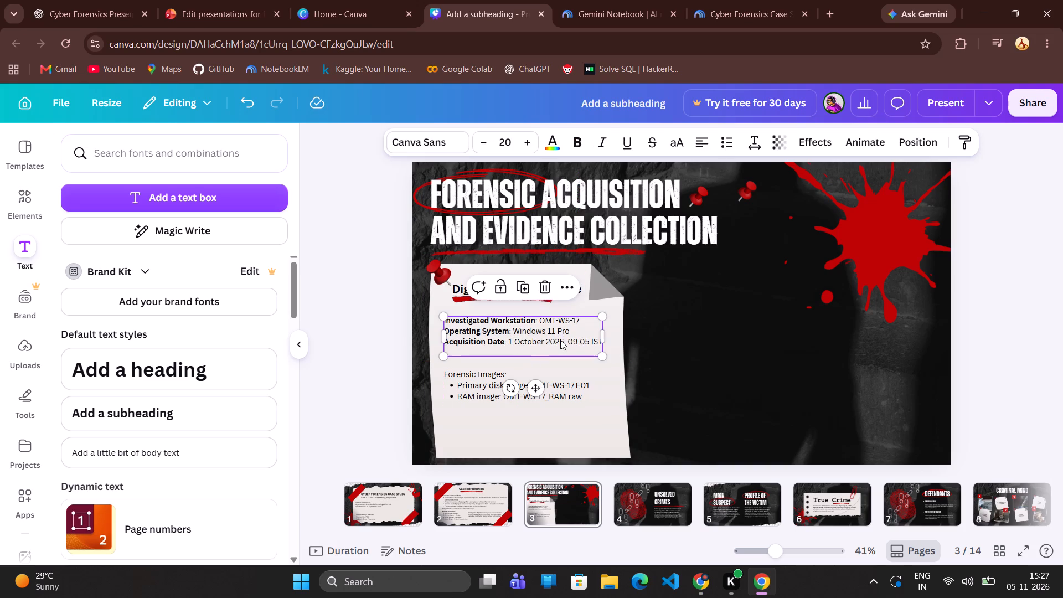
pyautogui.moveTo(472, 390); pyautogui.dragTo(474, 381)
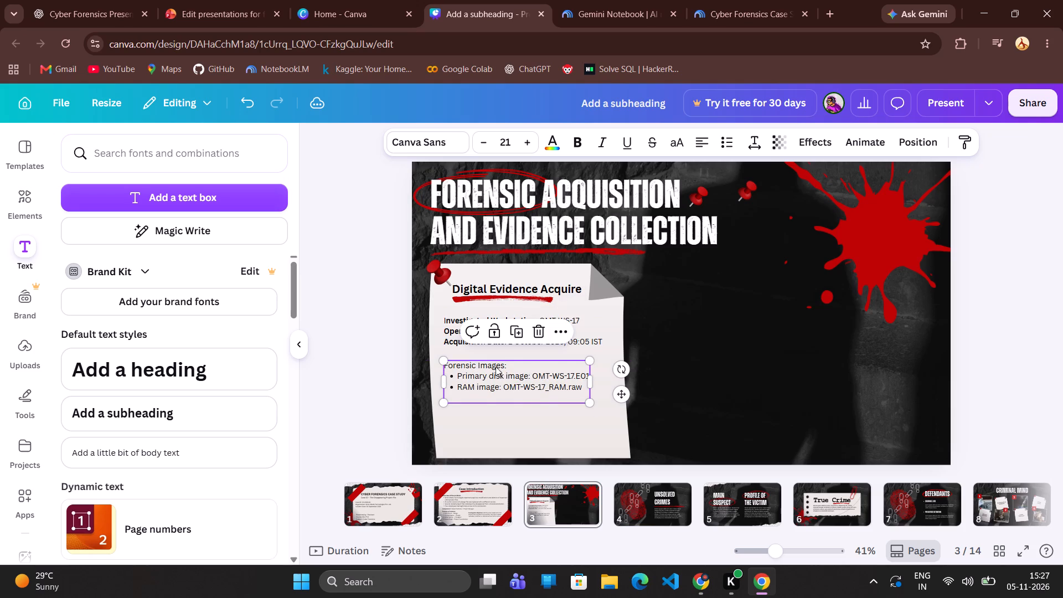
# Make the "Forensic Images:" label on the note bold.
pyautogui.tripleClick(503, 360)
pyautogui.click(503, 360)
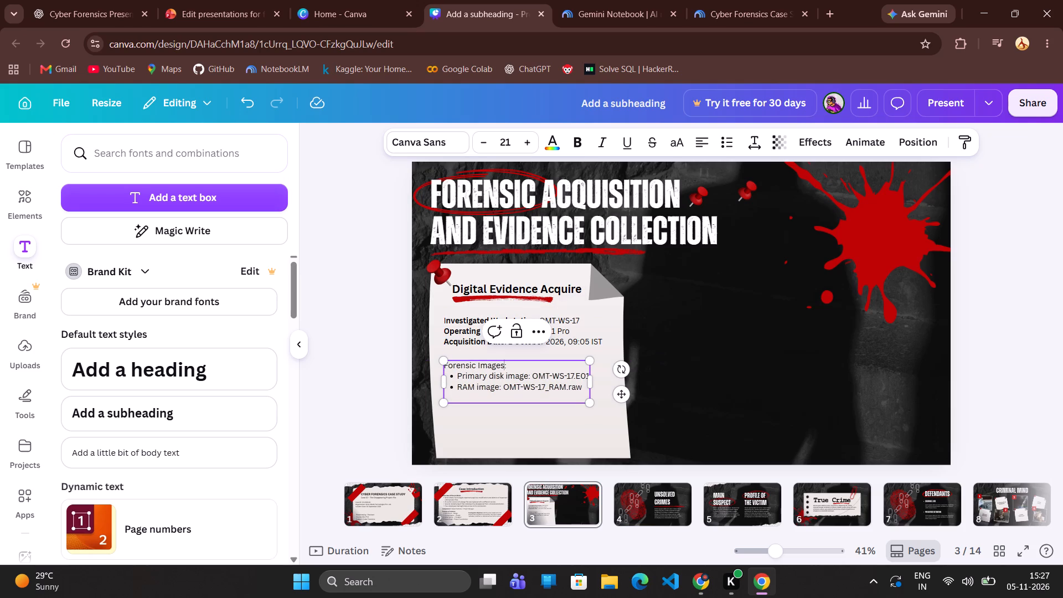
pyautogui.tripleClick(503, 362)
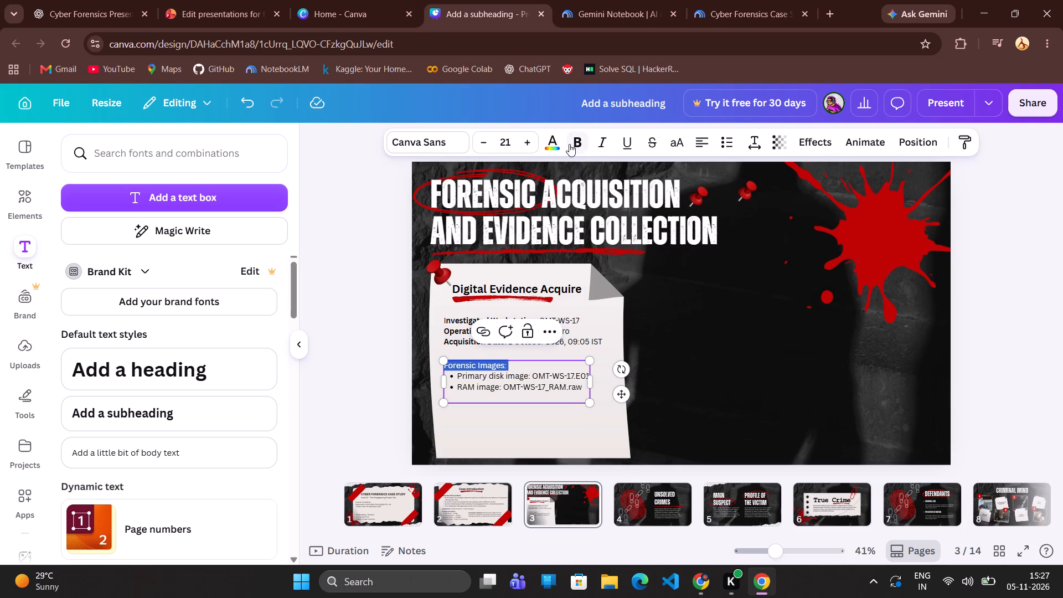
pyautogui.click(569, 144)
pyautogui.click(642, 368)
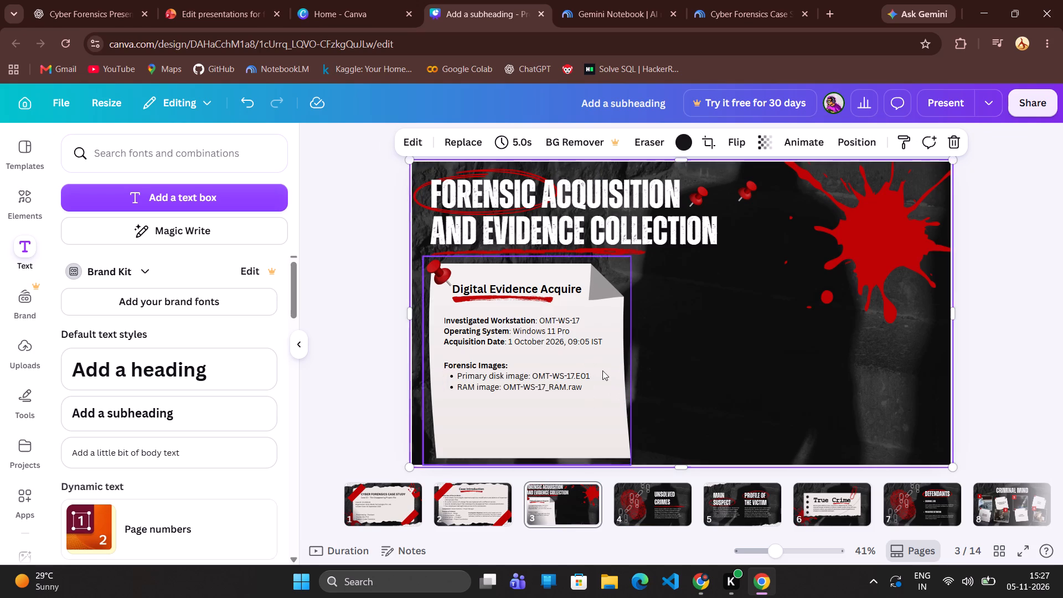
# Move the Forensic Images text slightly up, closer to the workstation details.
pyautogui.moveTo(535, 385); pyautogui.dragTo(533, 375)
pyautogui.click(673, 367)
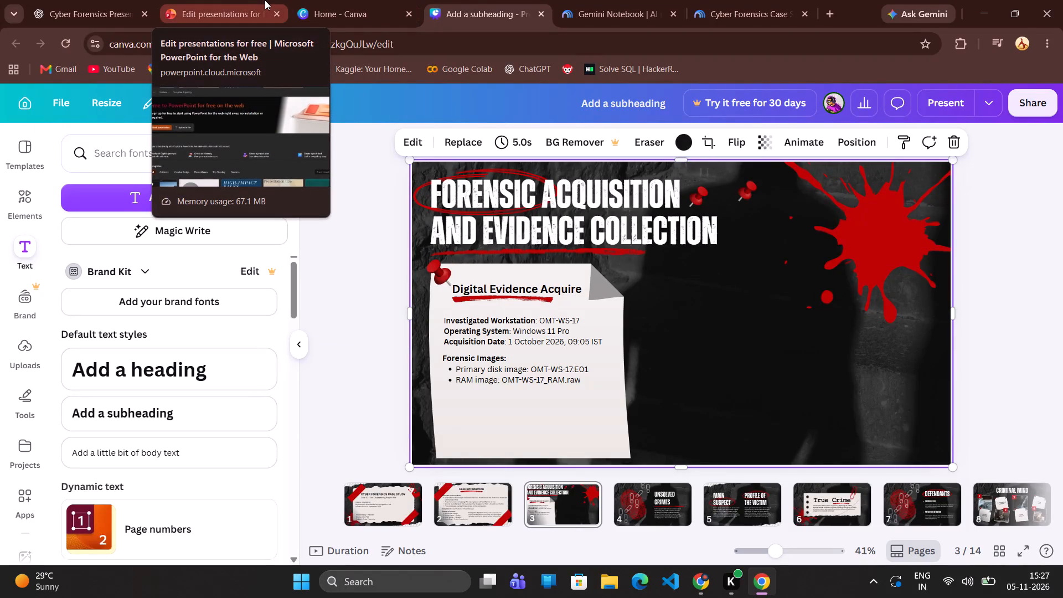
# Duplicate the blank pinned note and place the copy on the right half of page 3, level with the original.
pyautogui.click(521, 446)
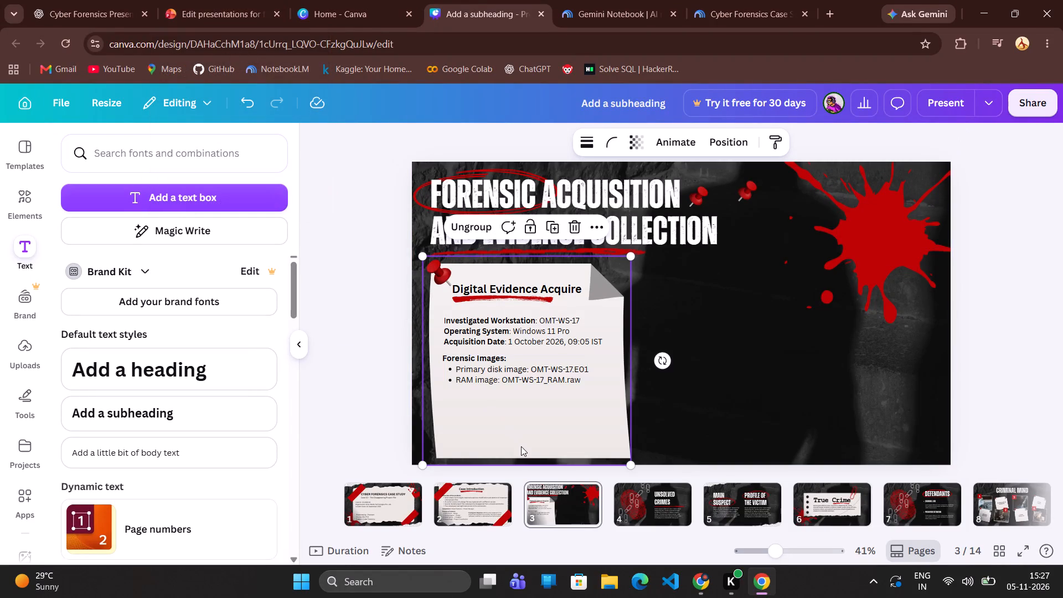
pyautogui.hotkey('ctrl', 'c')
pyautogui.hotkey('ctrl', 'v')
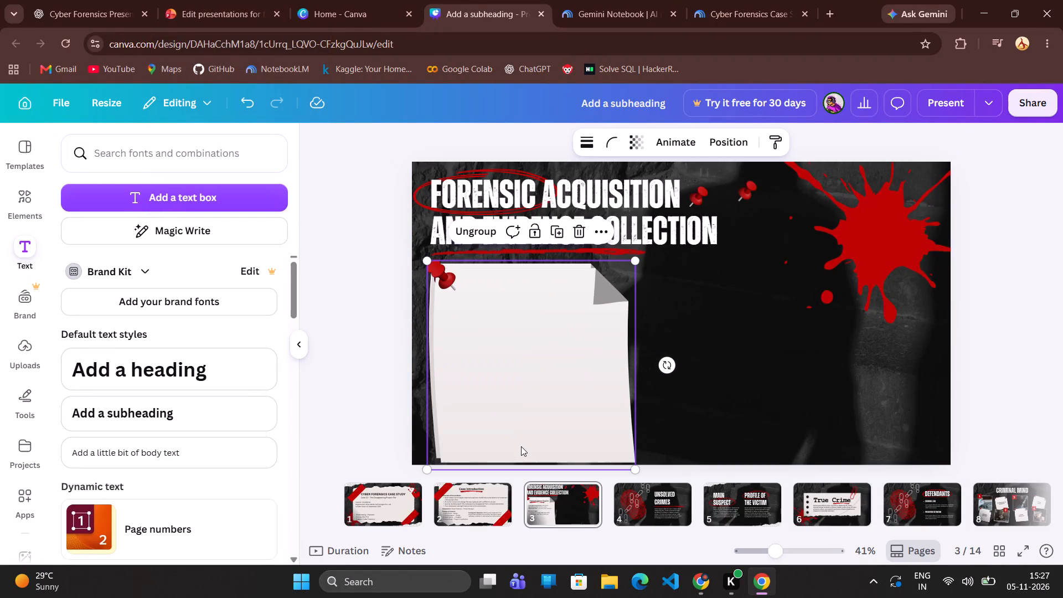
pyautogui.moveTo(570, 440); pyautogui.dragTo(822, 427)
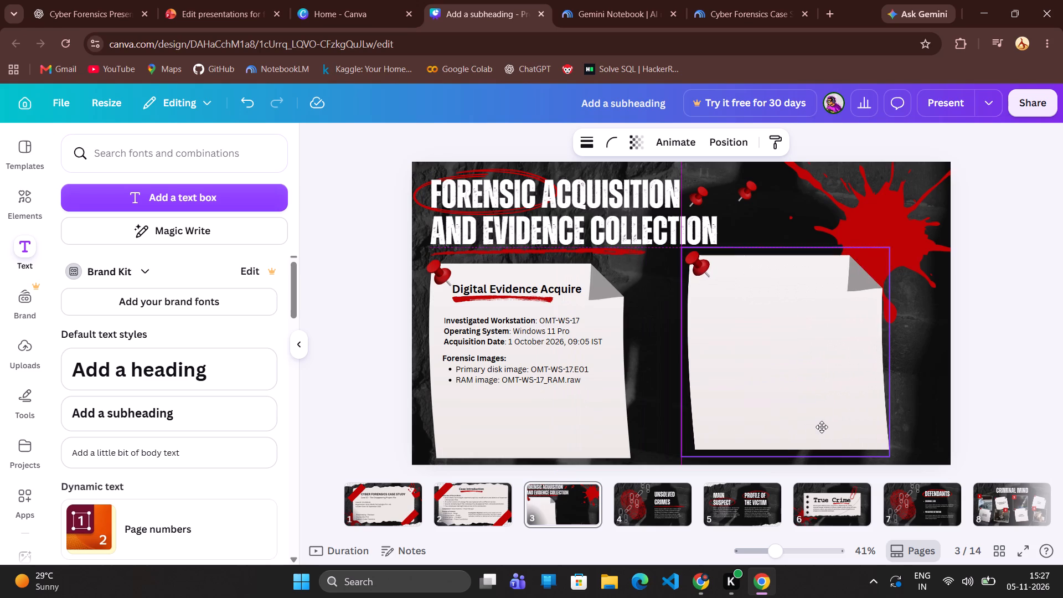
pyautogui.moveTo(822, 427); pyautogui.dragTo(822, 435)
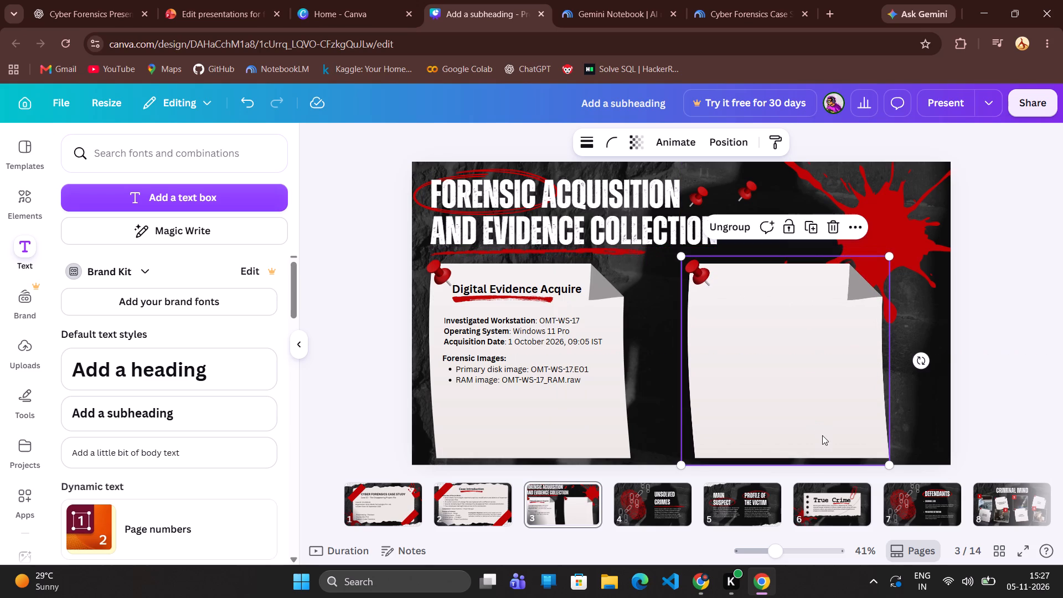
# Move the red blood splatter down behind the blank note so its streaks show around the note's edges.
pyautogui.moveTo(895, 239); pyautogui.dragTo(892, 219)
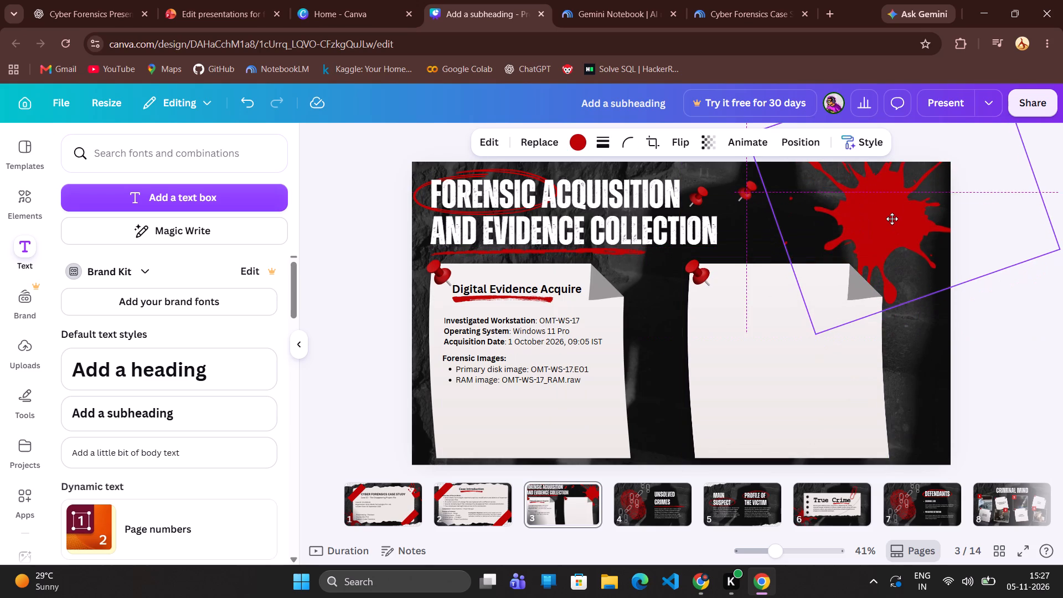
pyautogui.moveTo(892, 219); pyautogui.dragTo(657, 342)
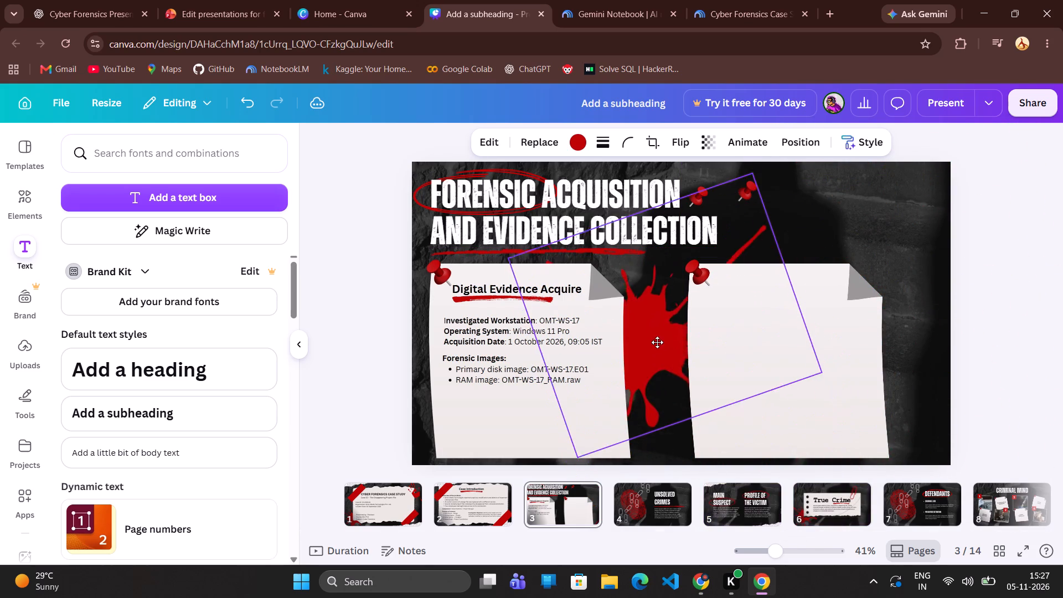
pyautogui.moveTo(657, 342); pyautogui.dragTo(819, 346)
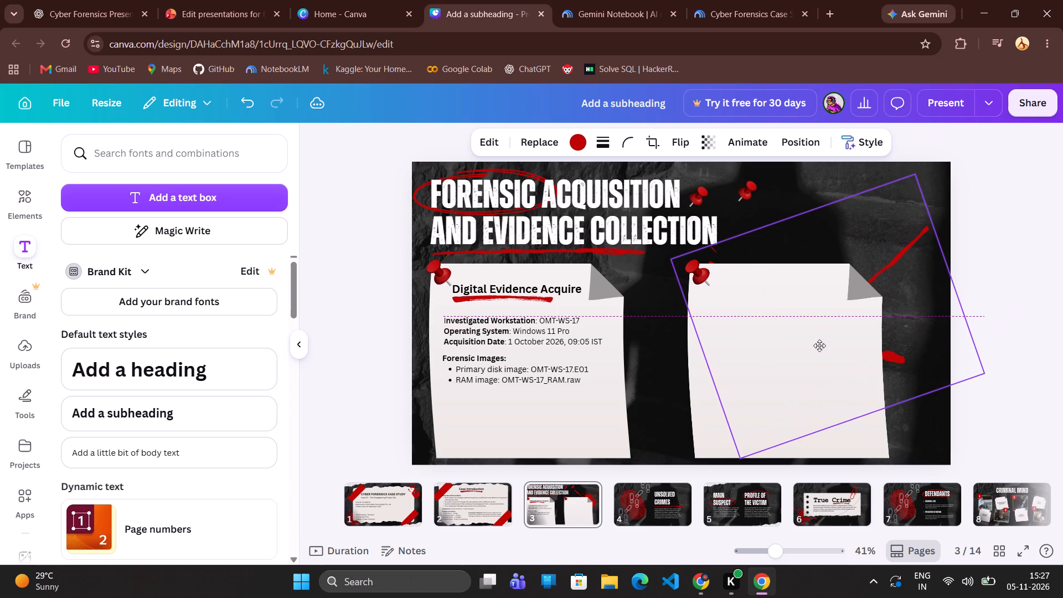
pyautogui.moveTo(819, 346); pyautogui.dragTo(829, 311)
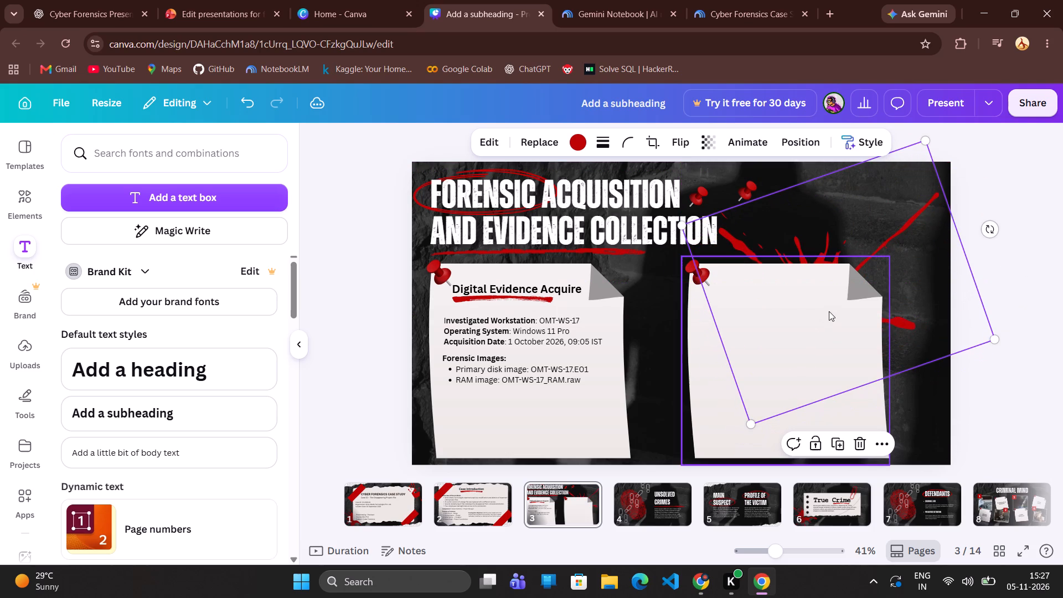
pyautogui.click(1062, 256)
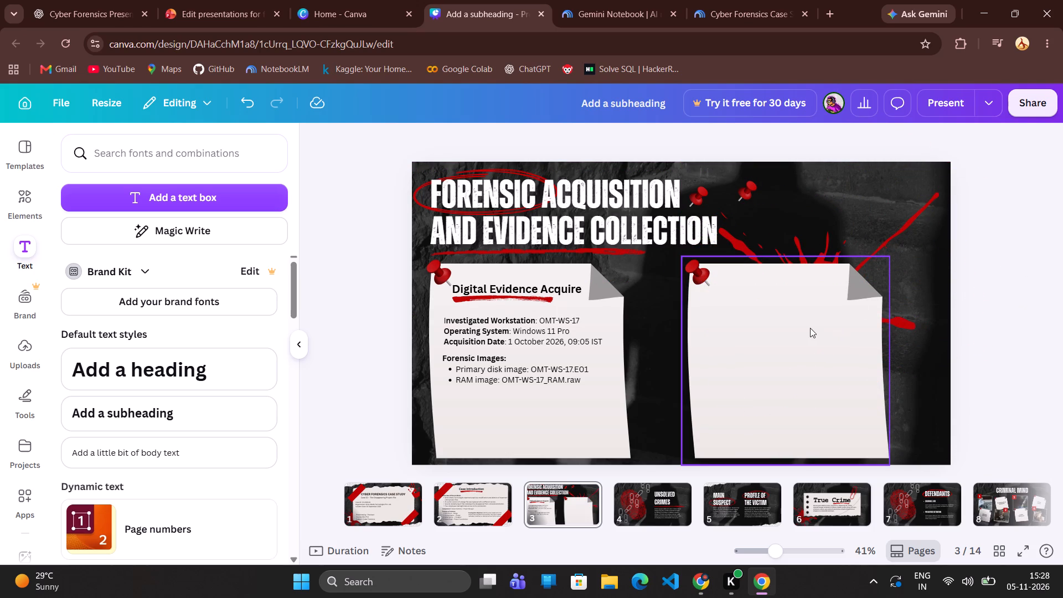
# Shift the blank note slightly up and to the right, nearer the page's right edge.
pyautogui.moveTo(810, 328); pyautogui.dragTo(838, 321)
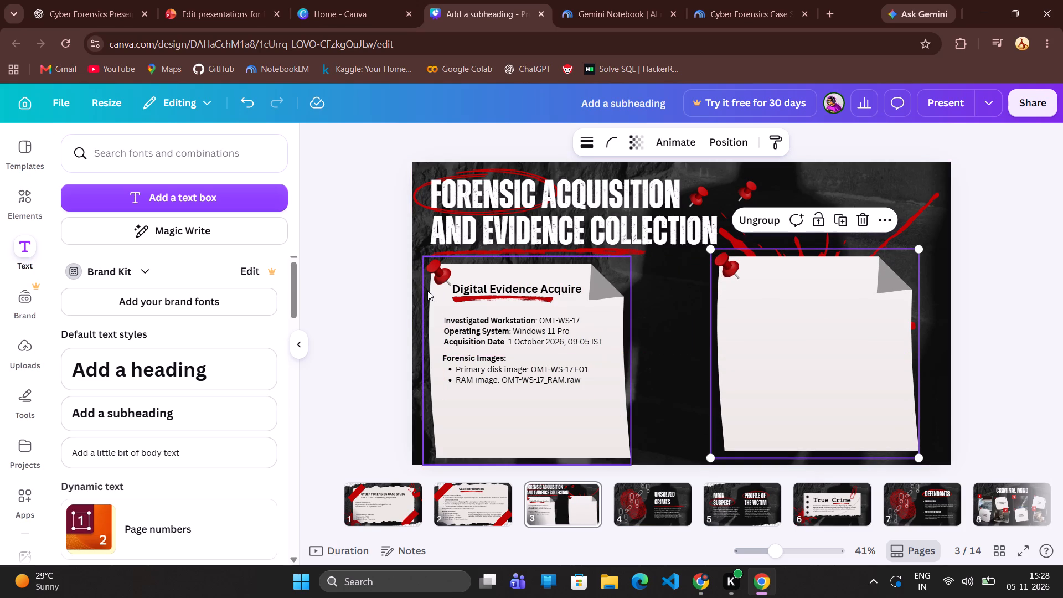
# Reposition the workstation details above the Forensic Images text, with the left edges aligned and a small gap between them.
pyautogui.click(536, 326)
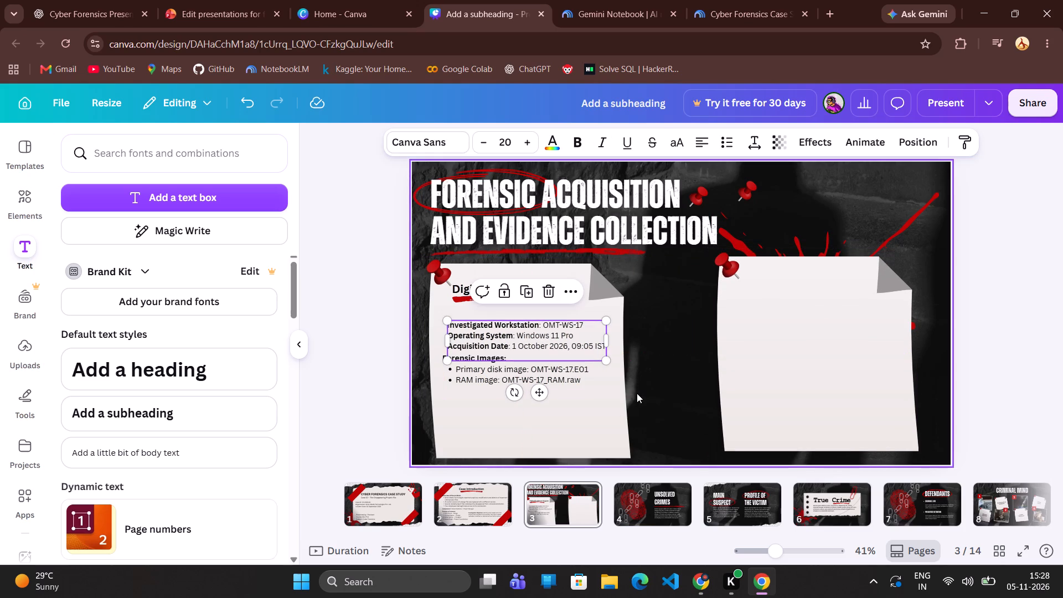
pyautogui.click(637, 393)
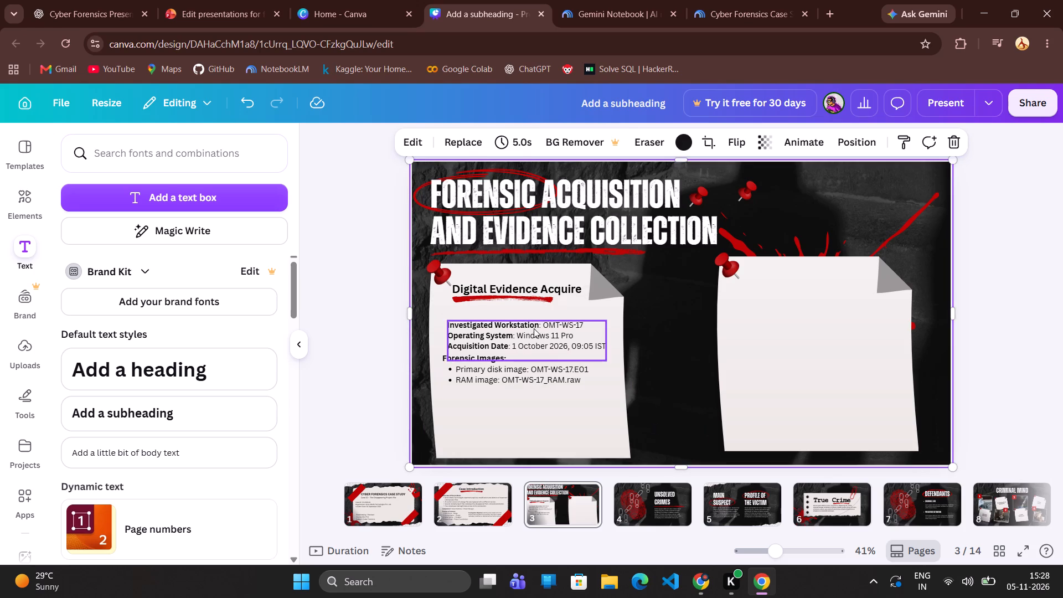
pyautogui.moveTo(527, 325); pyautogui.dragTo(518, 319)
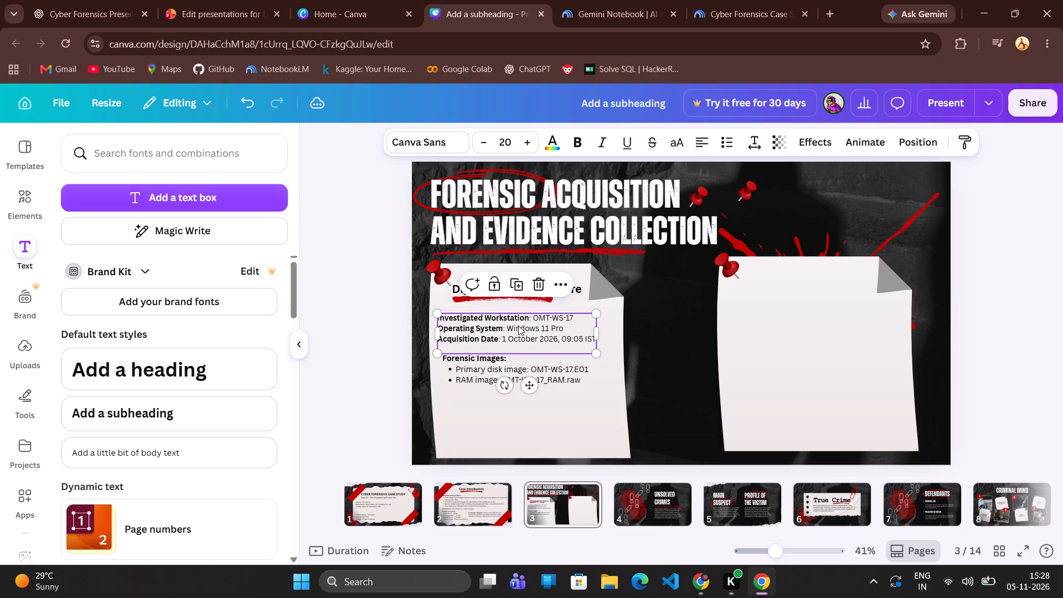
pyautogui.moveTo(518, 327); pyautogui.dragTo(523, 327)
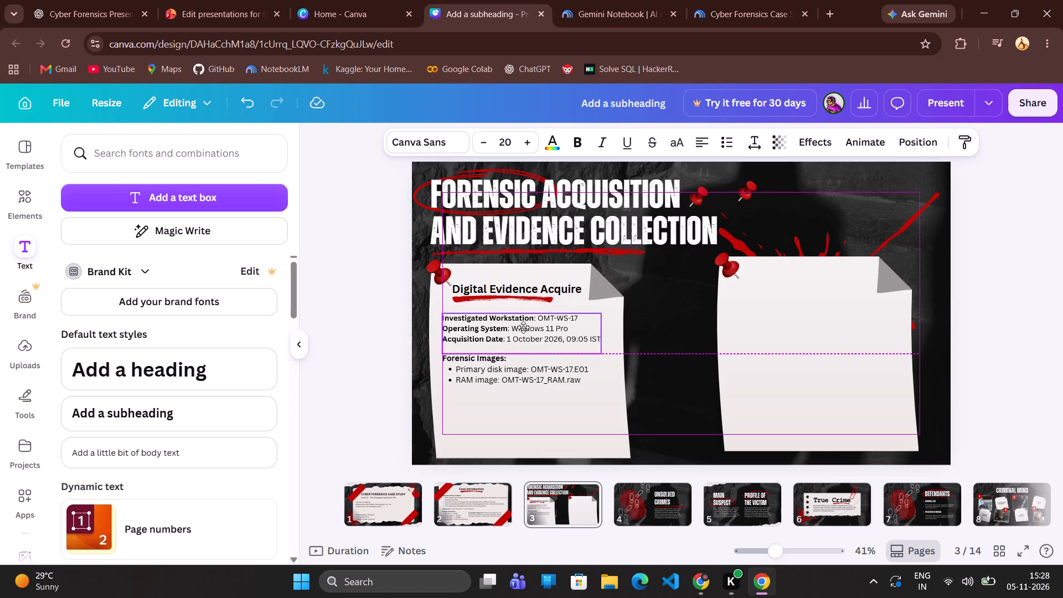
pyautogui.moveTo(523, 327); pyautogui.dragTo(524, 326)
# Group the evidence note with its heading, underline, workstation details and Forensic Images text.
pyautogui.click(637, 397)
pyautogui.moveTo(637, 397); pyautogui.dragTo(453, 270)
pyautogui.rightClick(453, 270)
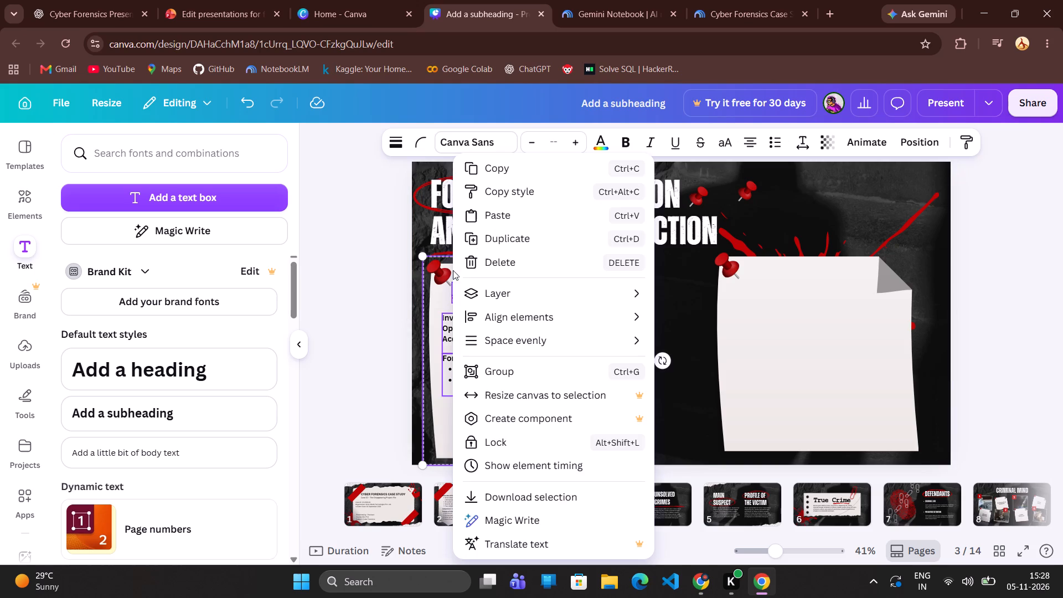
pyautogui.click(519, 373)
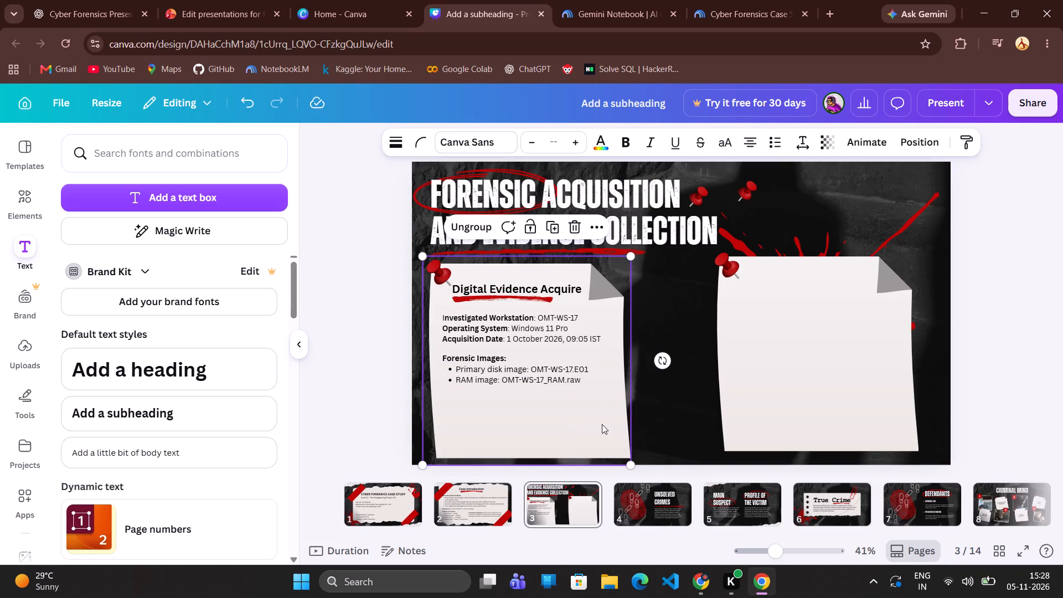
pyautogui.click(658, 405)
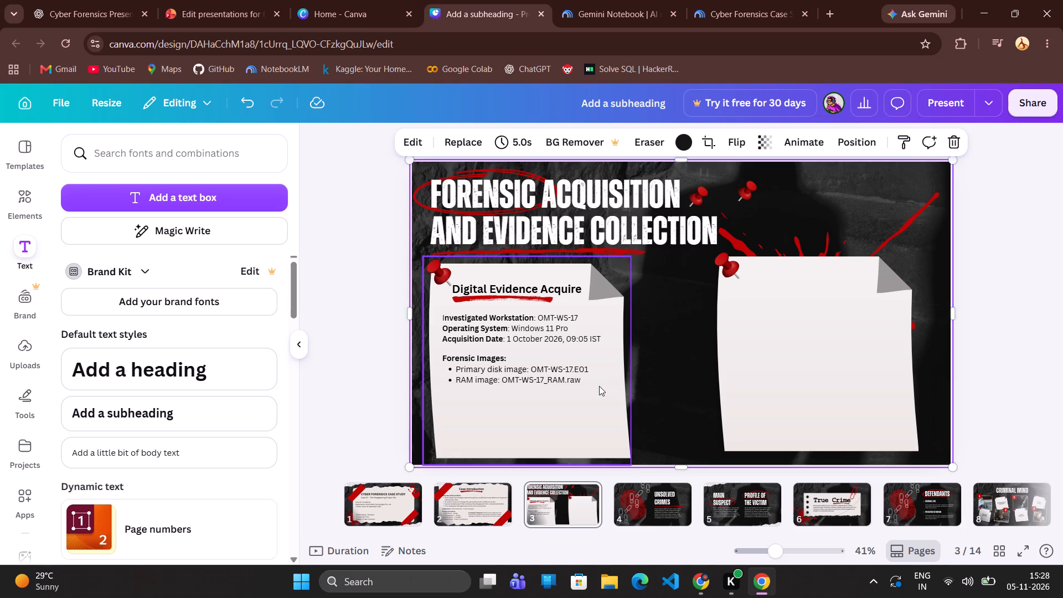
# Balance the two notes by shifting the grouped evidence note slightly right and nudging the blank note slightly down.
pyautogui.click(577, 382)
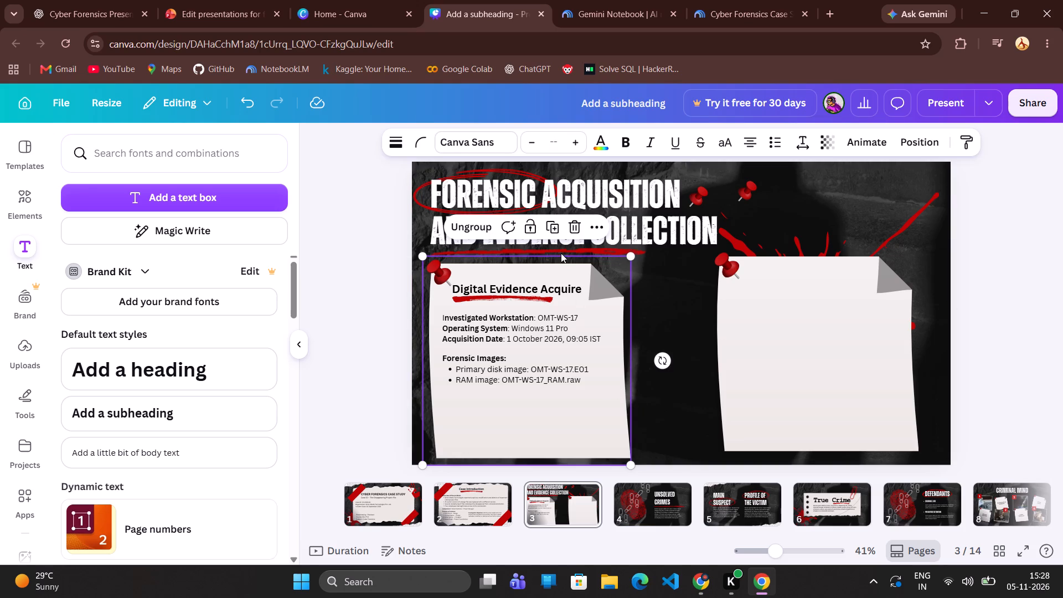
pyautogui.moveTo(543, 396); pyautogui.dragTo(560, 399)
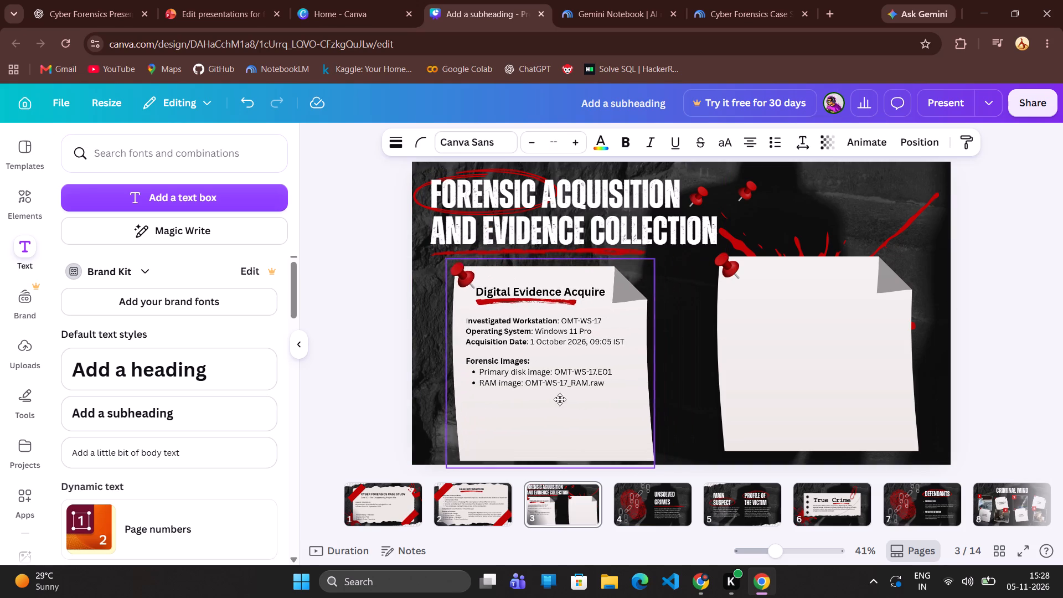
pyautogui.moveTo(560, 399); pyautogui.dragTo(560, 397)
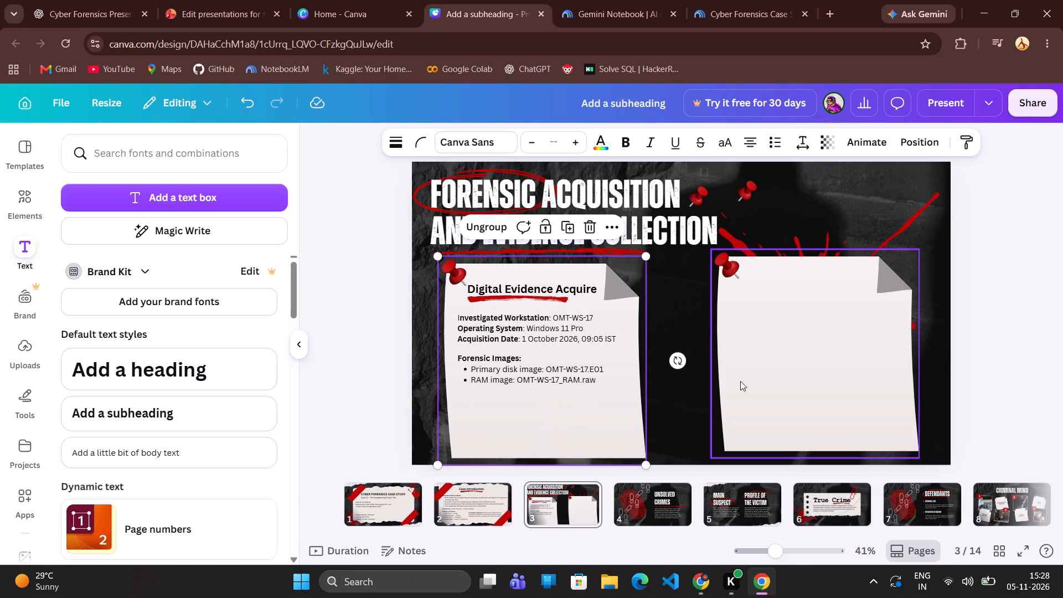
pyautogui.moveTo(786, 375); pyautogui.dragTo(774, 375)
pyautogui.moveTo(774, 375); pyautogui.dragTo(791, 375)
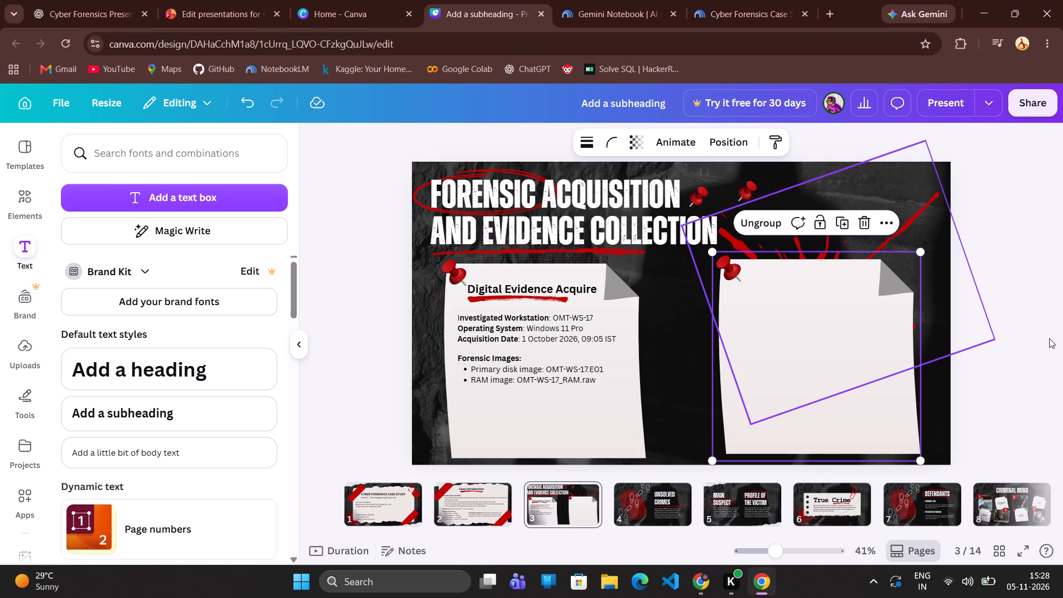
pyautogui.click(1020, 338)
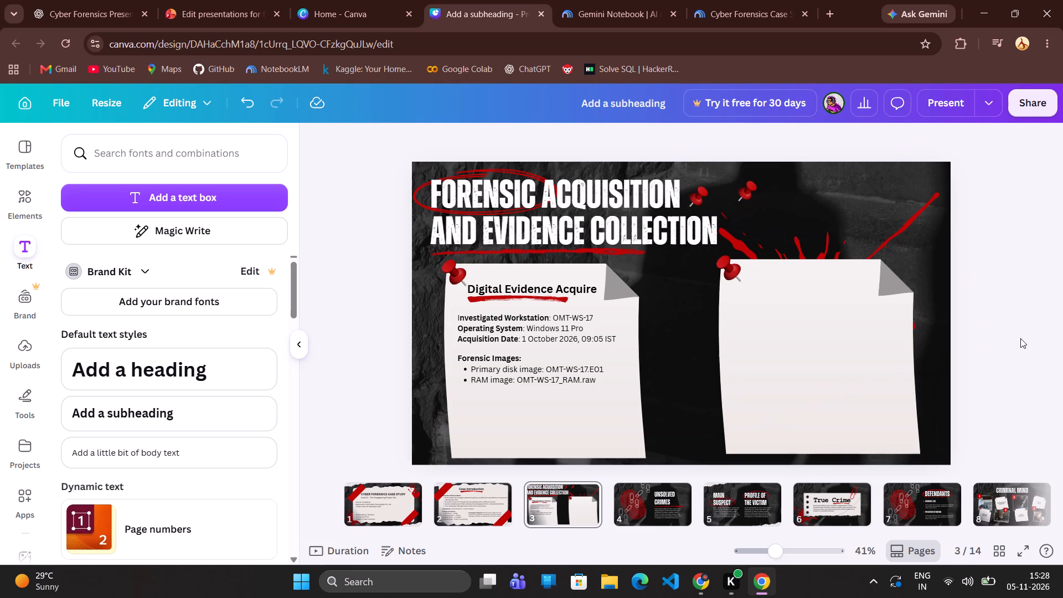
pyautogui.moveTo(602, 384); pyautogui.dragTo(609, 382)
pyautogui.click(817, 385)
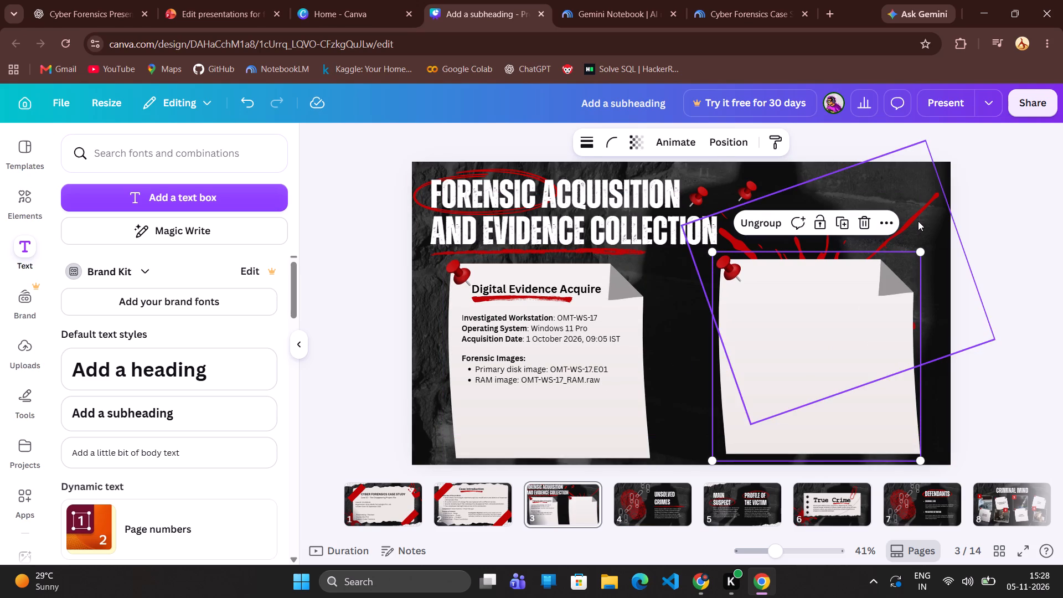
# Move the blood splatter slightly up and to the right behind the blank note.
pyautogui.moveTo(918, 221); pyautogui.dragTo(932, 211)
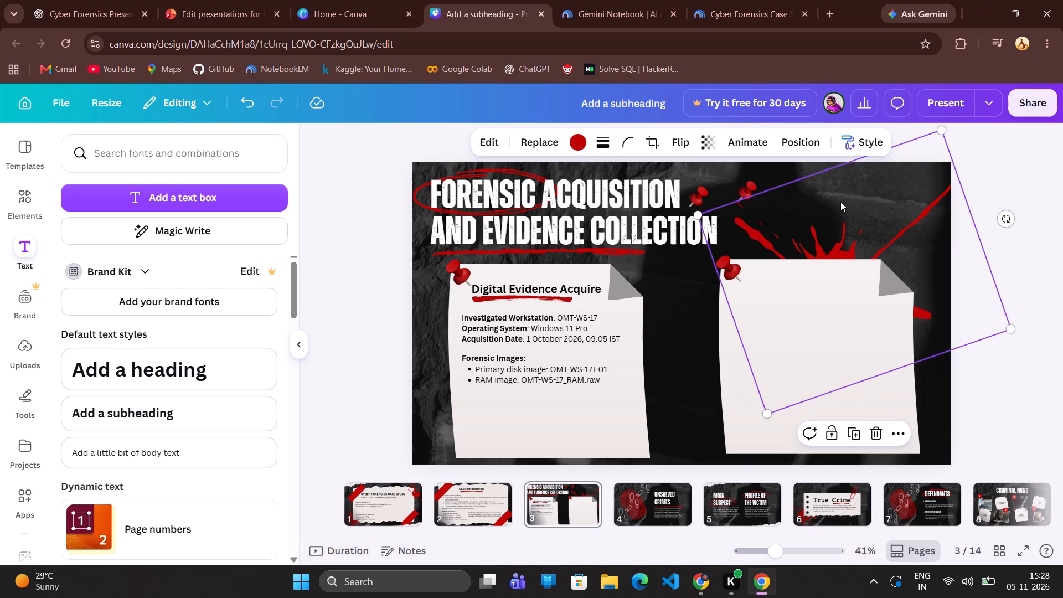
pyautogui.moveTo(746, 184); pyautogui.dragTo(679, 188)
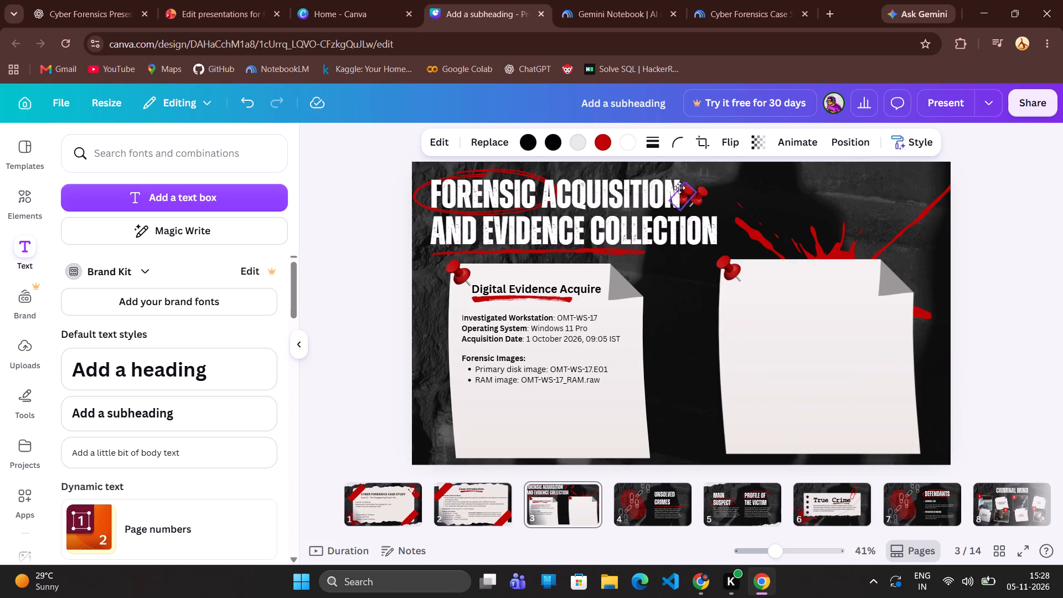
pyautogui.moveTo(679, 188); pyautogui.dragTo(758, 208)
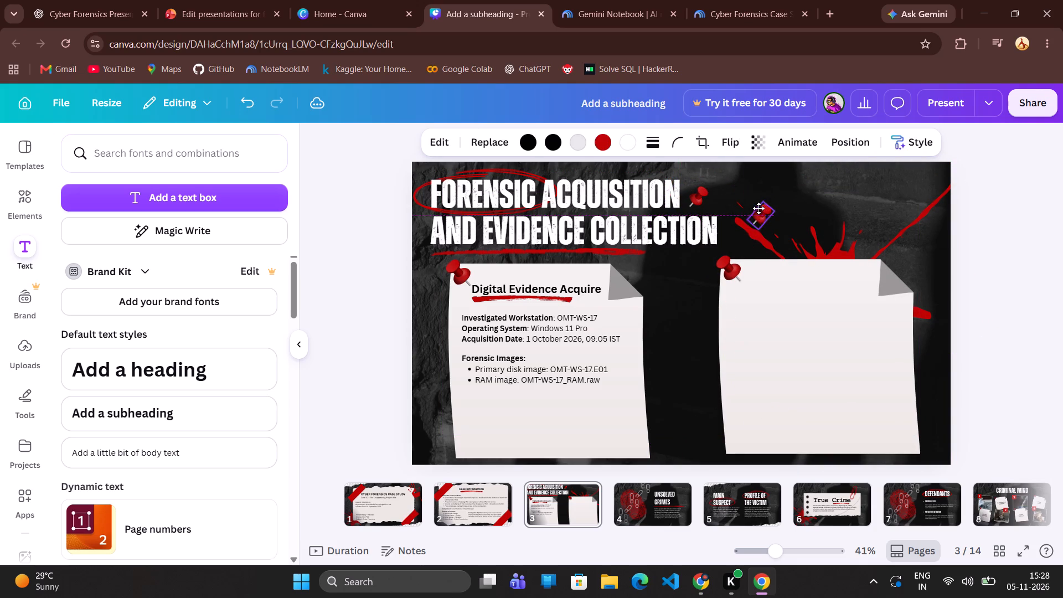
pyautogui.moveTo(758, 208); pyautogui.dragTo(775, 193)
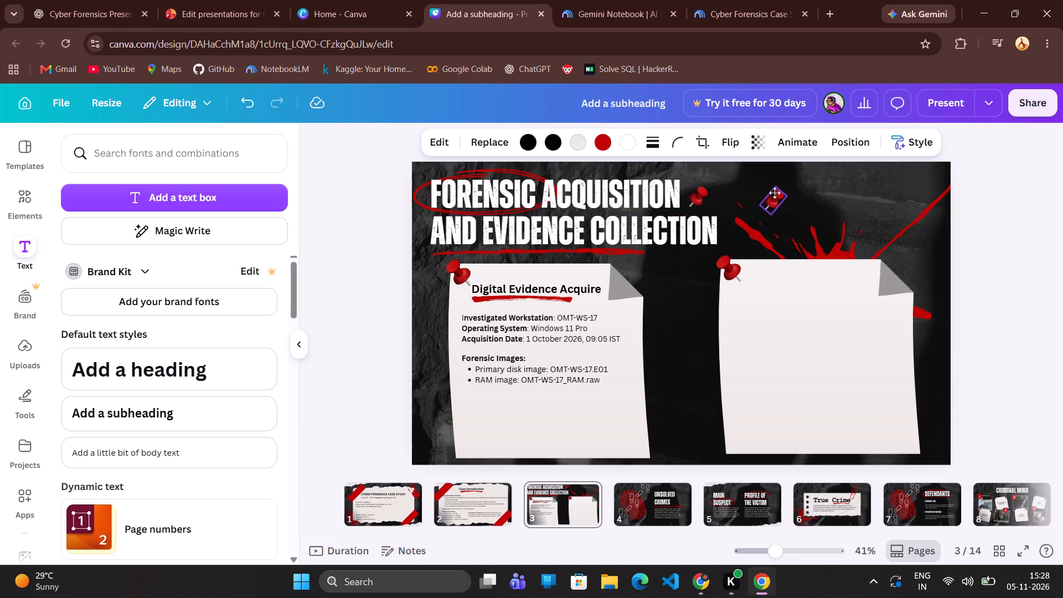
pyautogui.moveTo(775, 193); pyautogui.dragTo(892, 281)
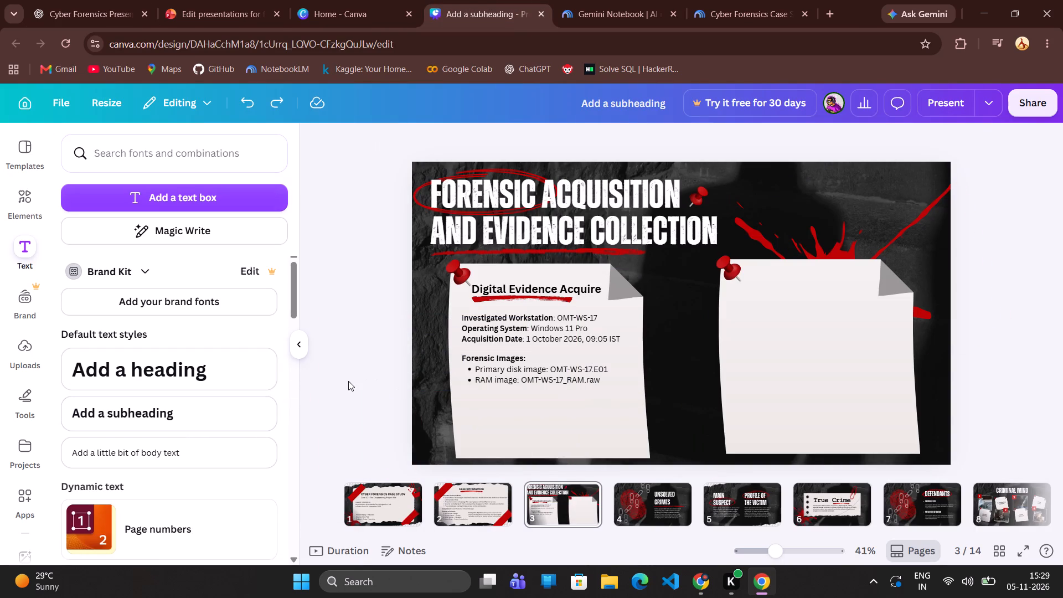
# Delete the spare pin beside the page title.
pyautogui.click(699, 198)
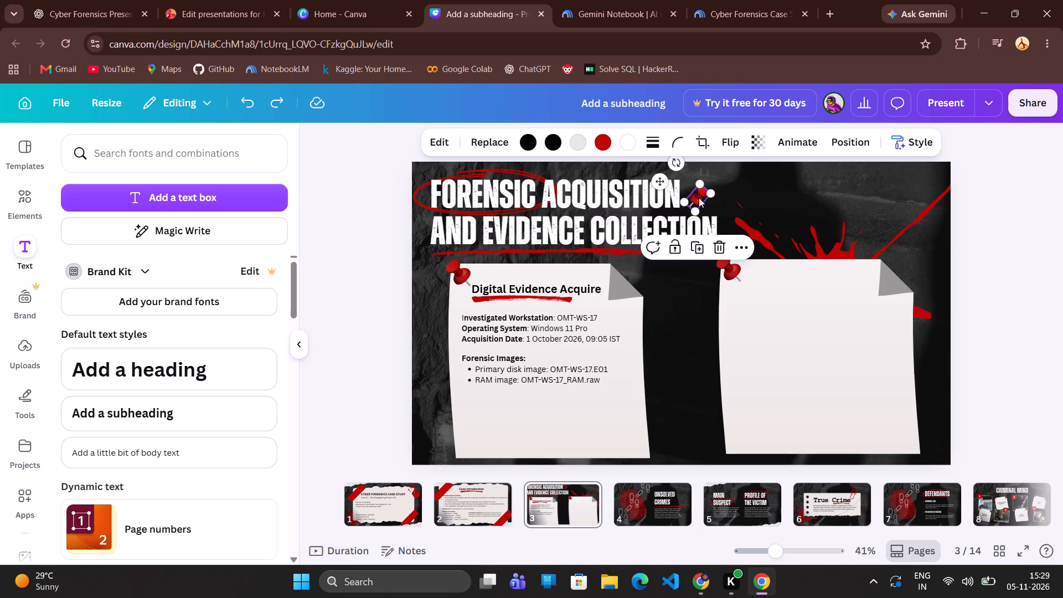
pyautogui.press('BackSpace')
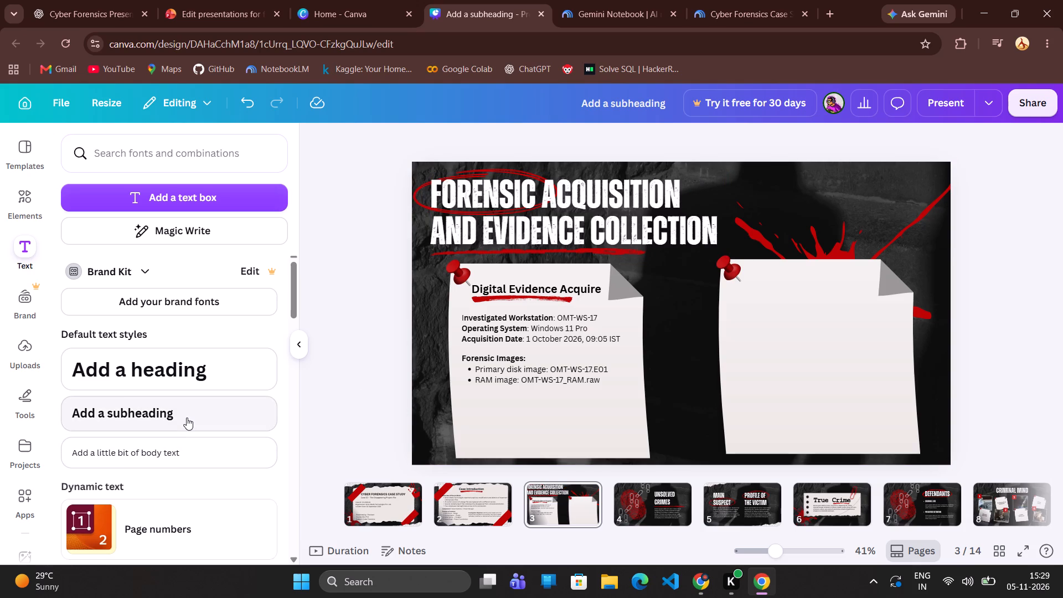
# Add a subheading to page 3 containing the copied text "Evidence Sources Examined:", without a trailing blank line.
pyautogui.click(187, 417)
pyautogui.hotkey('ctrl', 'v')
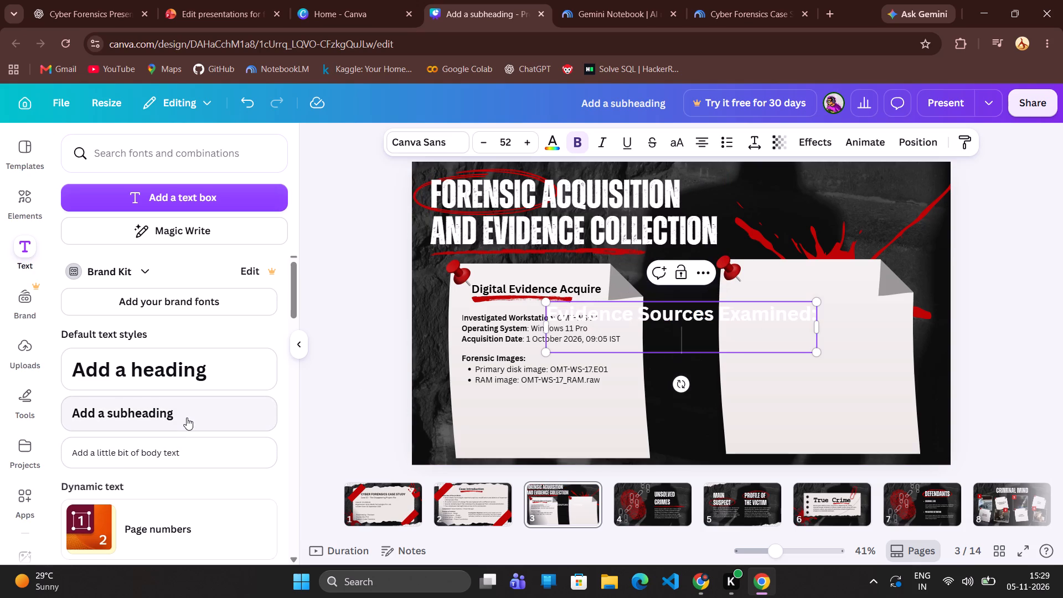
pyautogui.press('BackSpace')
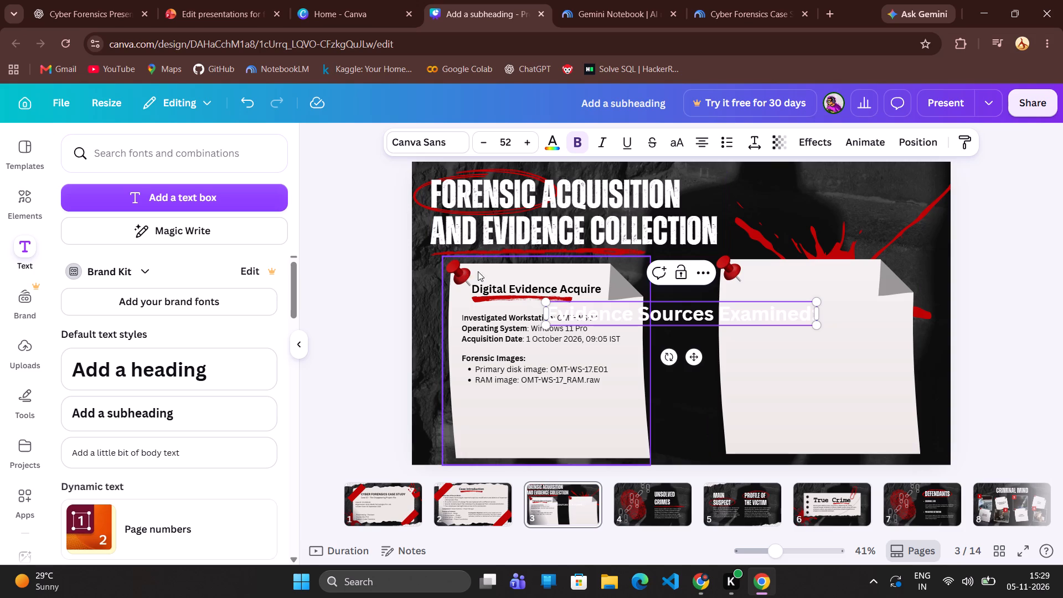
# Format the "Evidence Sources Examined:" heading at size 29 in black, matching the "Digital Evidence Acquire" heading.
pyautogui.click(504, 288)
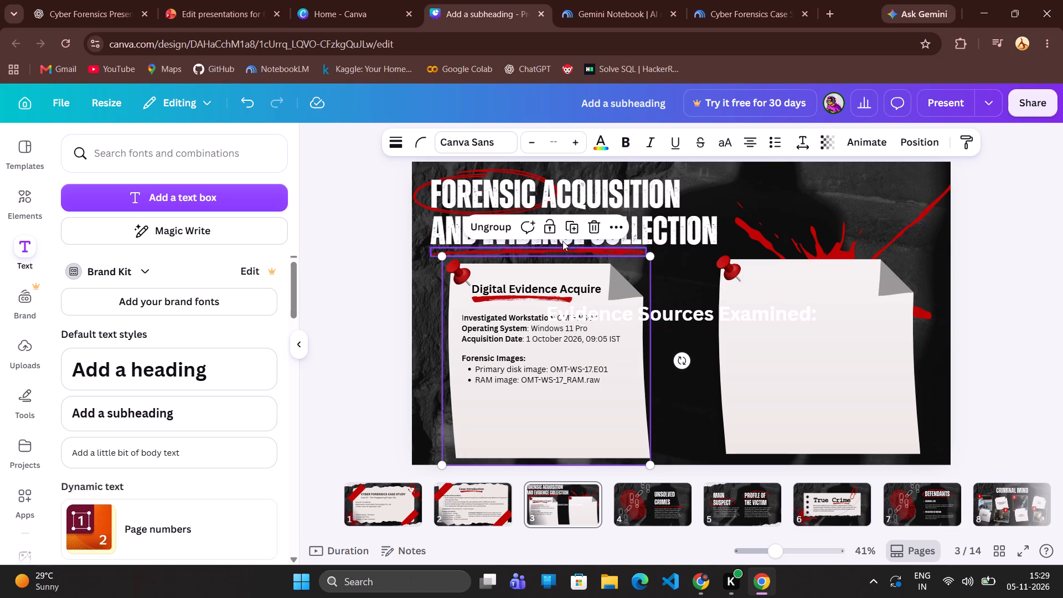
pyautogui.tripleClick(514, 287)
pyautogui.click(514, 287)
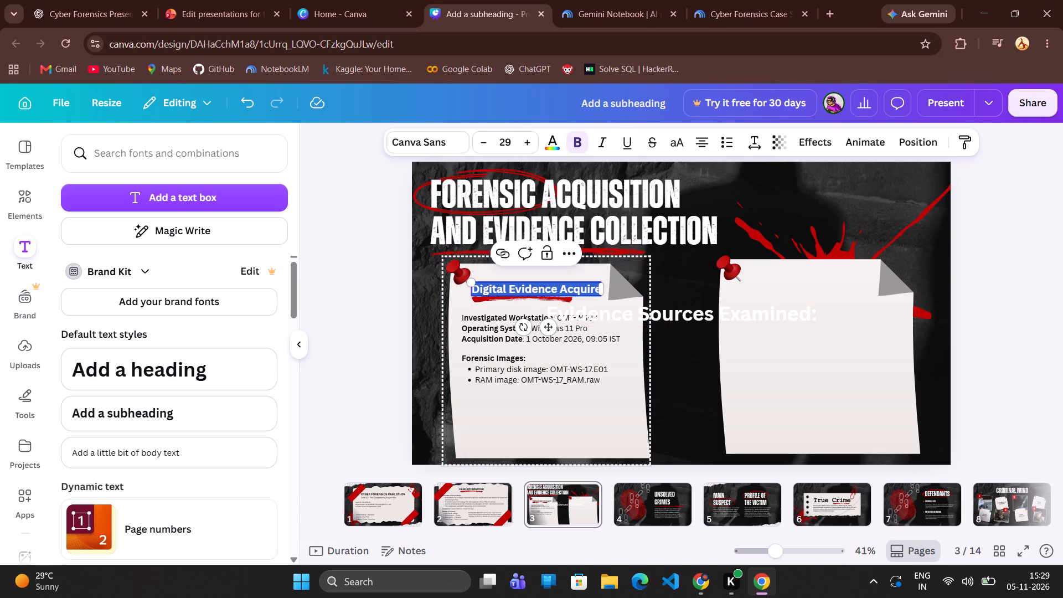
pyautogui.doubleClick(679, 318)
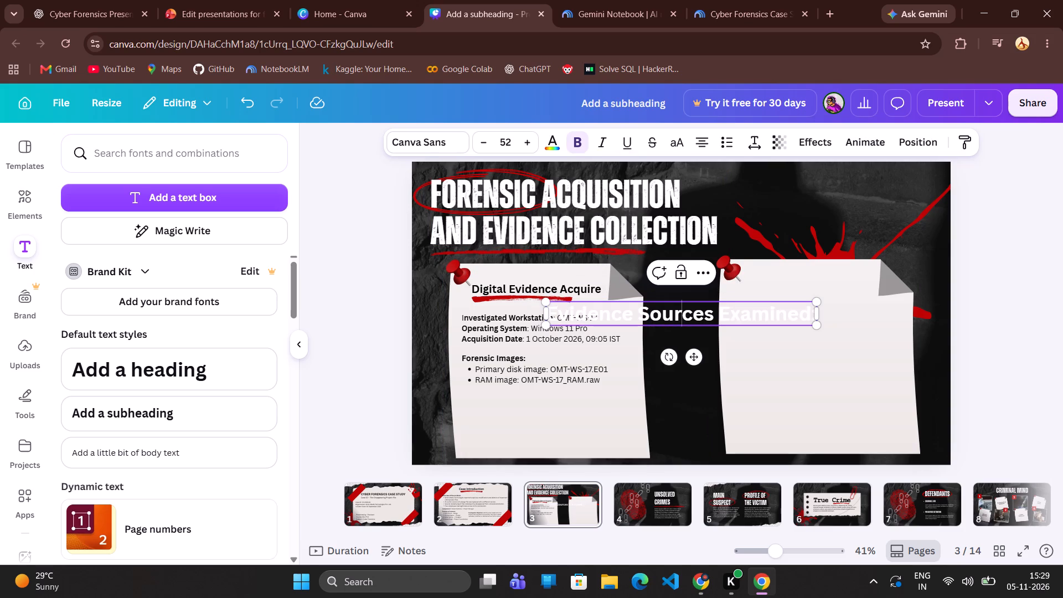
pyautogui.tripleClick(679, 318)
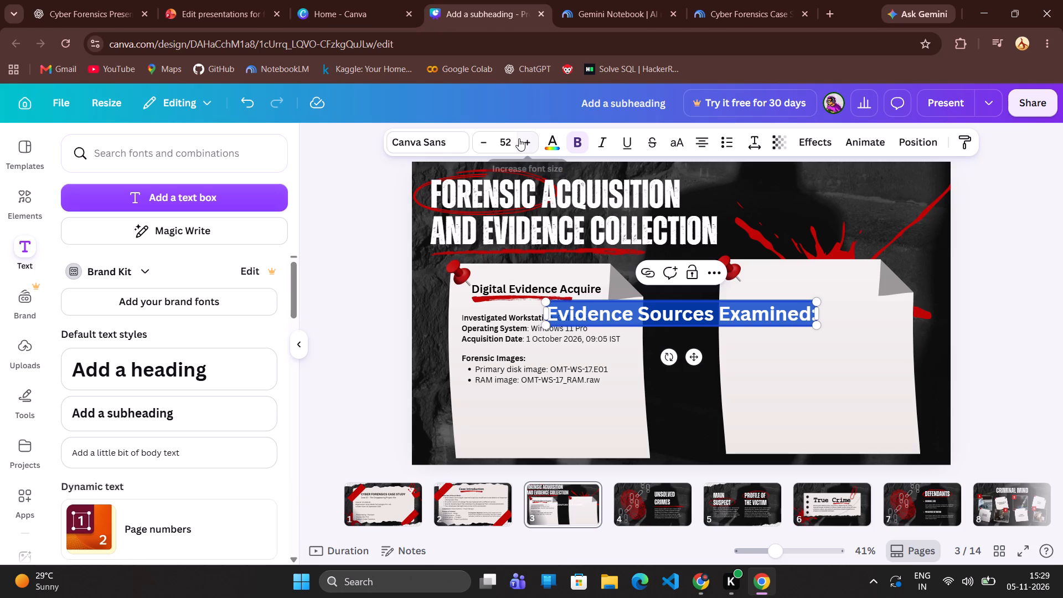
pyautogui.click(519, 138)
pyautogui.click(513, 141)
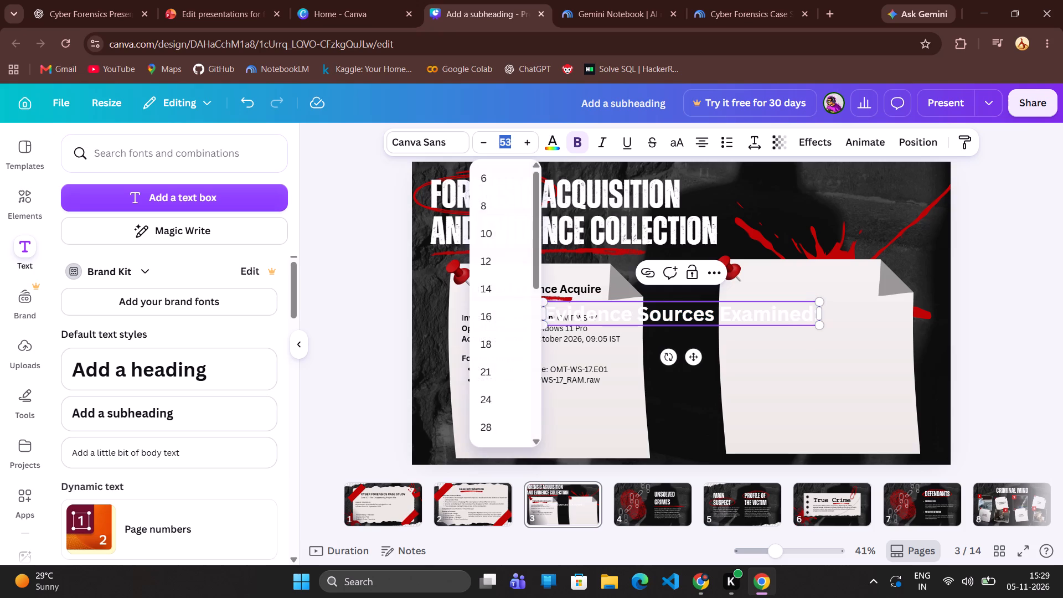
pyautogui.press('BackSpace')
pyautogui.write('29')
pyautogui.click(542, 138)
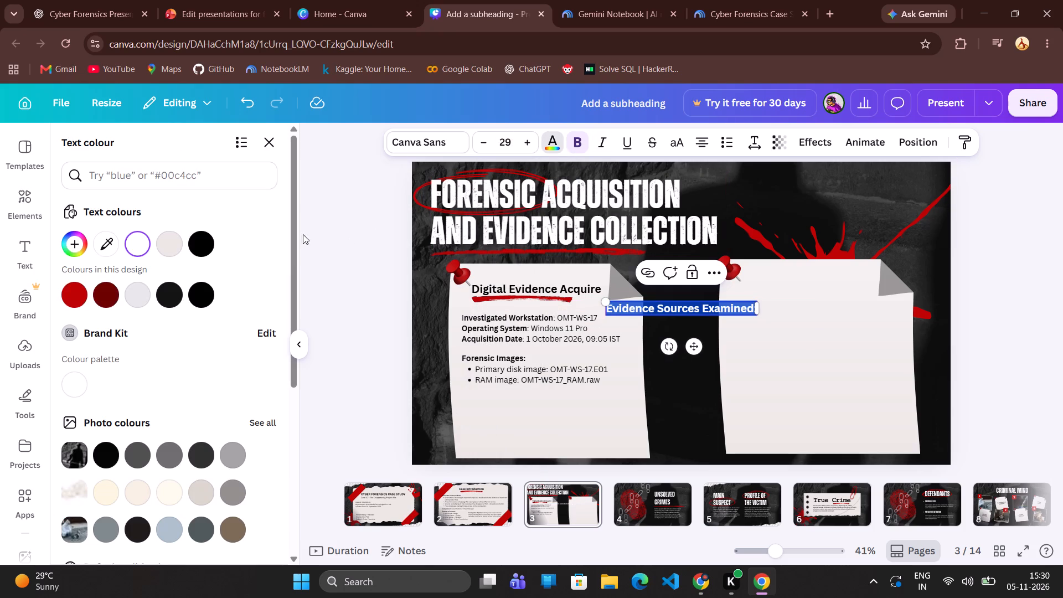
pyautogui.click(205, 243)
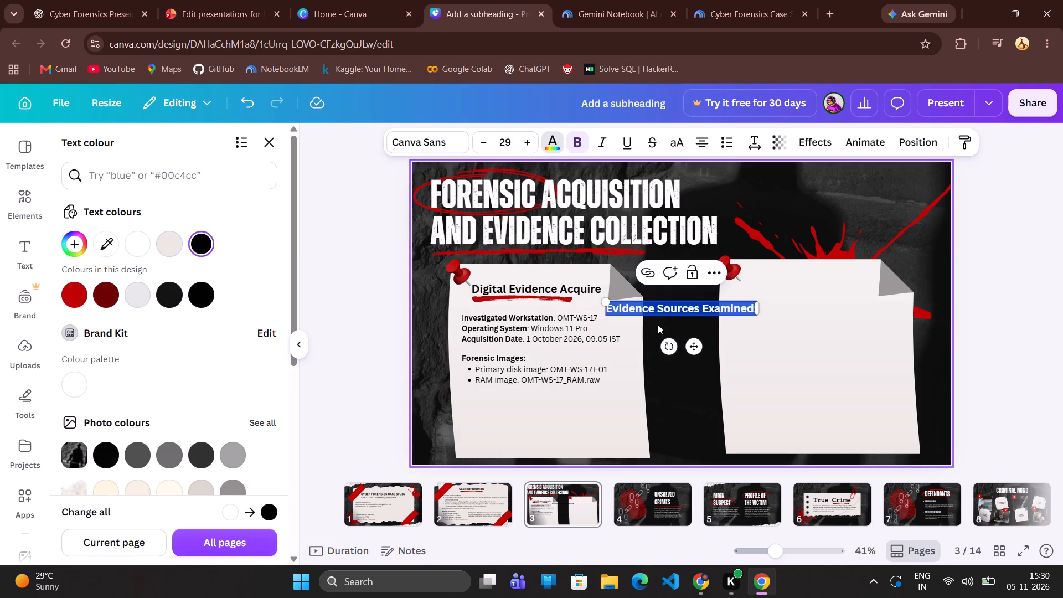
pyautogui.click(671, 392)
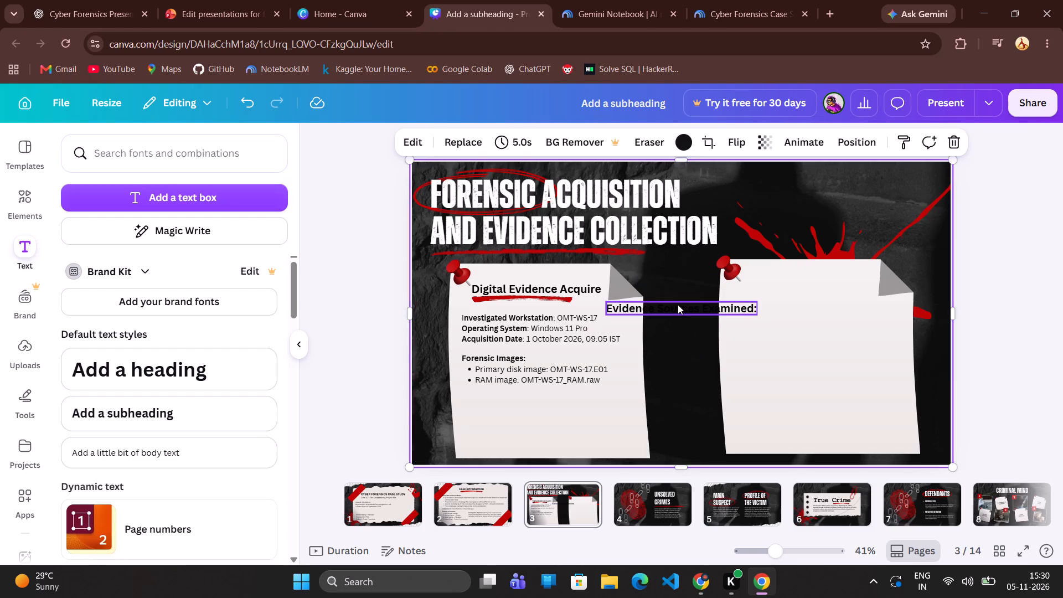
# Position the "Evidence Sources Examined:" heading near the top of the blank note, level with the other note's heading.
pyautogui.moveTo(678, 305); pyautogui.dragTo(816, 290)
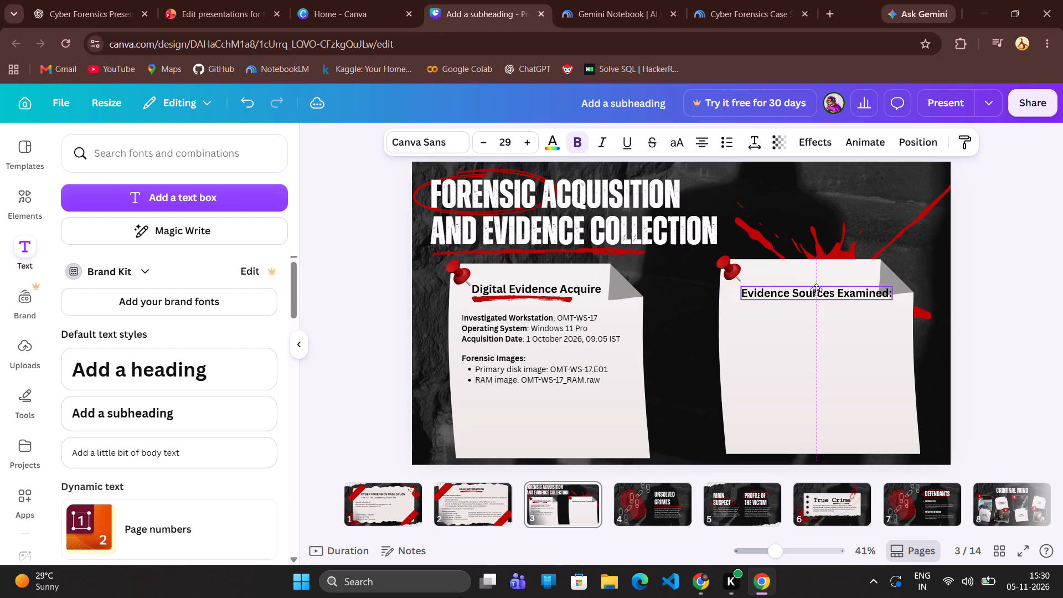
pyautogui.moveTo(816, 290); pyautogui.dragTo(794, 292)
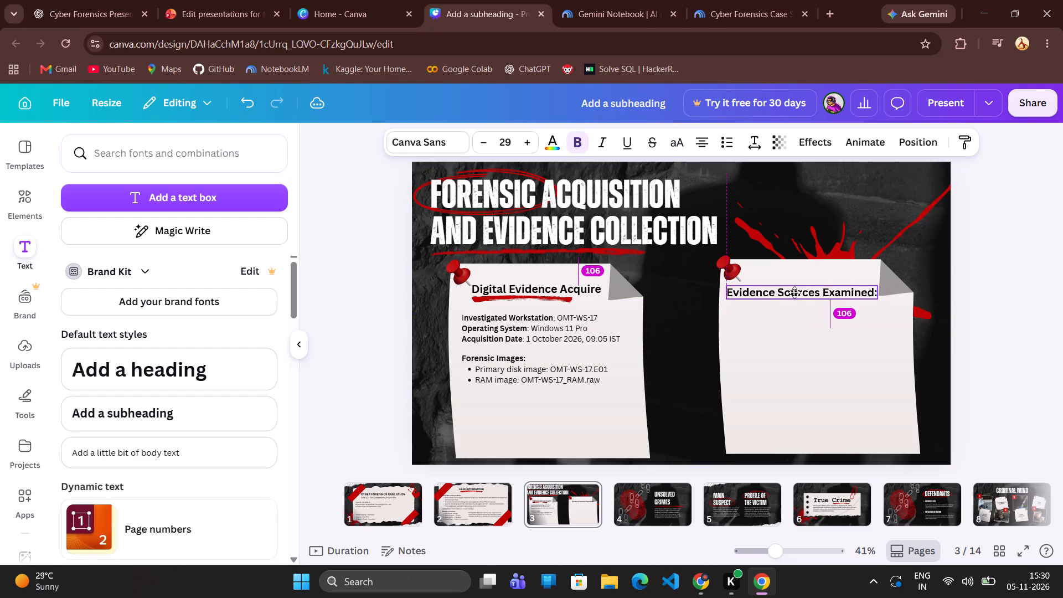
pyautogui.moveTo(794, 292); pyautogui.dragTo(806, 285)
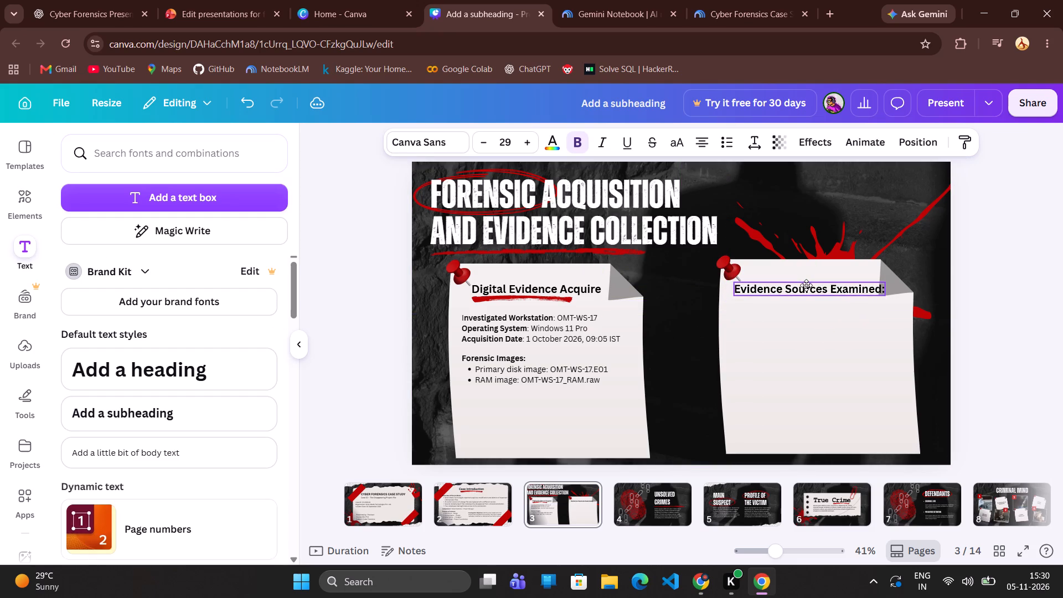
pyautogui.moveTo(806, 285); pyautogui.dragTo(806, 285)
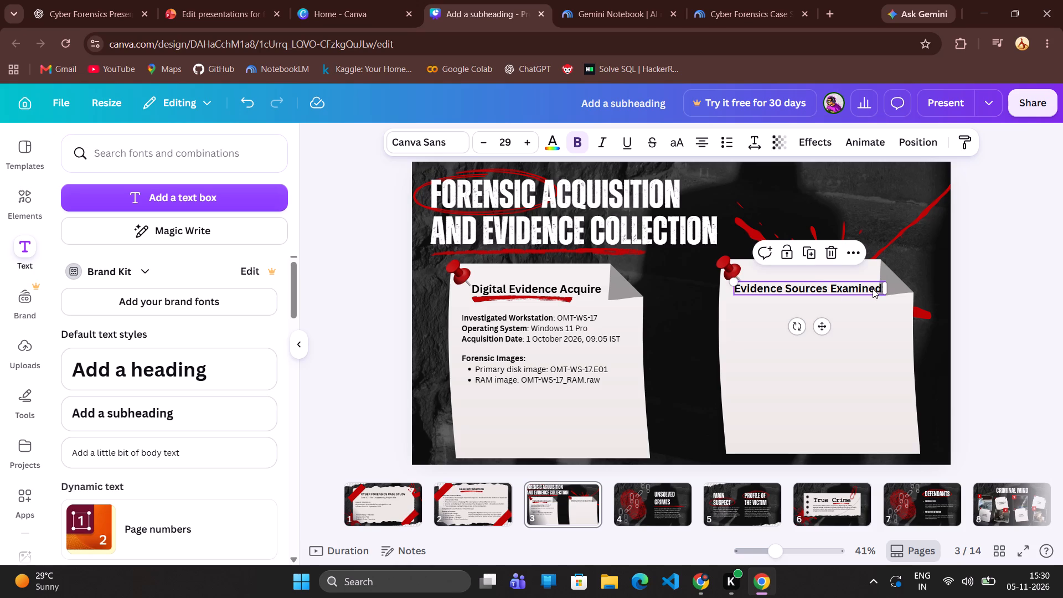
# Remove the trailing colon from the "Evidence Sources Examined" heading on page 3's second note.
pyautogui.doubleClick(873, 288)
pyautogui.press('Left')
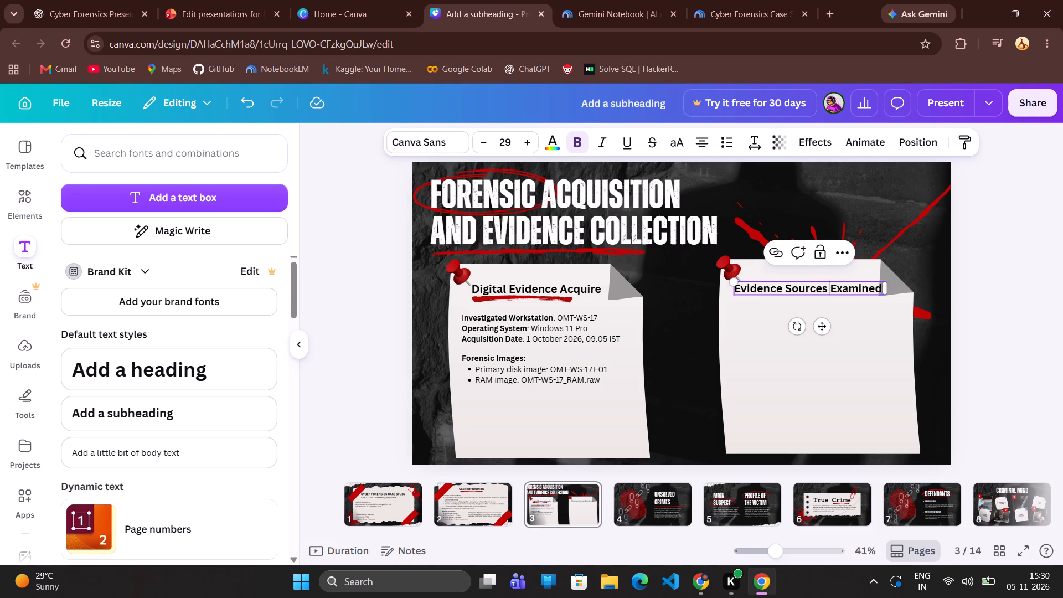
pyautogui.press('Right')
pyautogui.press('Right')
pyautogui.press('Right')
pyautogui.press('Right')
pyautogui.press('Right')
pyautogui.press('Right')
pyautogui.press('Right')
pyautogui.press('Right')
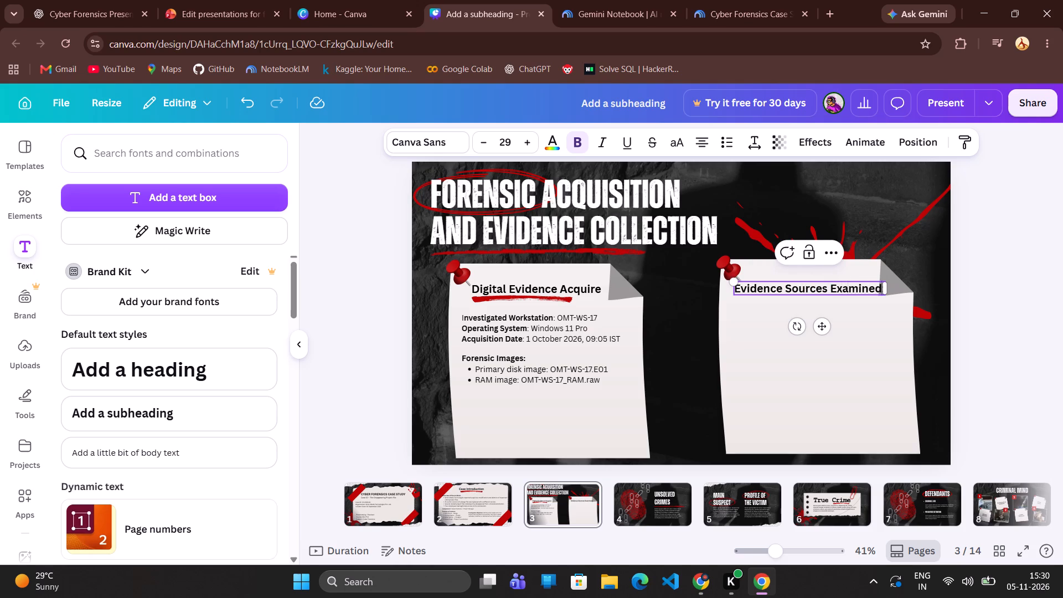
pyautogui.press('Right')
pyautogui.press('BackSpace')
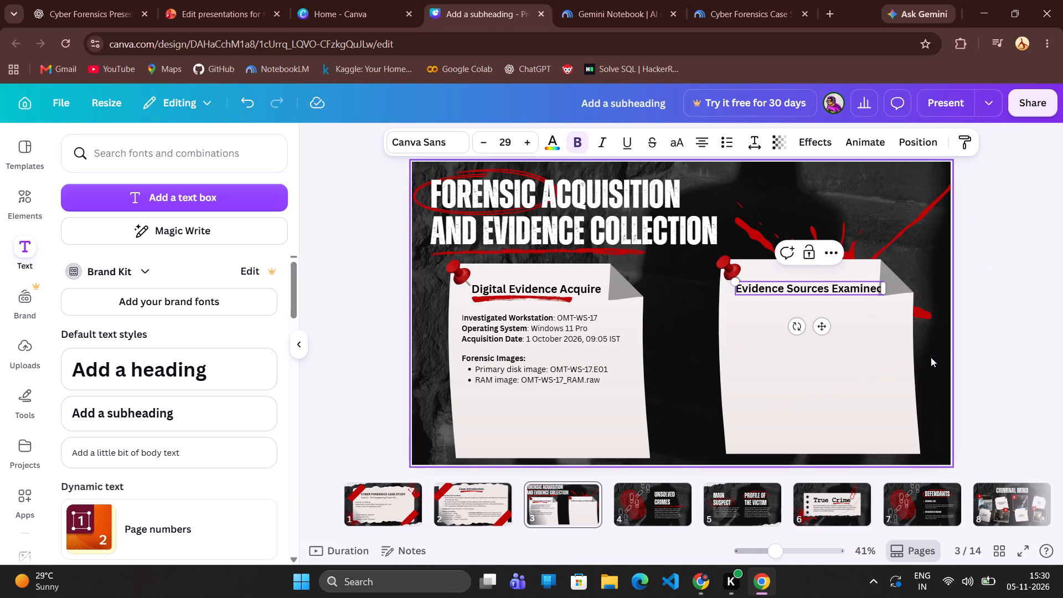
pyautogui.click(993, 355)
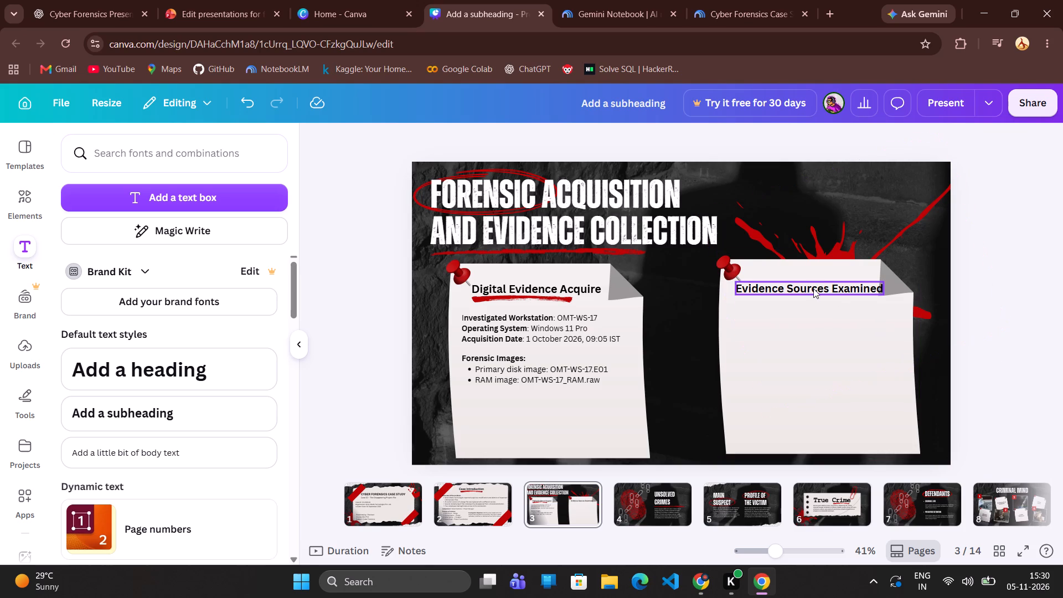
# Nudge the "Evidence Sources Examined" heading slightly left, away from the note's folded corner.
pyautogui.click(813, 289)
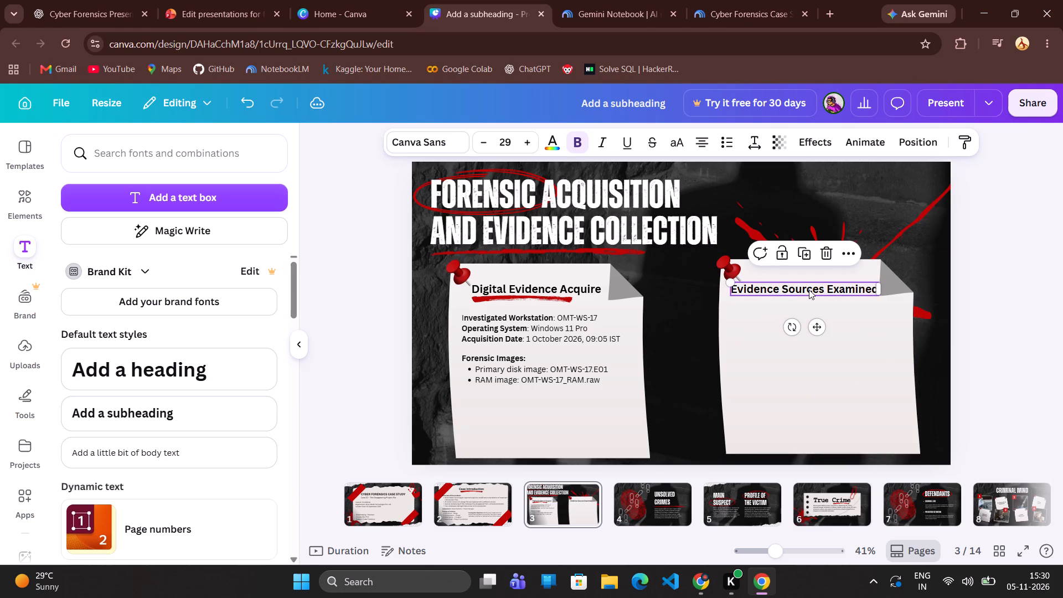
pyautogui.click(982, 337)
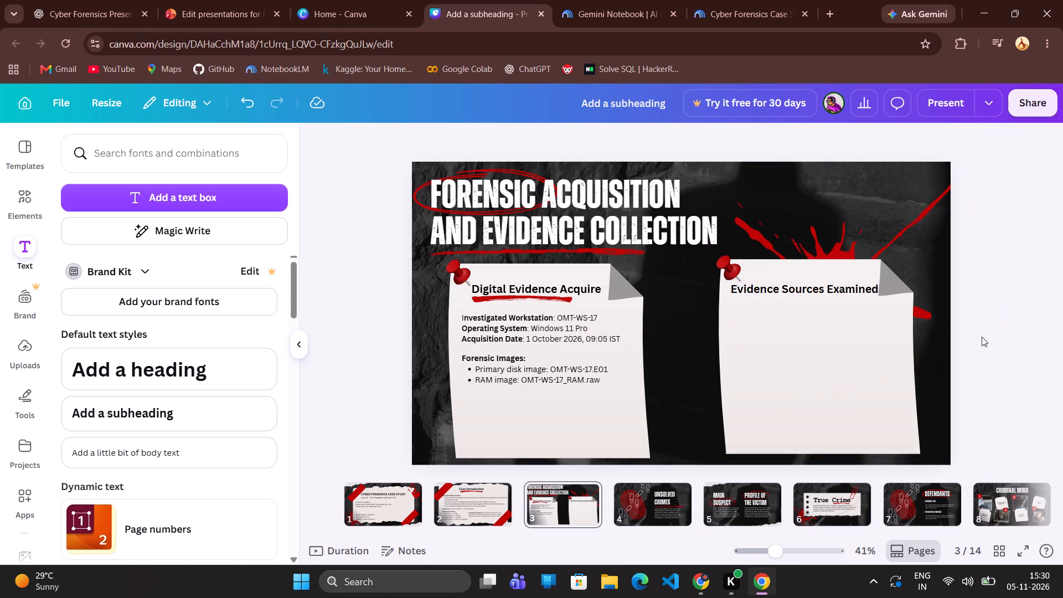
pyautogui.doubleClick(497, 297)
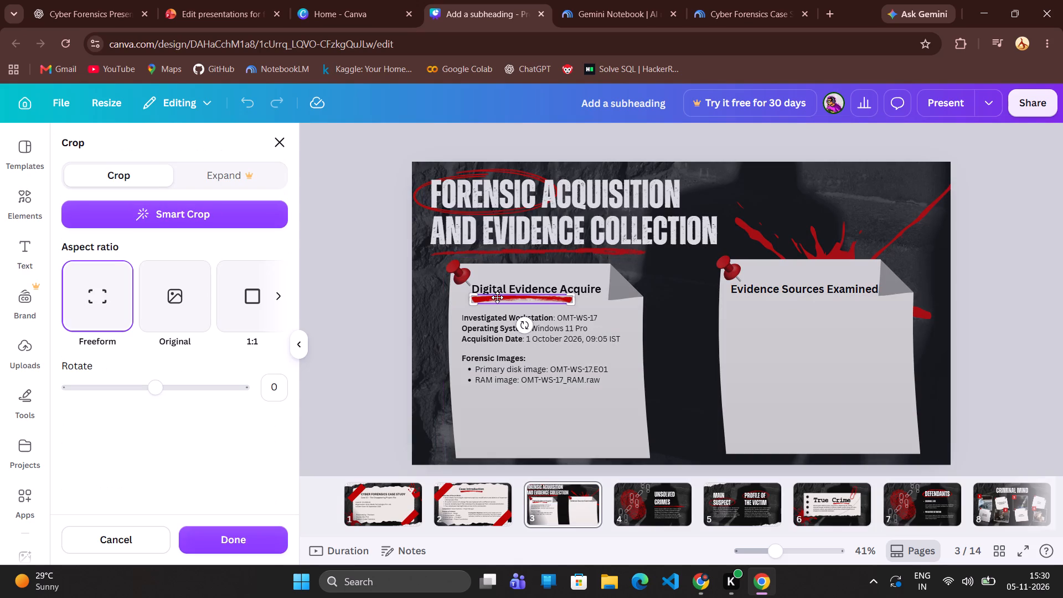
pyautogui.click(497, 297)
pyautogui.hotkey('ctrl', 'c')
pyautogui.click(740, 343)
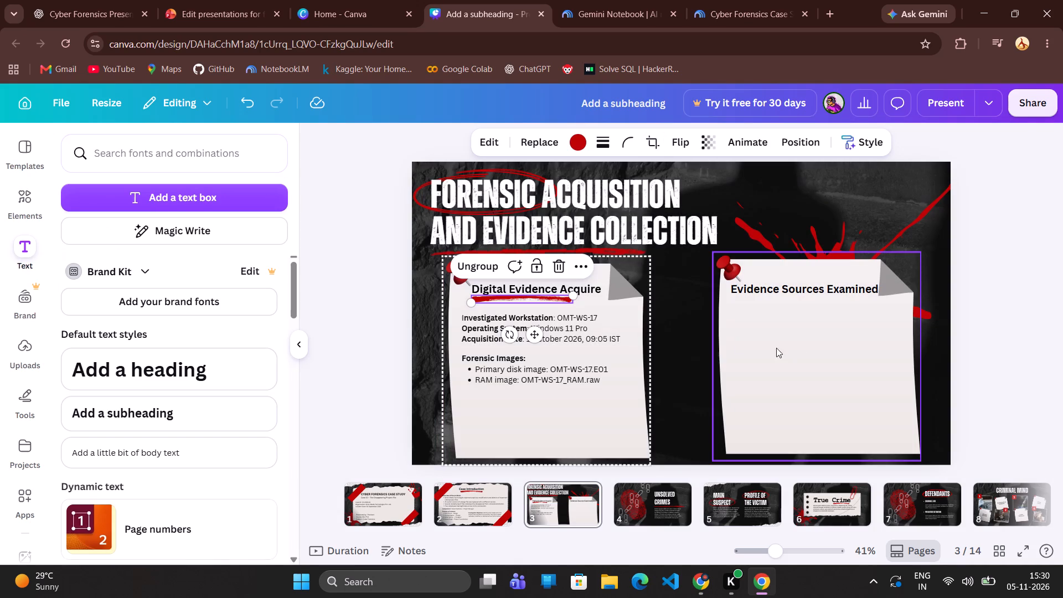
pyautogui.click(800, 349)
pyautogui.hotkey('ctrl', 'v')
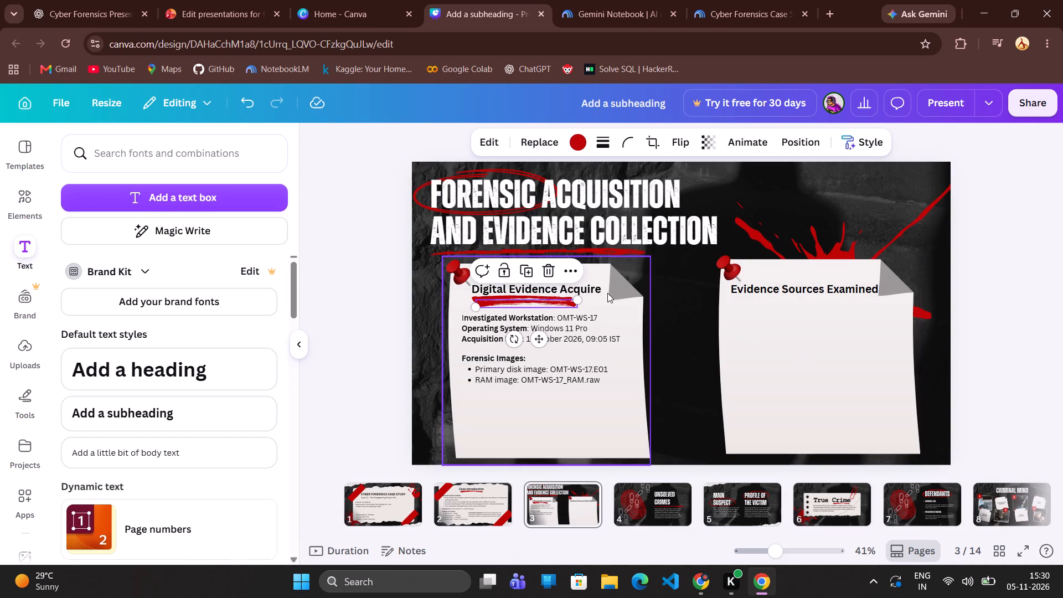
pyautogui.moveTo(542, 341); pyautogui.dragTo(636, 338)
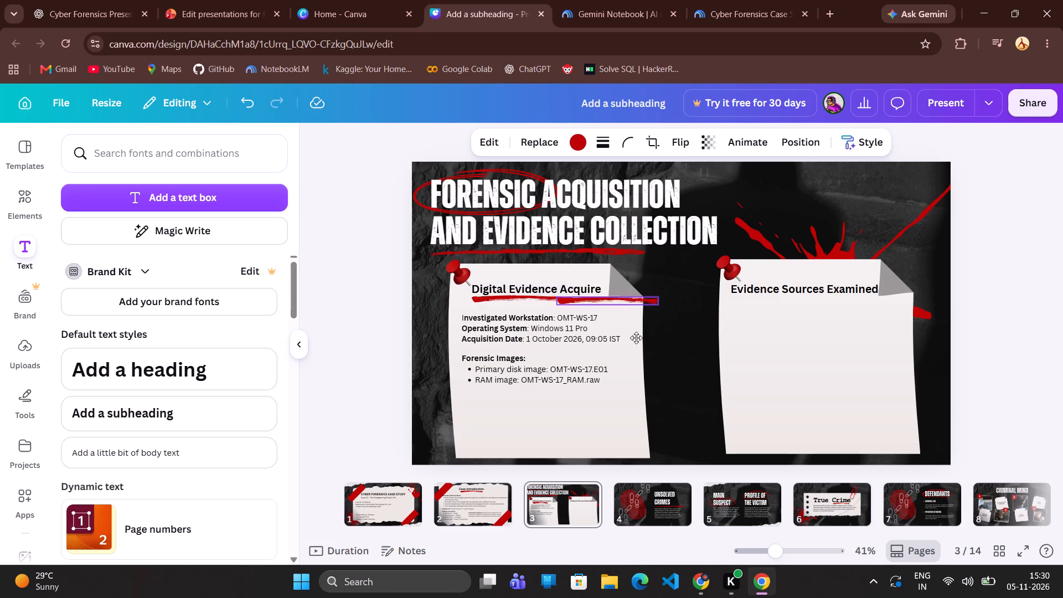
pyautogui.moveTo(636, 338); pyautogui.dragTo(808, 336)
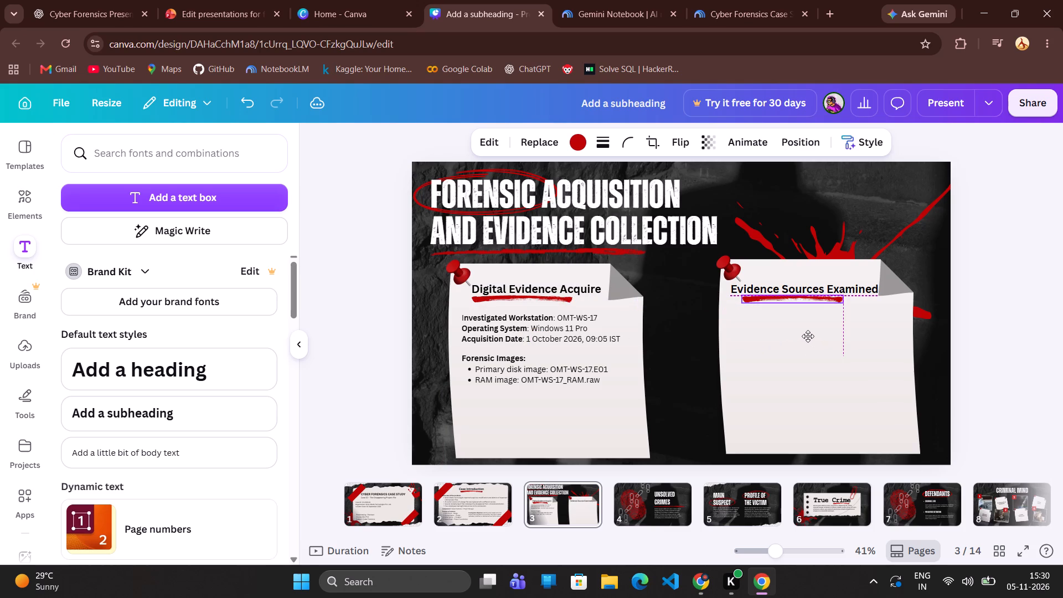
pyautogui.moveTo(808, 336); pyautogui.dragTo(797, 336)
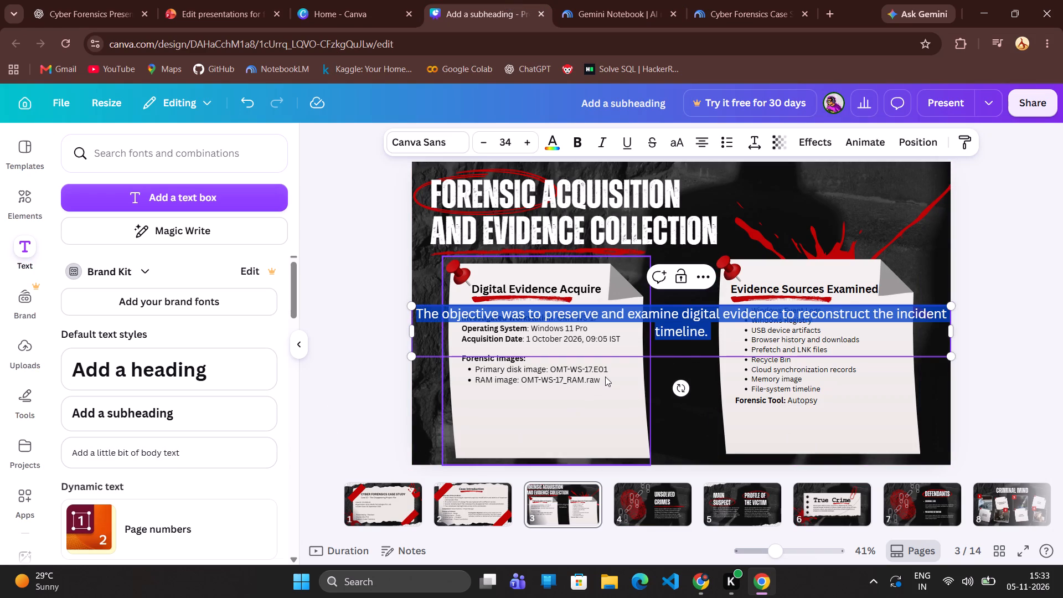
# Format the objective sentence on page 3 at font size 20, in black and left-aligned.
pyautogui.doubleClick(506, 143)
pyautogui.press('BackSpace')
pyautogui.press('1')
pyautogui.press('BackSpace')
pyautogui.write('20')
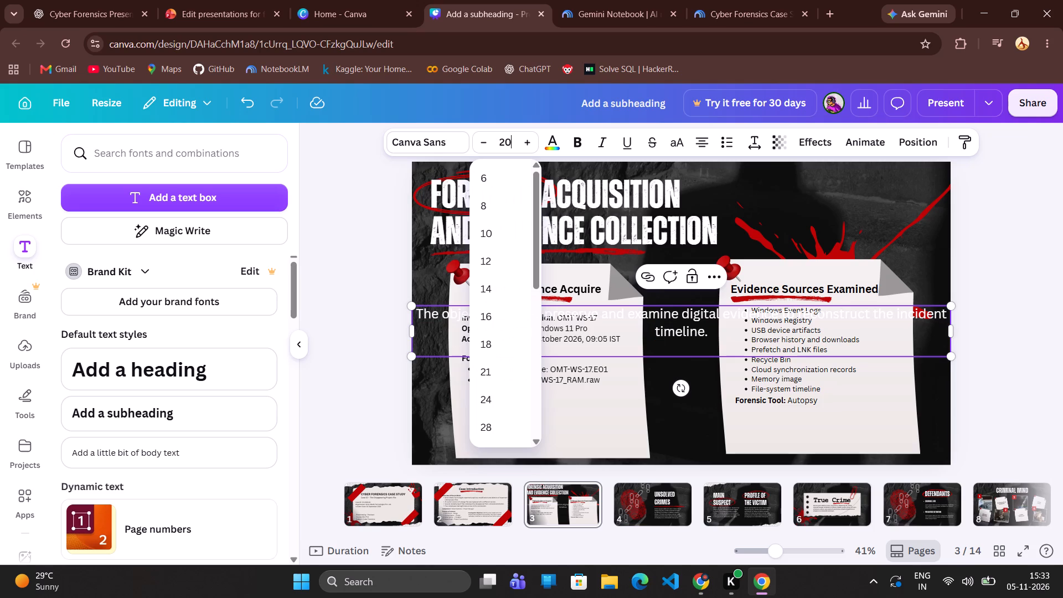
pyautogui.click(554, 142)
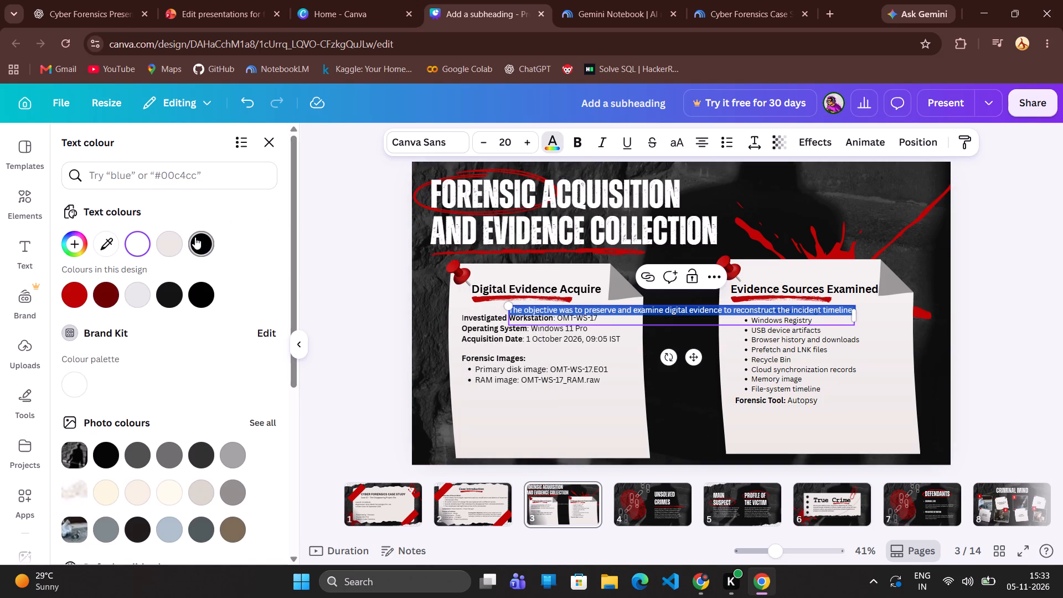
pyautogui.click(195, 237)
pyautogui.click(705, 144)
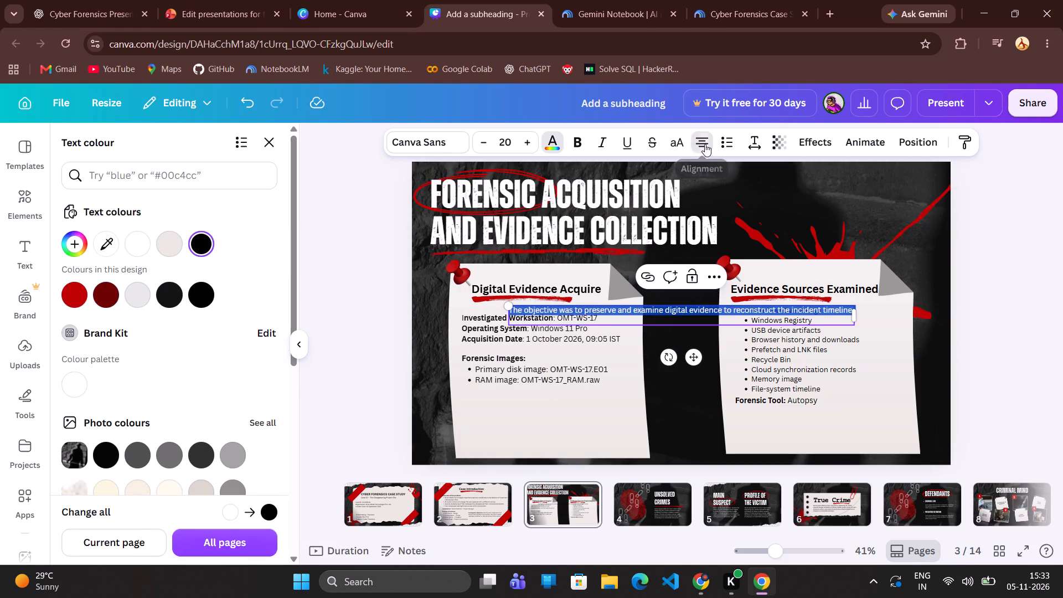
# Delete the empty line at the end of the objective sentence's text box.
pyautogui.click(696, 319)
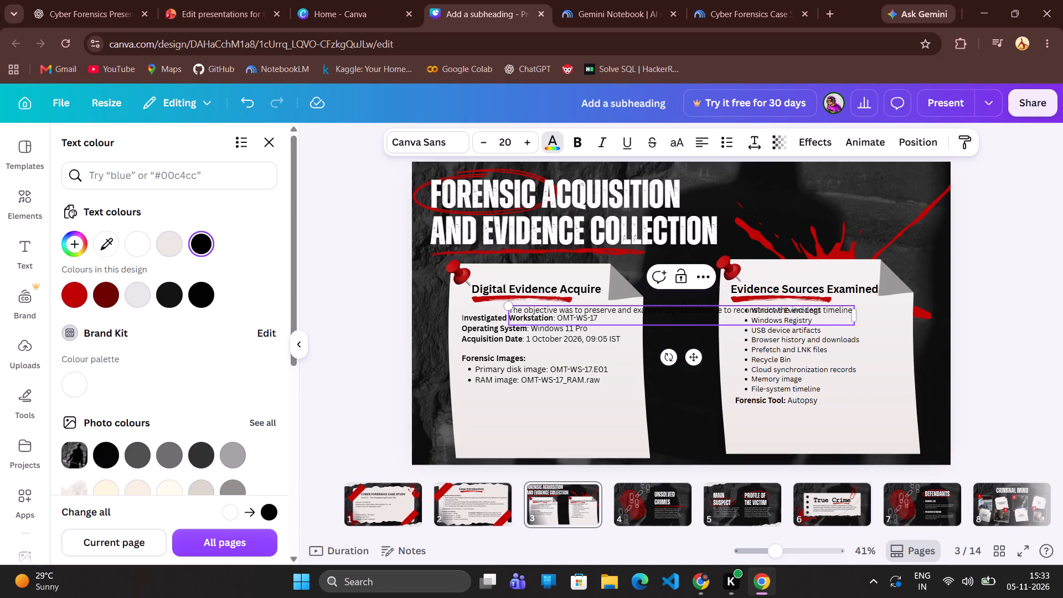
pyautogui.press('BackSpace')
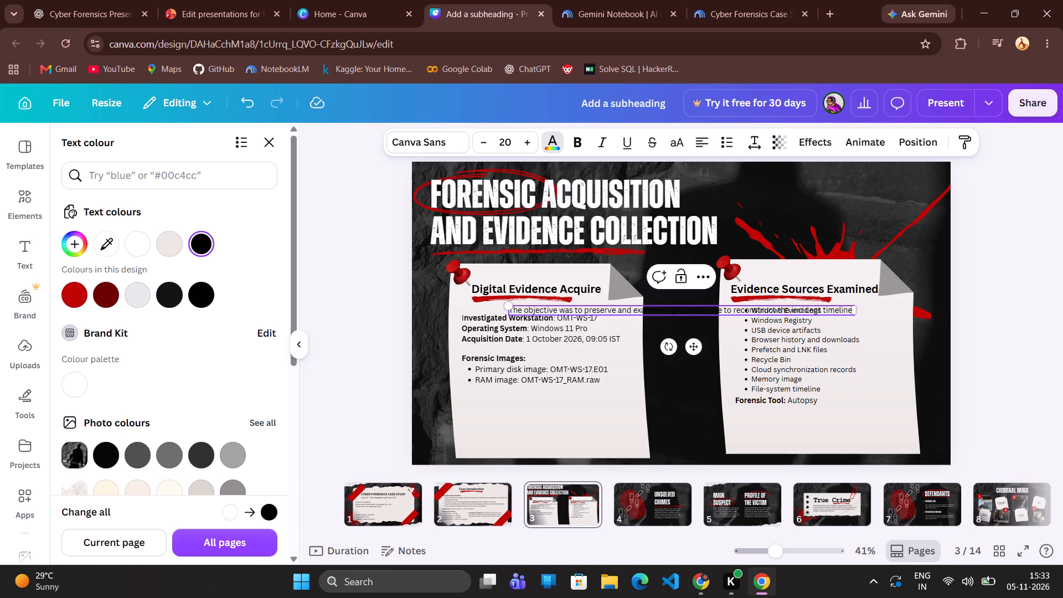
# Narrow the objective sentence's text box to two lines and place it below the "Forensic Tool: Autopsy" line on the Evidence Sources Examined note.
pyautogui.moveTo(857, 309); pyautogui.dragTo(692, 305)
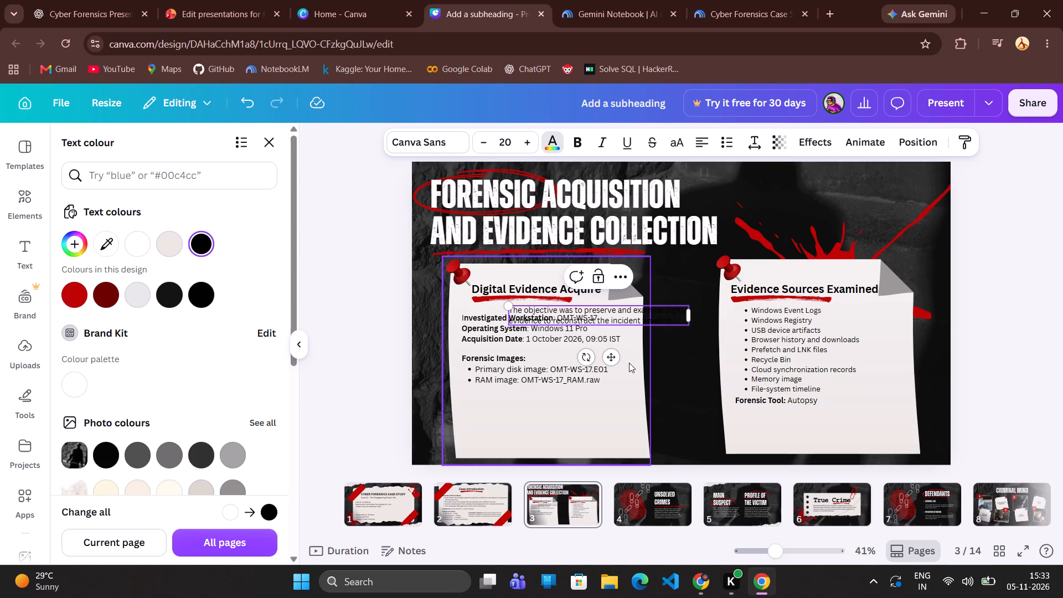
pyautogui.moveTo(614, 359); pyautogui.dragTo(716, 432)
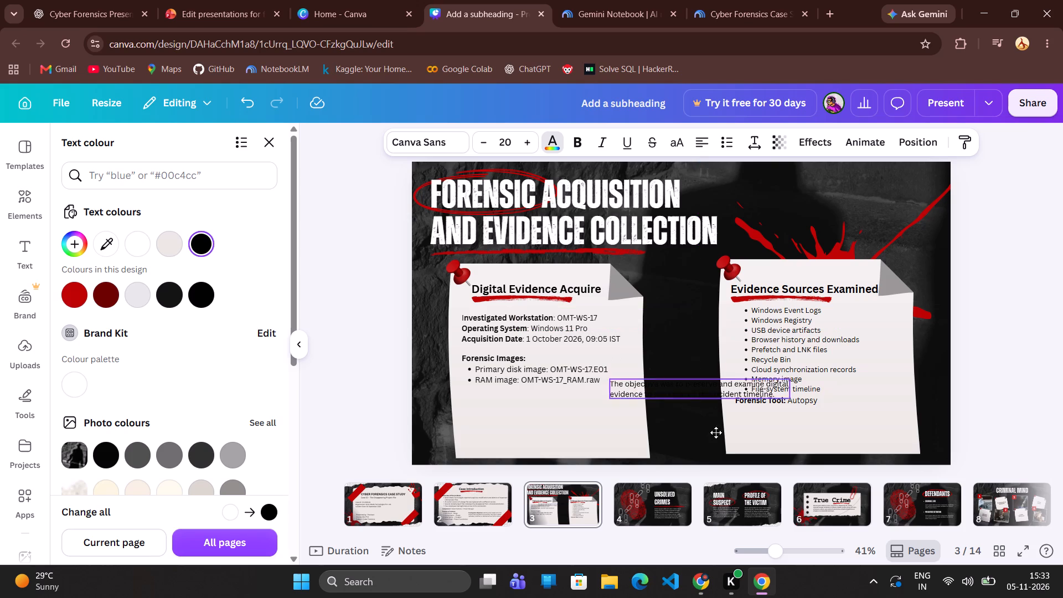
pyautogui.moveTo(716, 432); pyautogui.dragTo(833, 471)
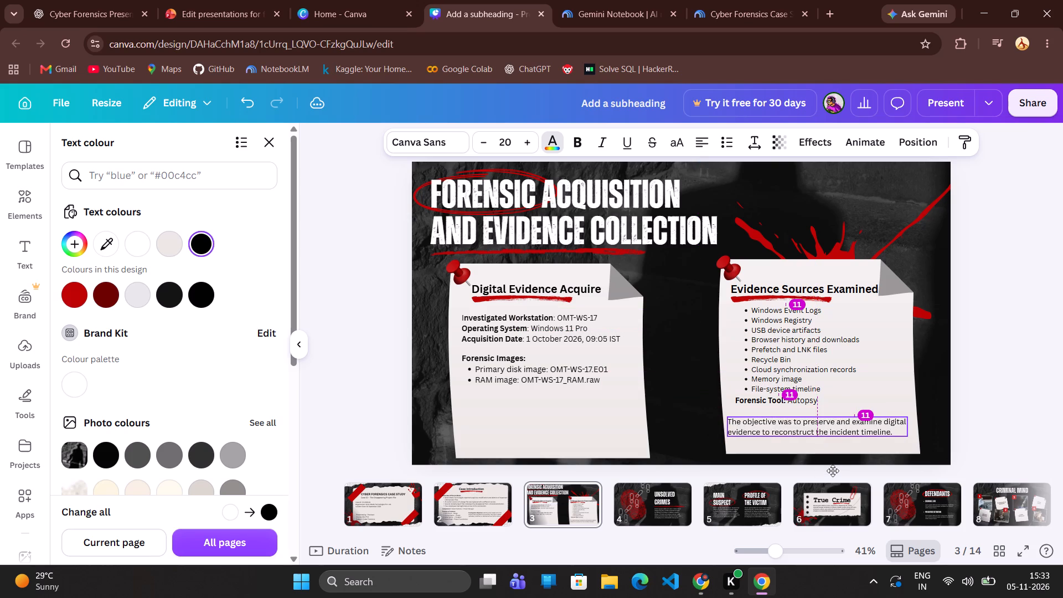
pyautogui.moveTo(833, 471); pyautogui.dragTo(849, 467)
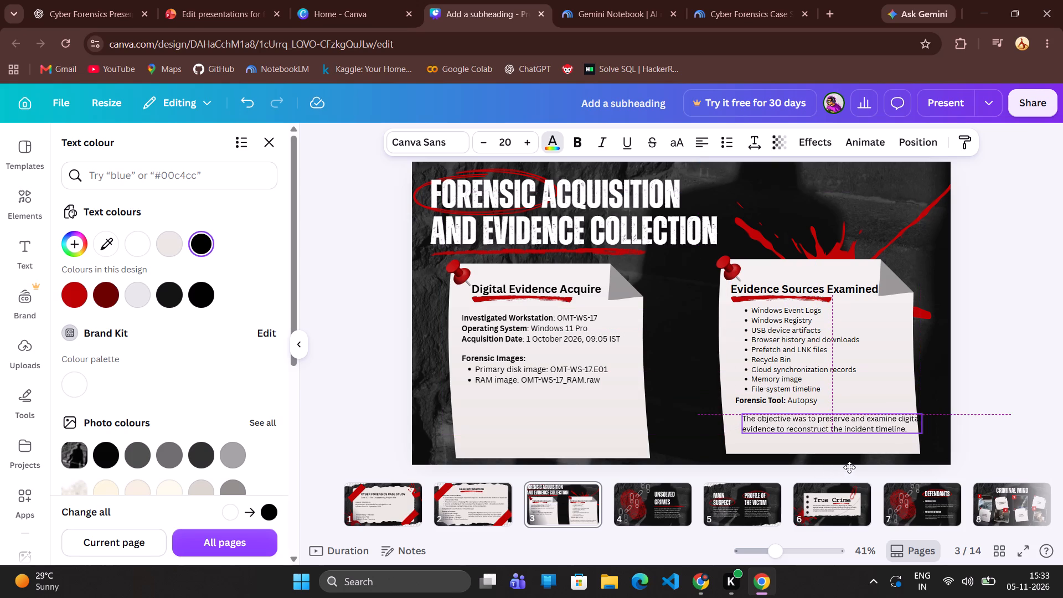
pyautogui.moveTo(849, 467); pyautogui.dragTo(839, 468)
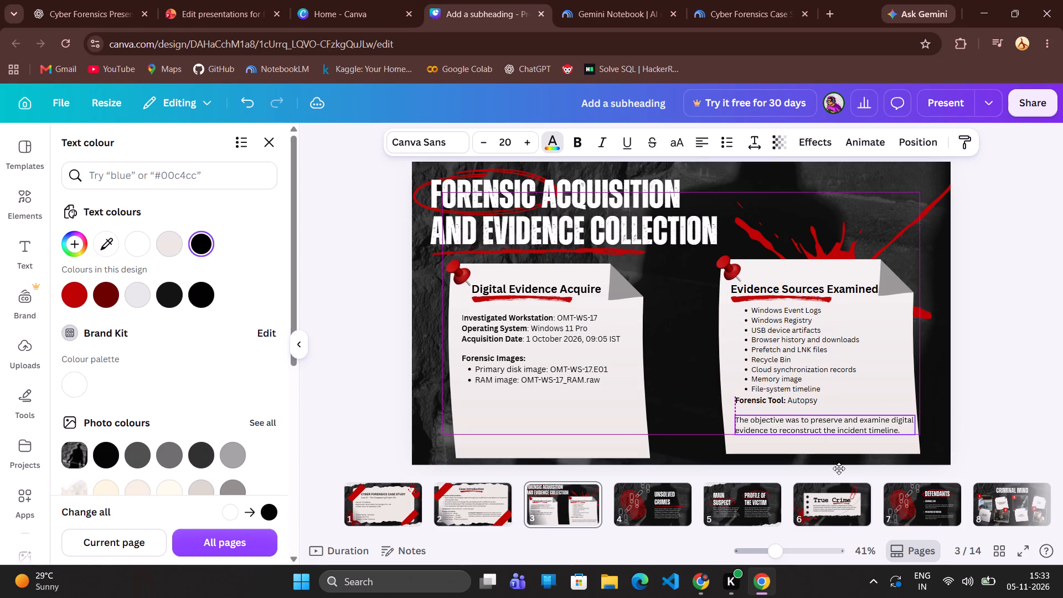
pyautogui.moveTo(839, 468); pyautogui.dragTo(837, 468)
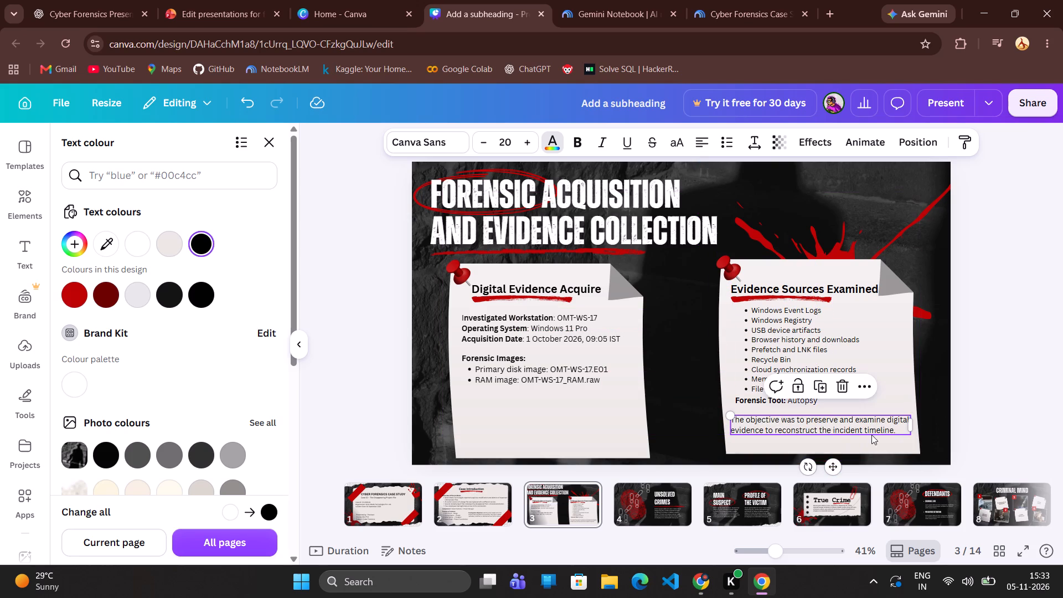
pyautogui.click(987, 384)
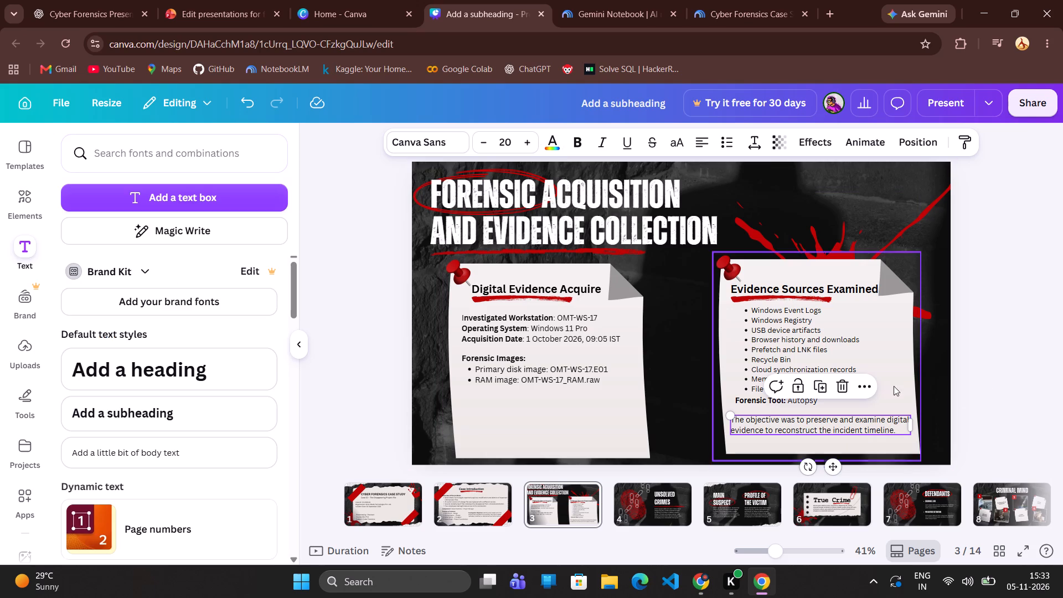
pyautogui.click(980, 396)
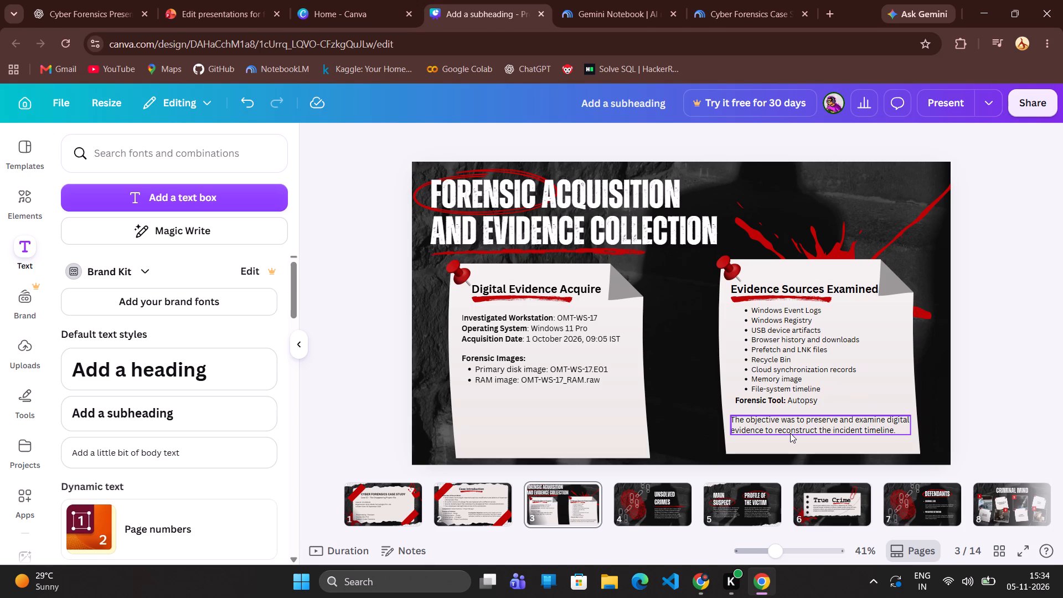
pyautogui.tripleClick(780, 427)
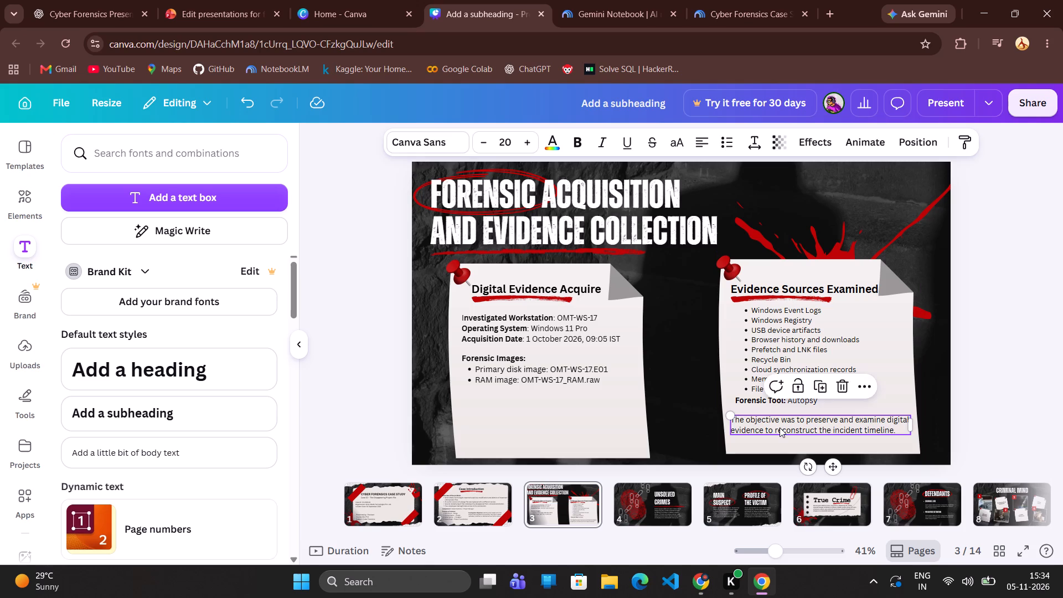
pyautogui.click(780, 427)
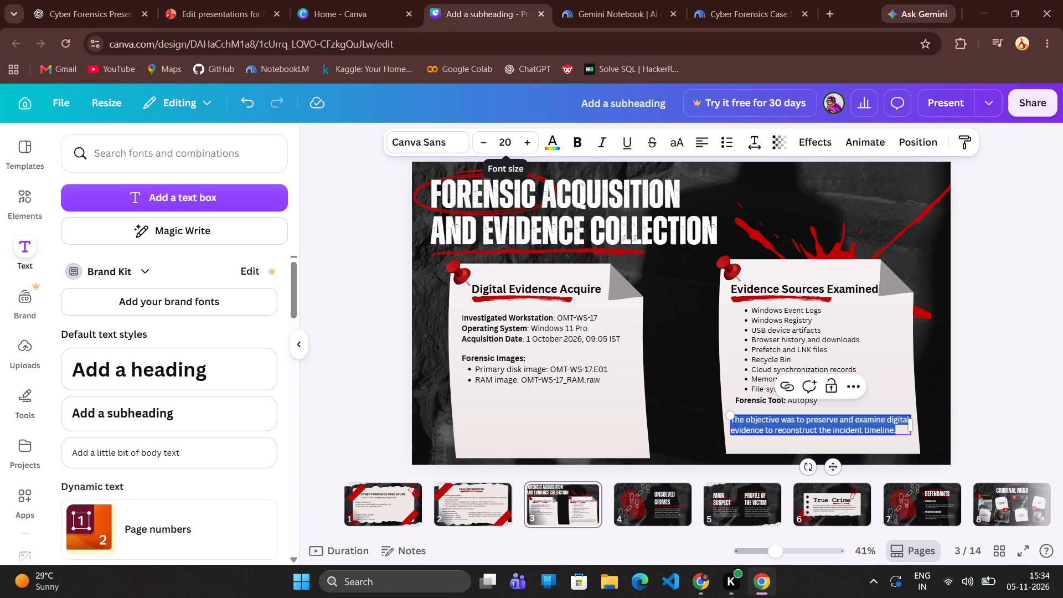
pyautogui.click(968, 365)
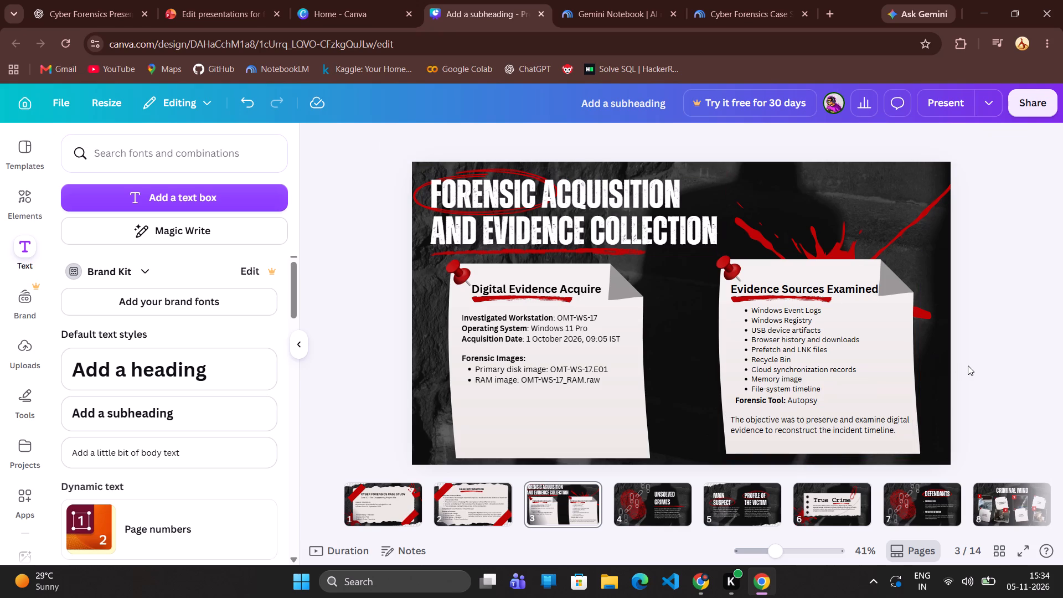
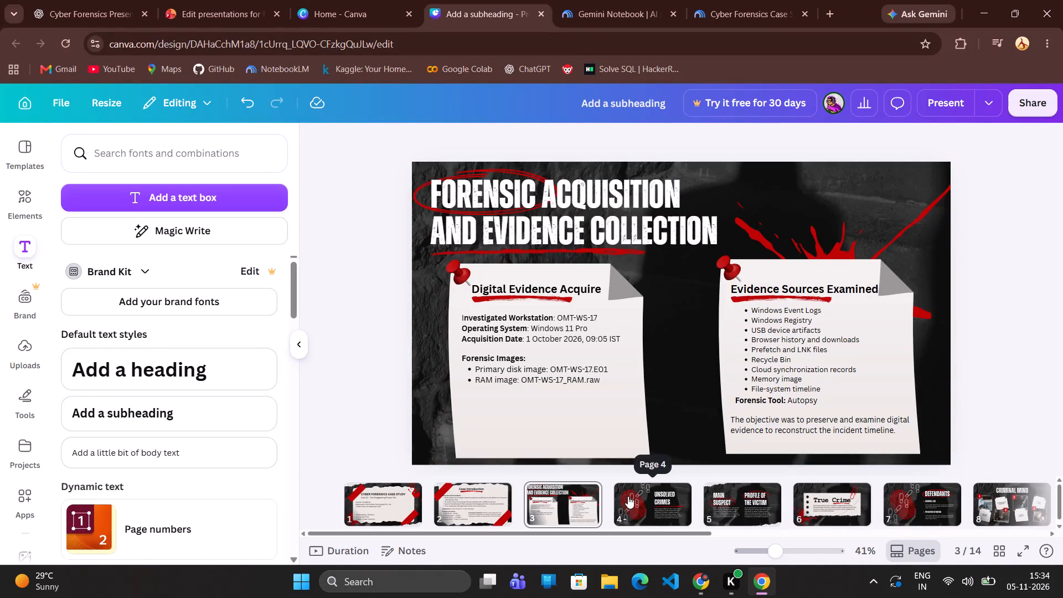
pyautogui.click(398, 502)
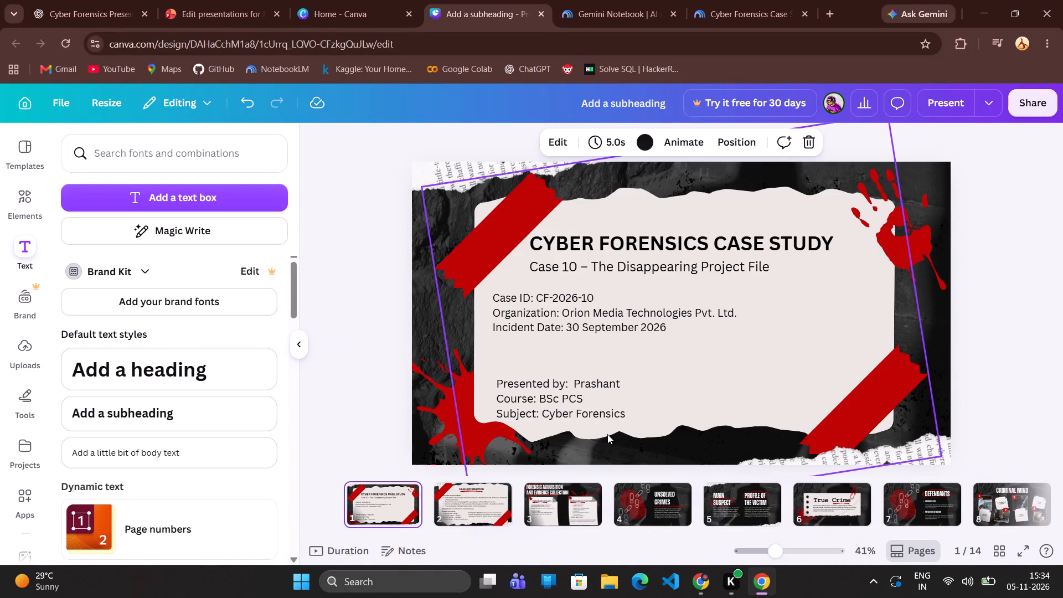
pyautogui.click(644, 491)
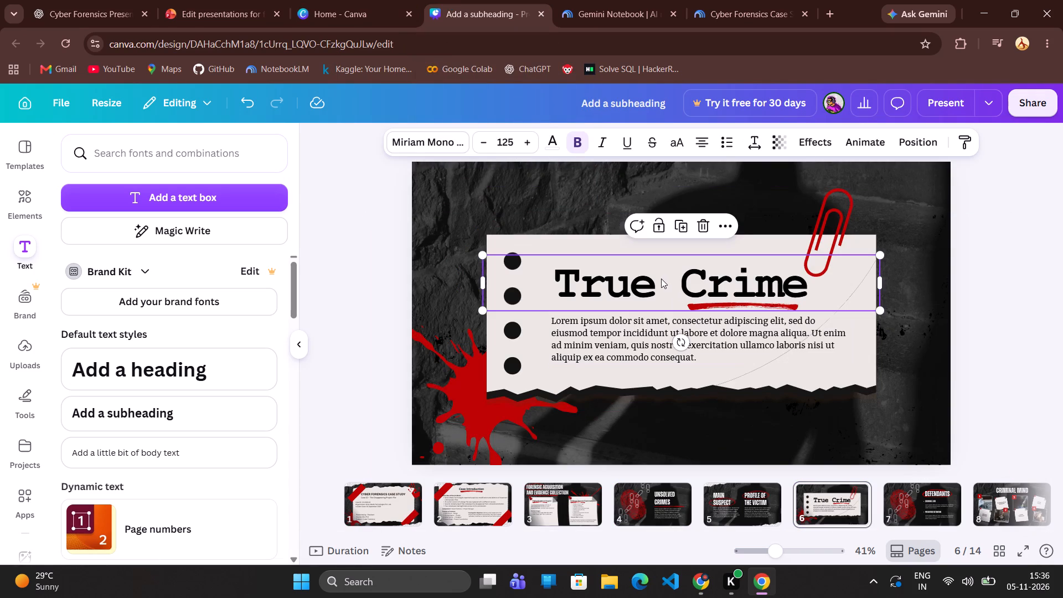
pyautogui.tripleClick(661, 279)
pyautogui.doubleClick(661, 279)
pyautogui.hotkey('ctrl', 'v')
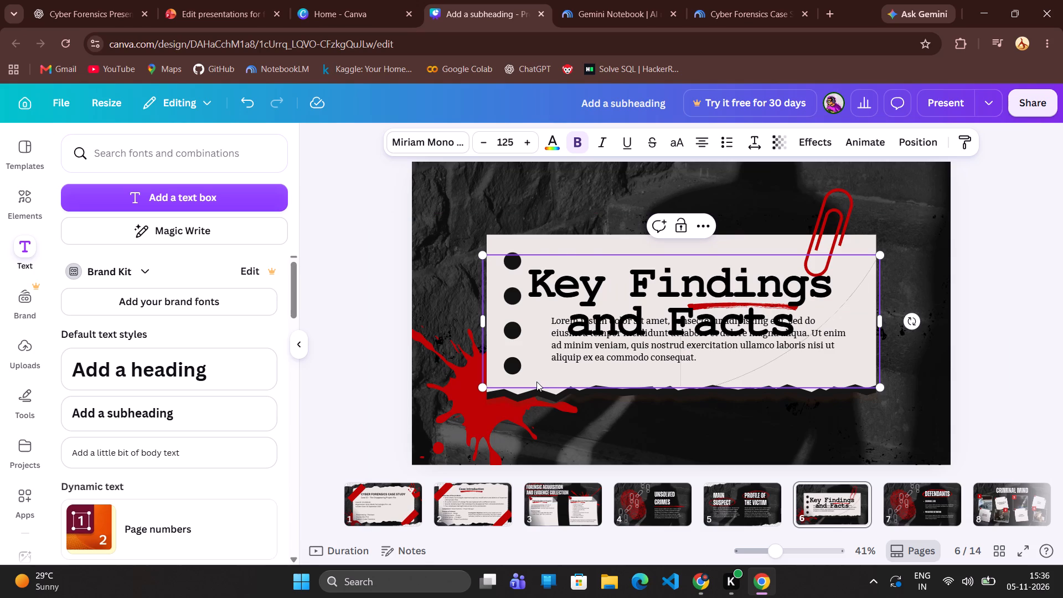
pyautogui.click(645, 459)
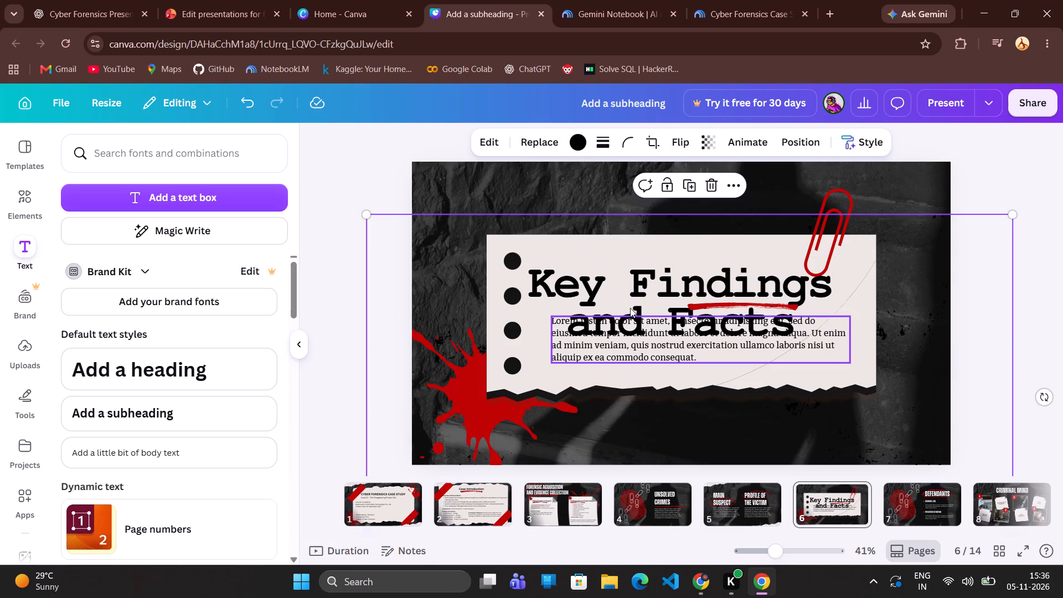
# Delete the empty line at the end of the "Key Findings and Facts" title's text box.
pyautogui.tripleClick(630, 308)
pyautogui.click(738, 358)
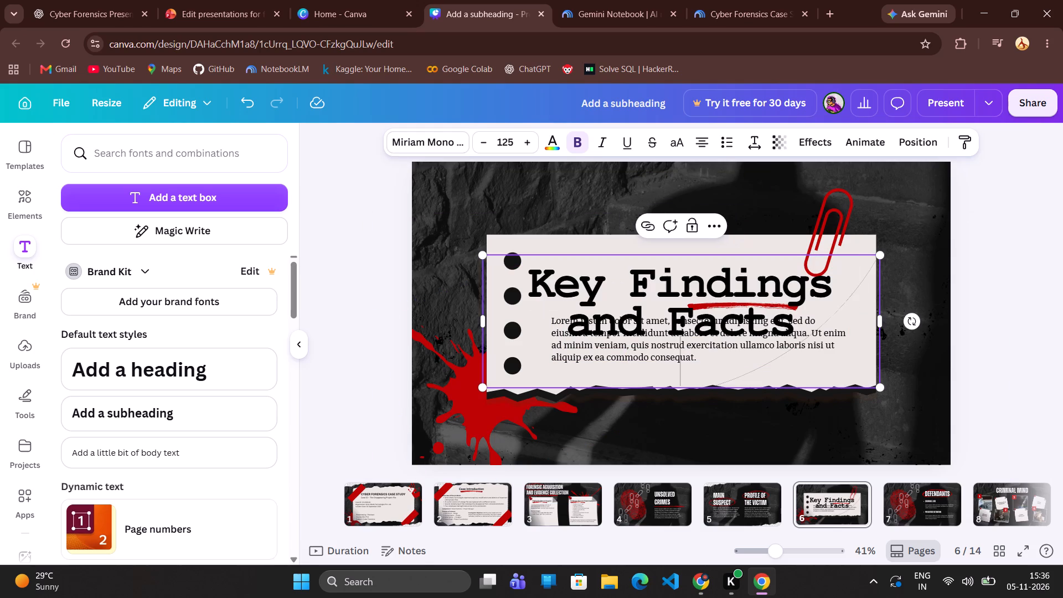
pyautogui.press('BackSpace')
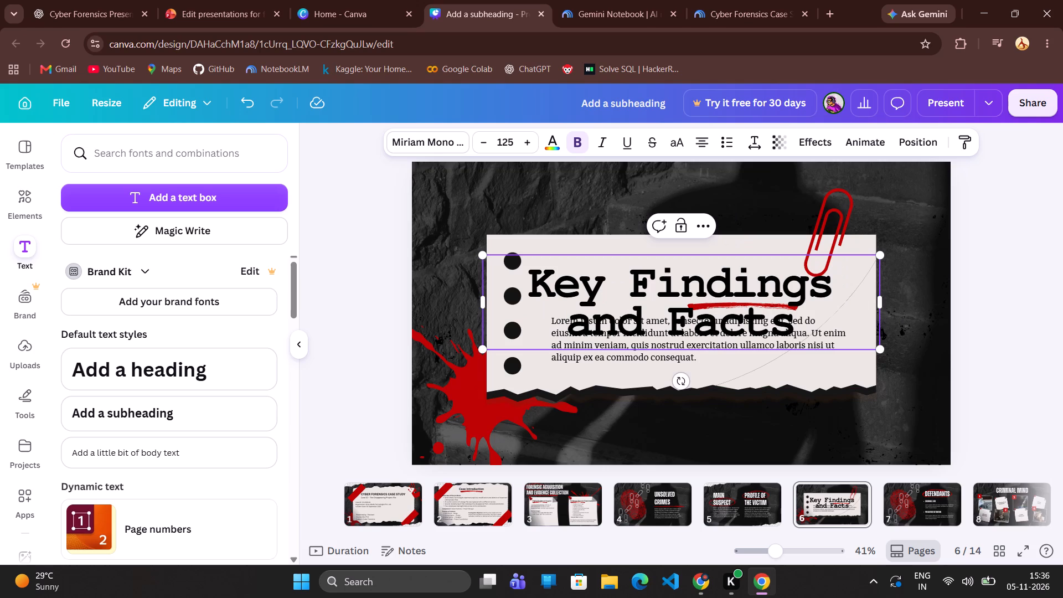
# Set the font size of the "Key Findings and Facts" title to 50.
pyautogui.hotkey('ctrl', 'a')
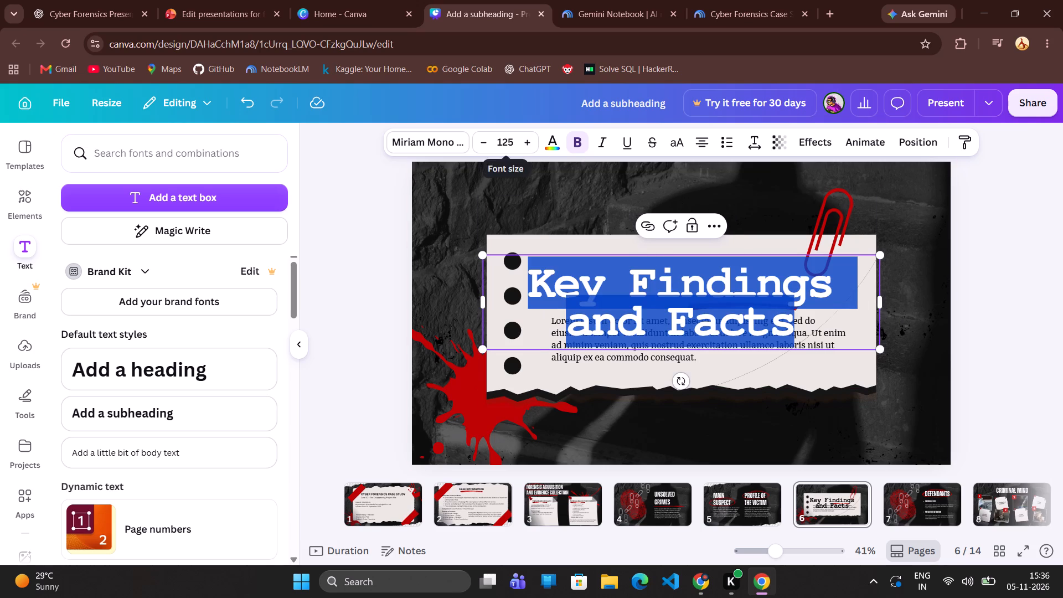
pyautogui.doubleClick(503, 142)
pyautogui.press('BackSpace')
pyautogui.write('50')
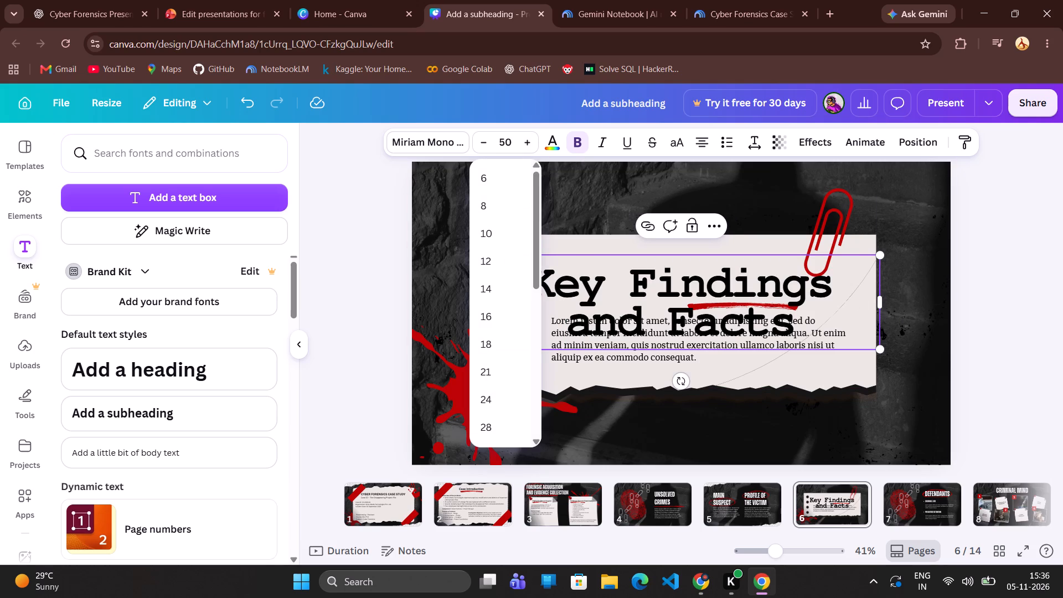
pyautogui.press('Return')
pyautogui.click(932, 303)
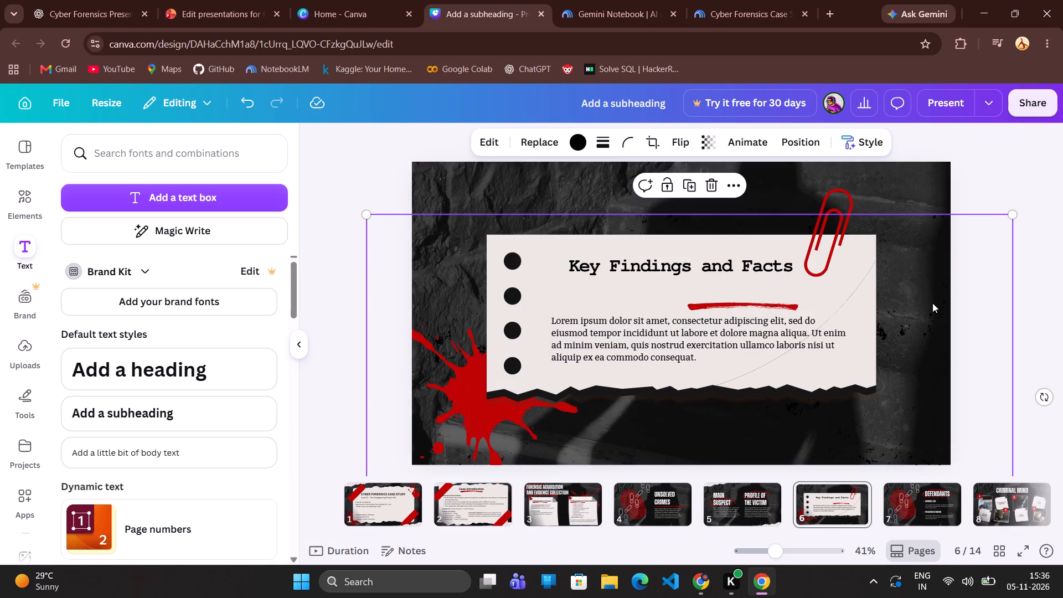
# Enlarge the torn-paper graphic with the paperclip on page 6 and reposition it so it covers most of the slide.
pyautogui.click(852, 324)
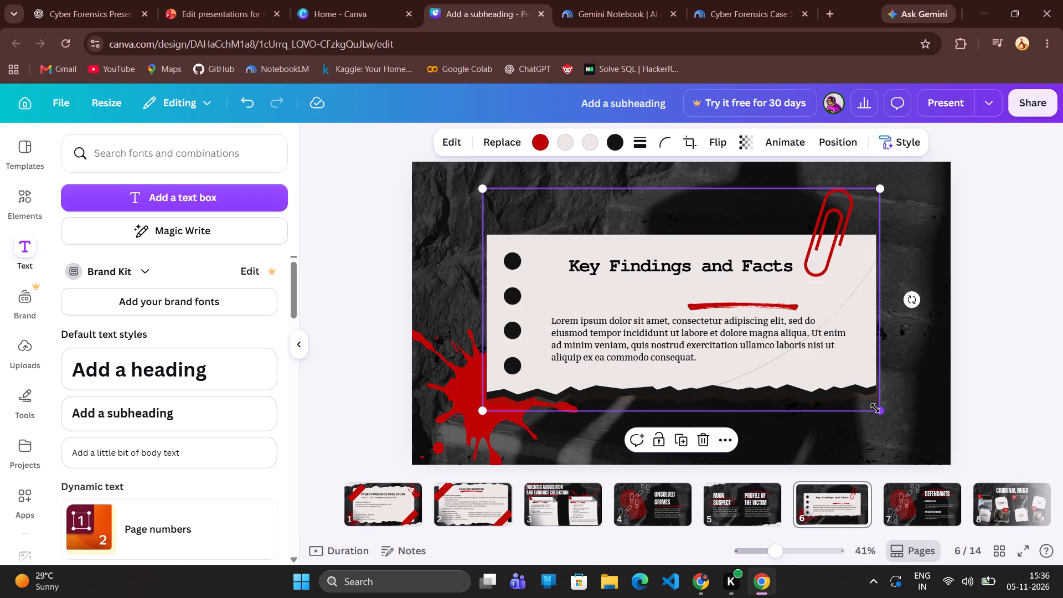
pyautogui.moveTo(877, 409); pyautogui.dragTo(945, 461)
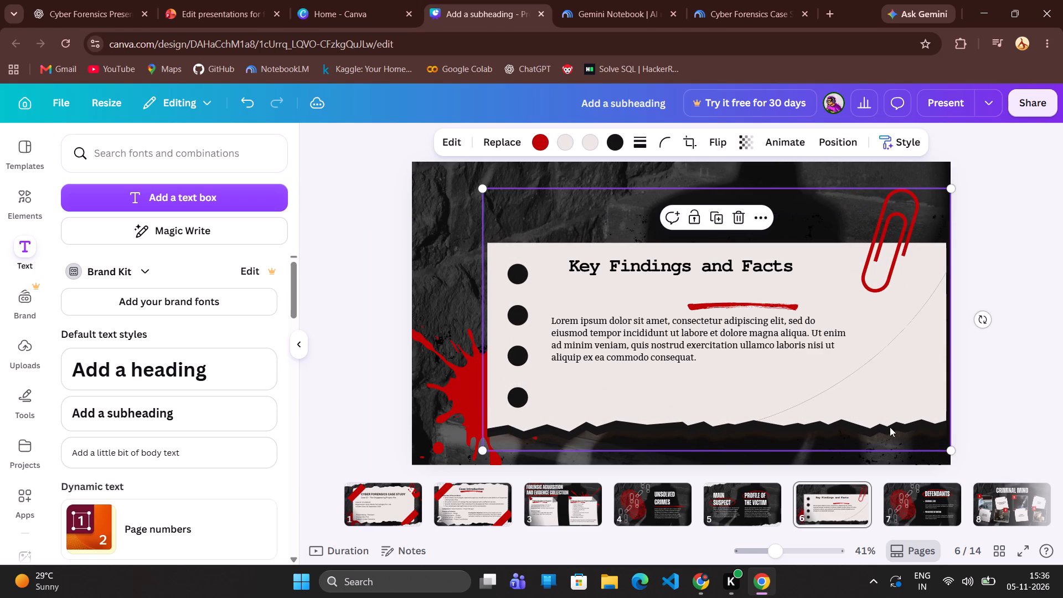
pyautogui.moveTo(848, 401); pyautogui.dragTo(816, 356)
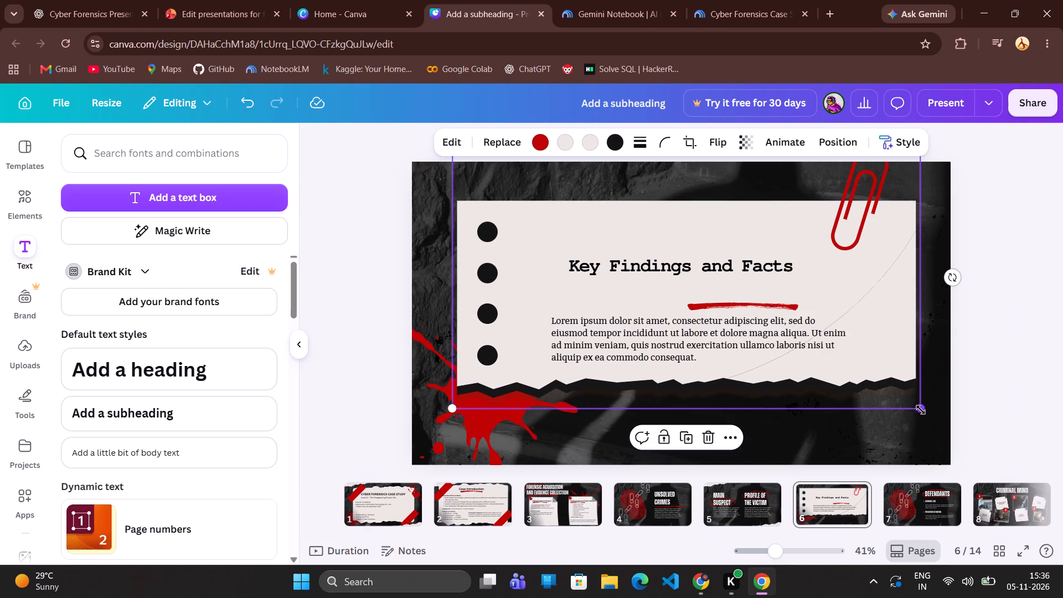
pyautogui.moveTo(921, 410); pyautogui.dragTo(944, 451)
pyautogui.moveTo(880, 380); pyautogui.dragTo(859, 385)
# Move the "Key Findings and Facts" title up to the upper edge of the torn paper.
pyautogui.moveTo(688, 264); pyautogui.dragTo(670, 249)
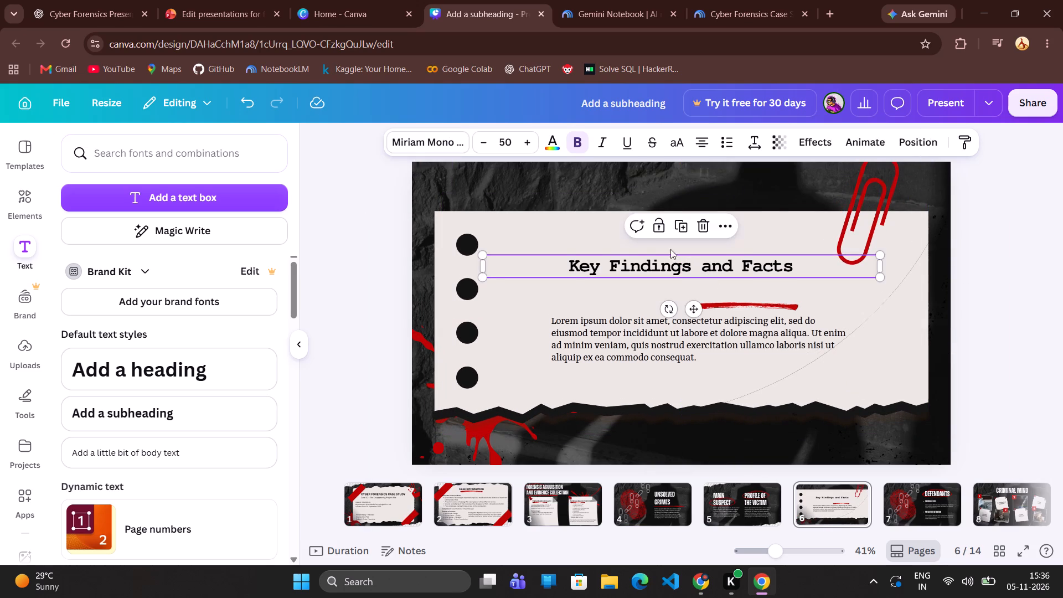
pyautogui.moveTo(670, 249); pyautogui.dragTo(591, 189)
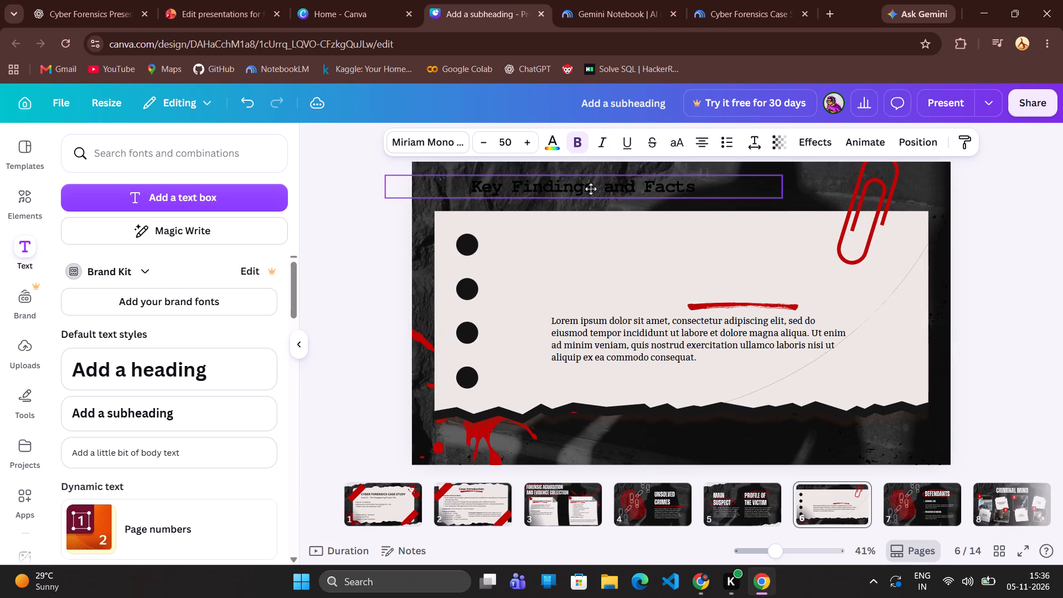
pyautogui.moveTo(591, 189); pyautogui.dragTo(588, 194)
pyautogui.moveTo(588, 194); pyautogui.dragTo(619, 220)
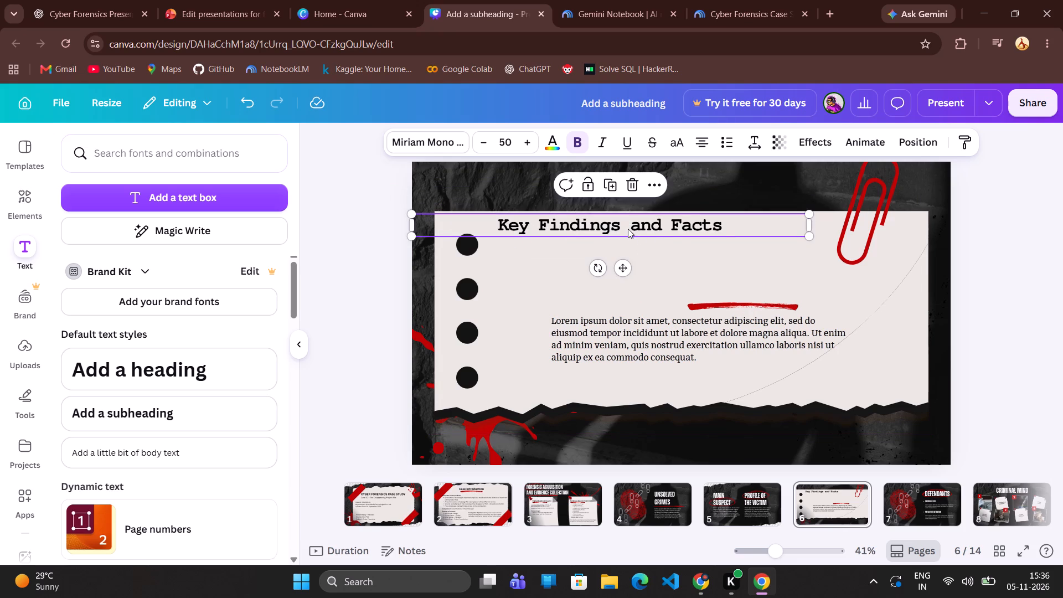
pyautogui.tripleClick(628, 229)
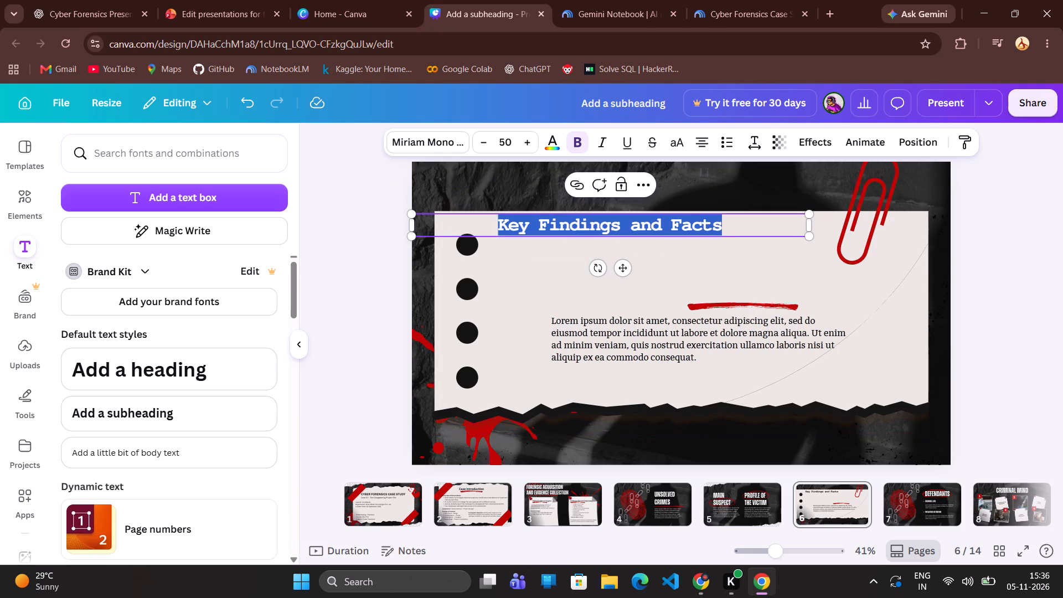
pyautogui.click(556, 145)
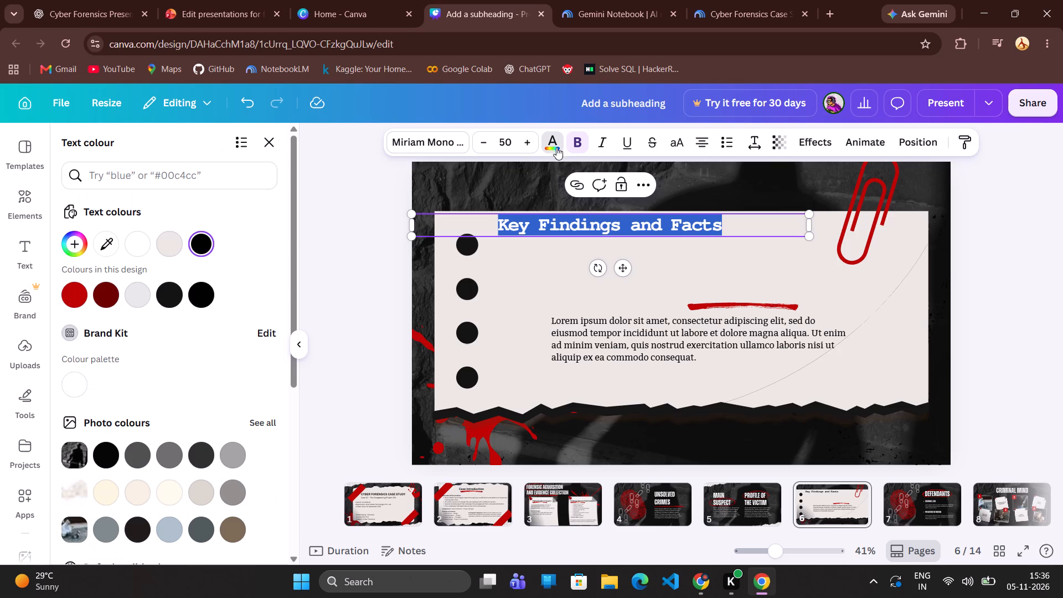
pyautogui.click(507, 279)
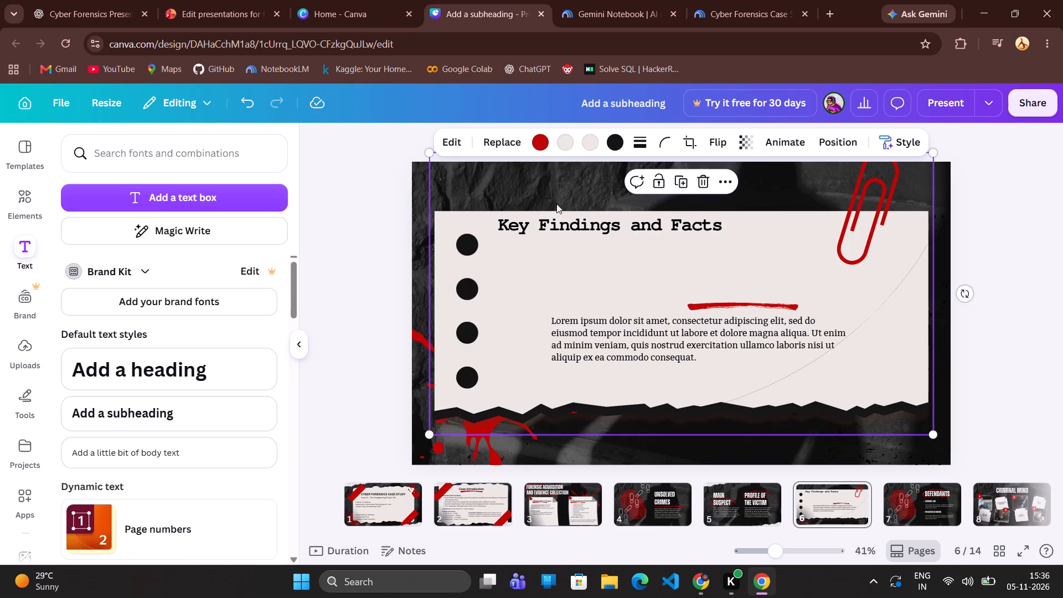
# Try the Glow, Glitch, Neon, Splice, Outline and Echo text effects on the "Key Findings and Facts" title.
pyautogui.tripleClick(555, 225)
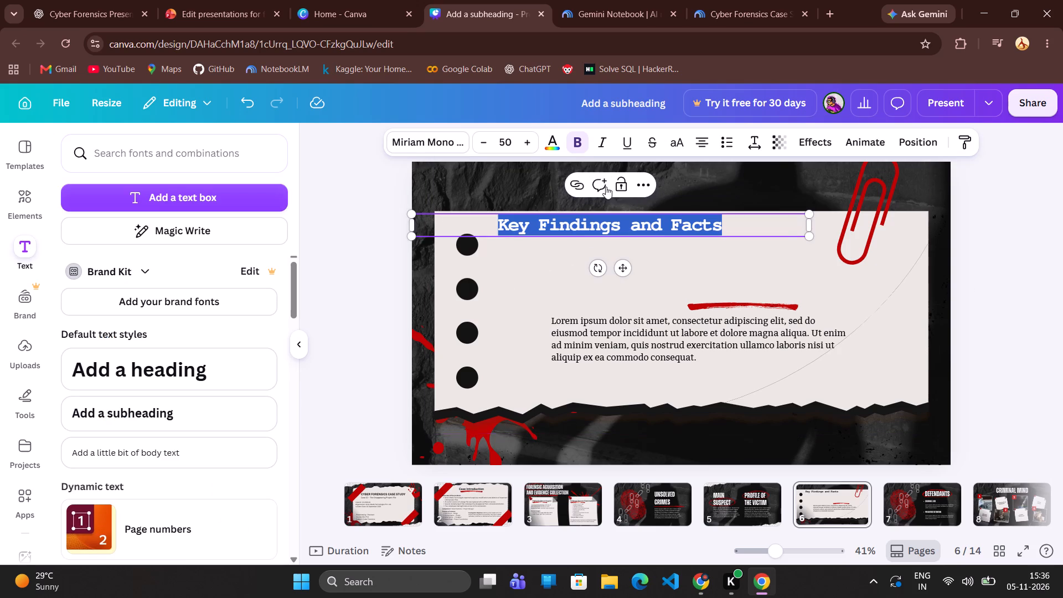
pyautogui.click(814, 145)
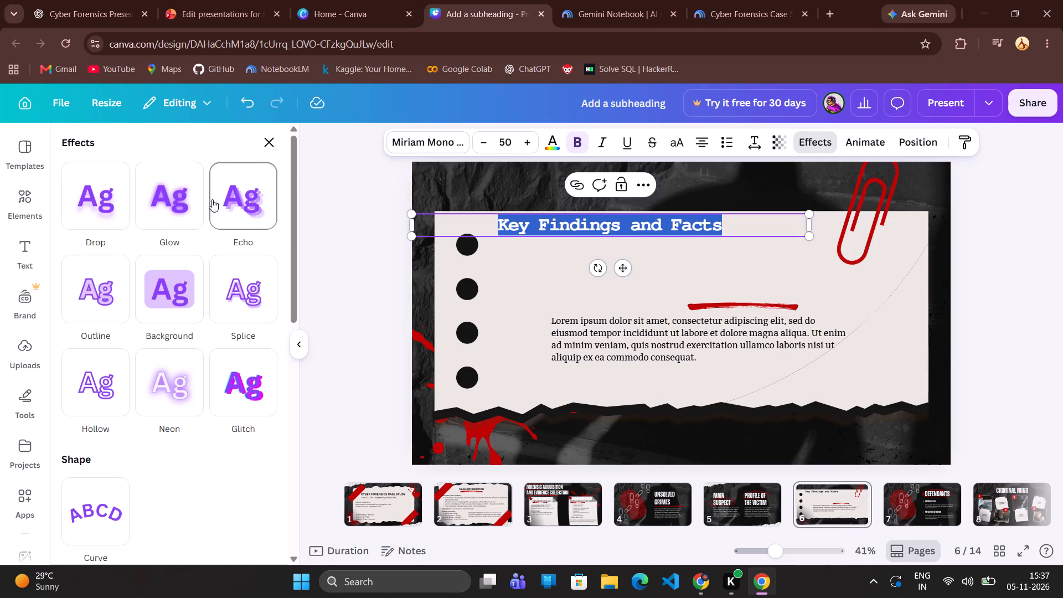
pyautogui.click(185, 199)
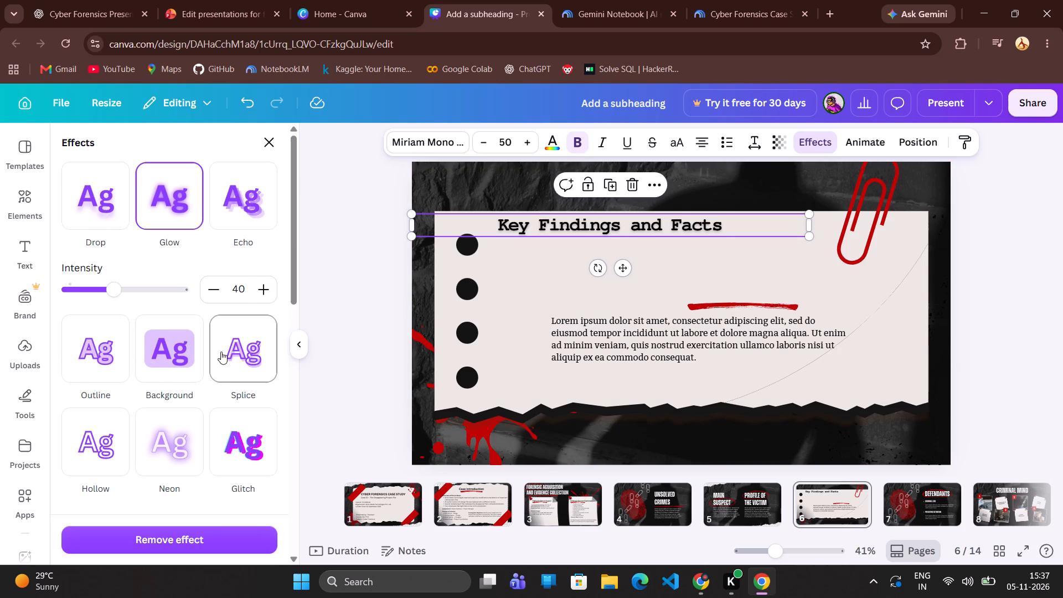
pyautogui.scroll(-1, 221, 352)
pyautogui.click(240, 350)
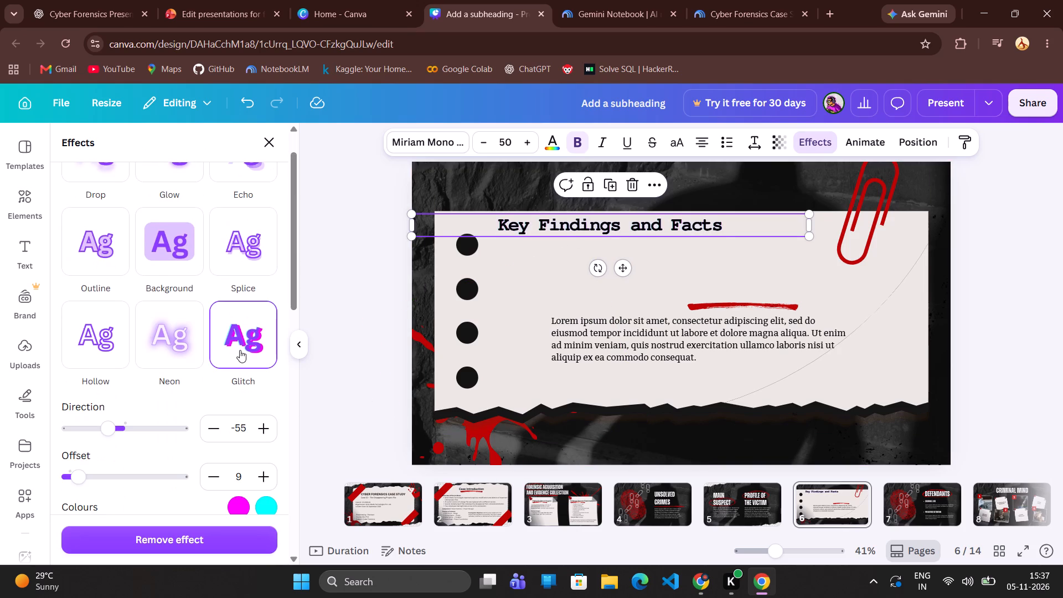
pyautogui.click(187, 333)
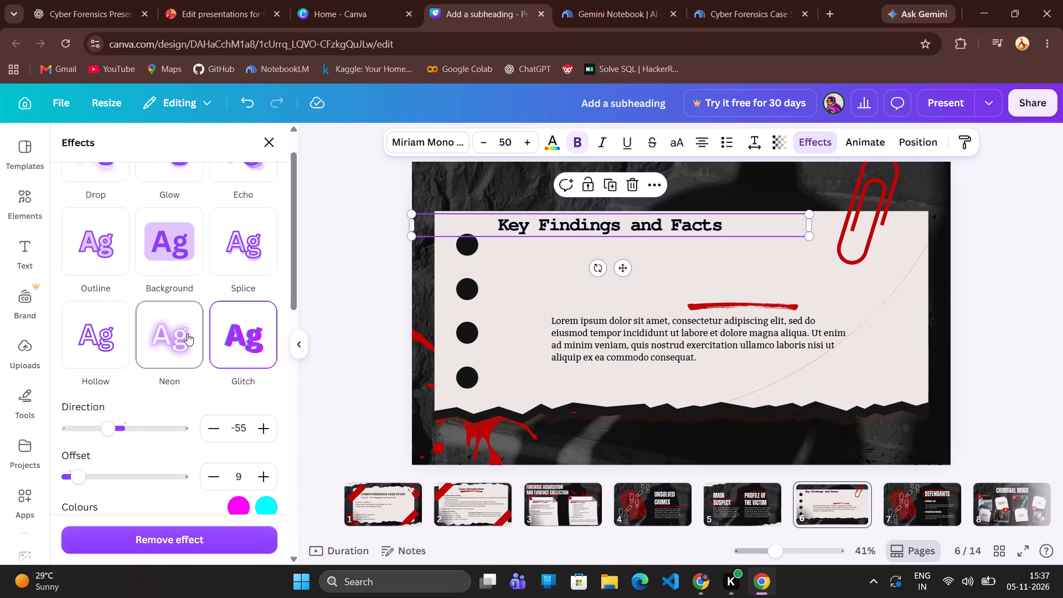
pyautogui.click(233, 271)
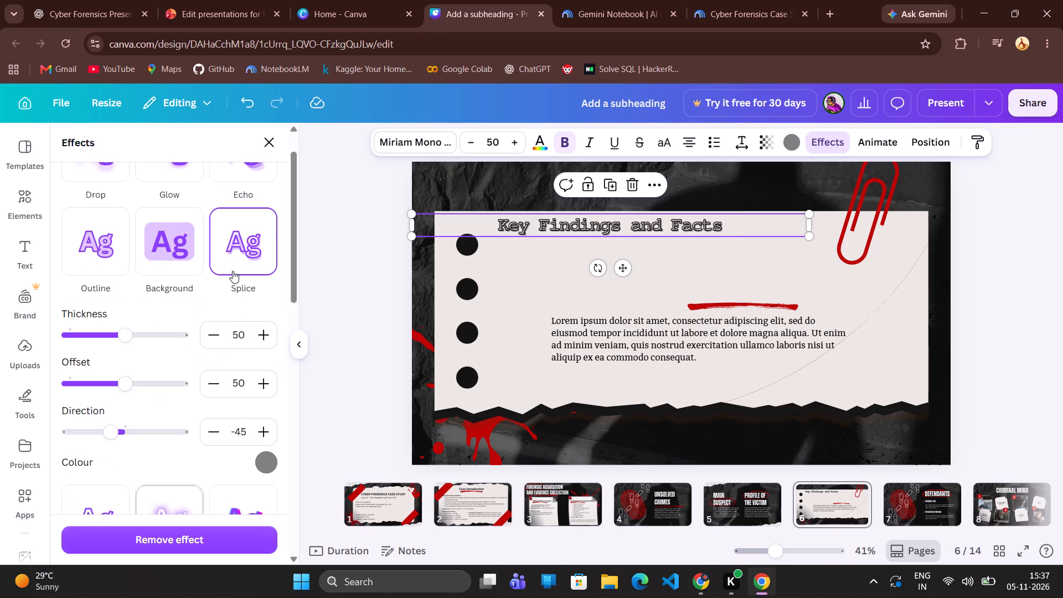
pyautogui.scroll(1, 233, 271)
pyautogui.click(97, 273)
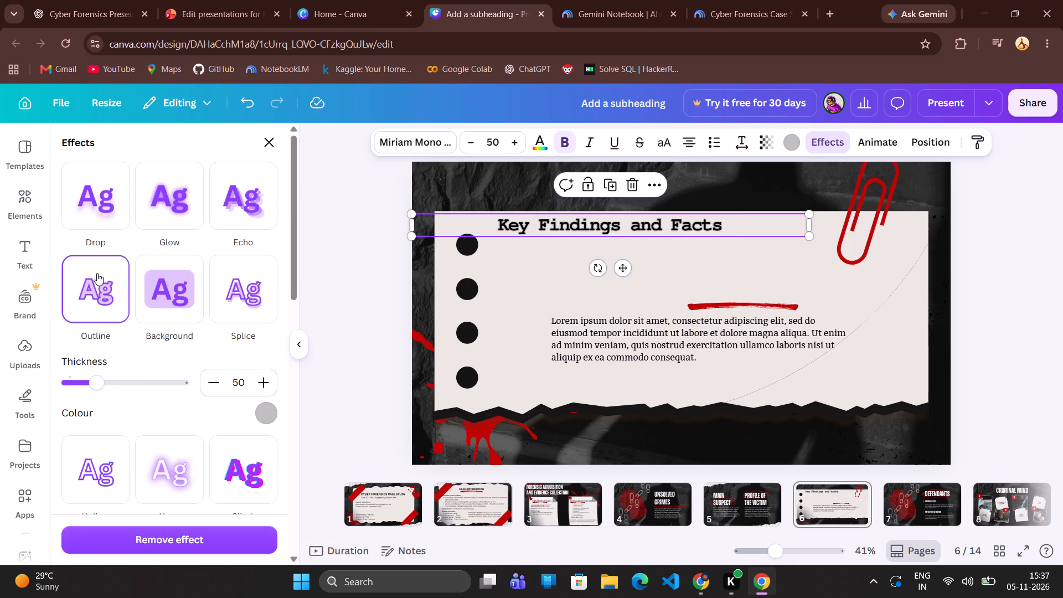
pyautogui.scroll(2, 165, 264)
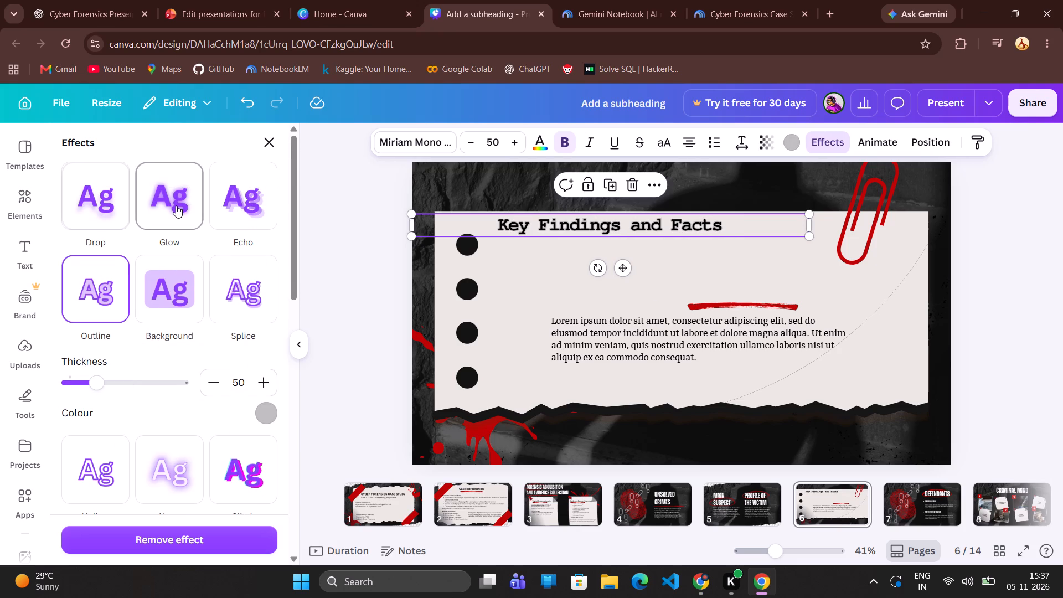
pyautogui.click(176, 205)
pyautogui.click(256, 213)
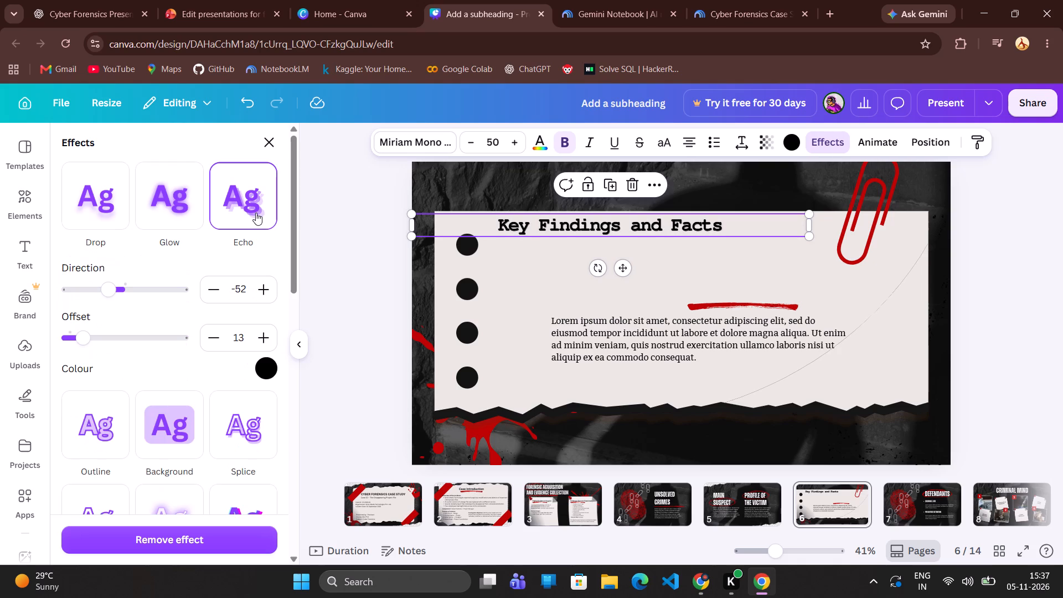
# Apply the Glow effect to the "Key Findings and Facts" title with an intensity of 94.
pyautogui.click(173, 200)
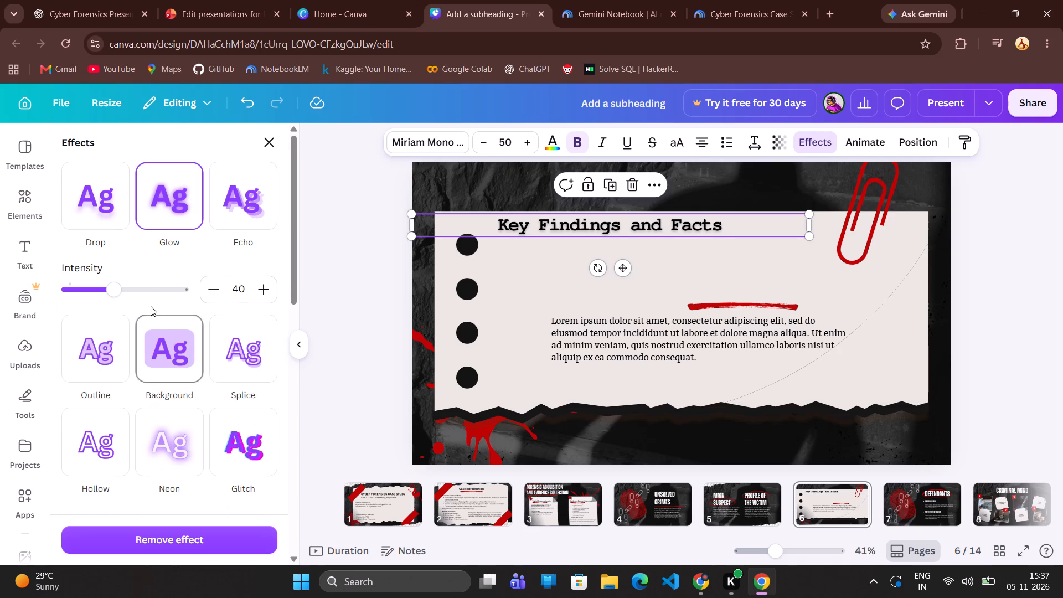
pyautogui.moveTo(125, 289); pyautogui.dragTo(166, 295)
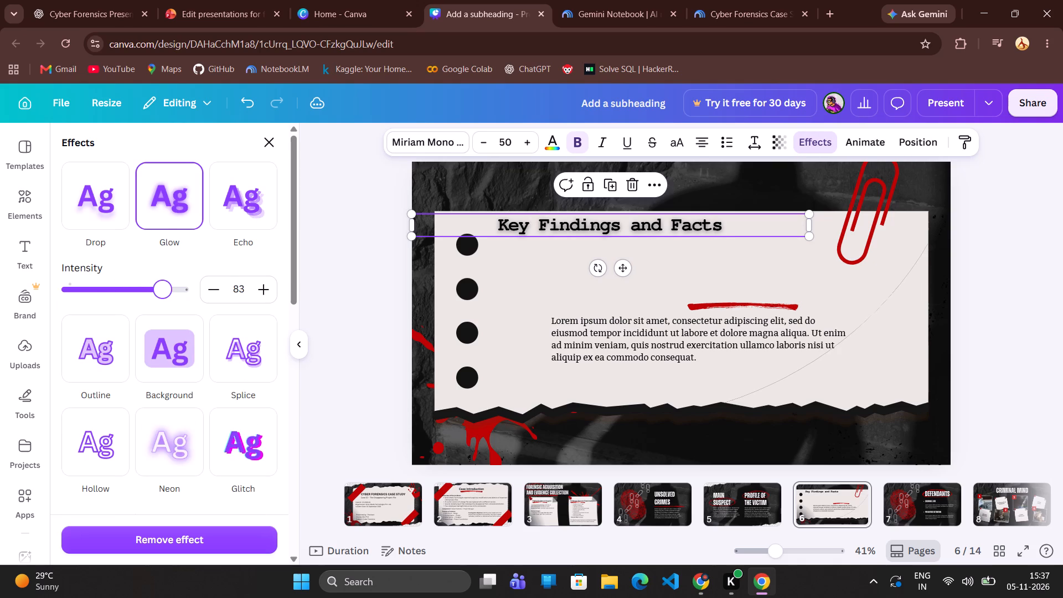
pyautogui.moveTo(166, 295); pyautogui.dragTo(176, 296)
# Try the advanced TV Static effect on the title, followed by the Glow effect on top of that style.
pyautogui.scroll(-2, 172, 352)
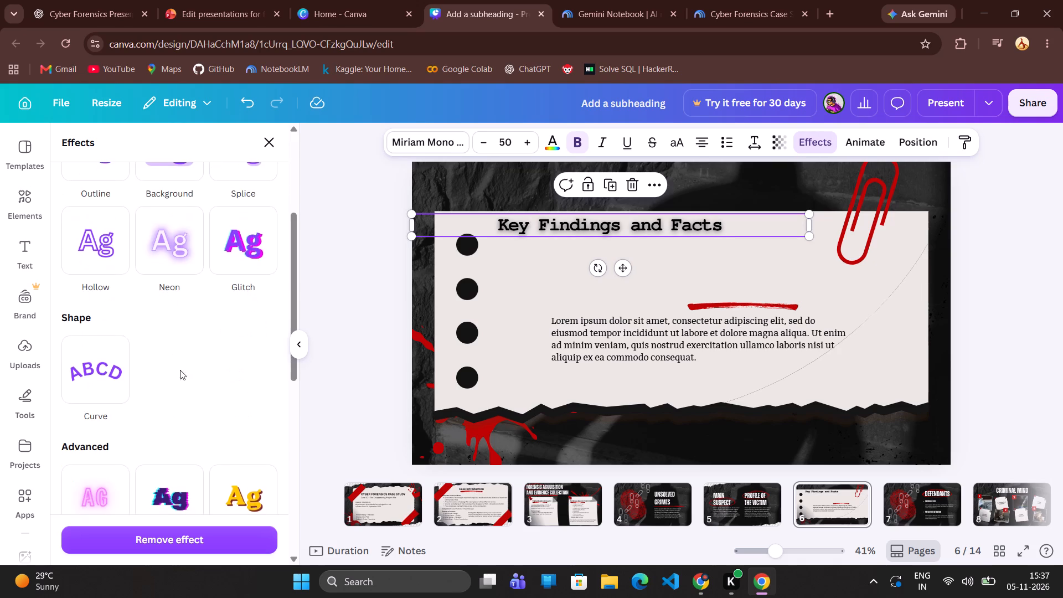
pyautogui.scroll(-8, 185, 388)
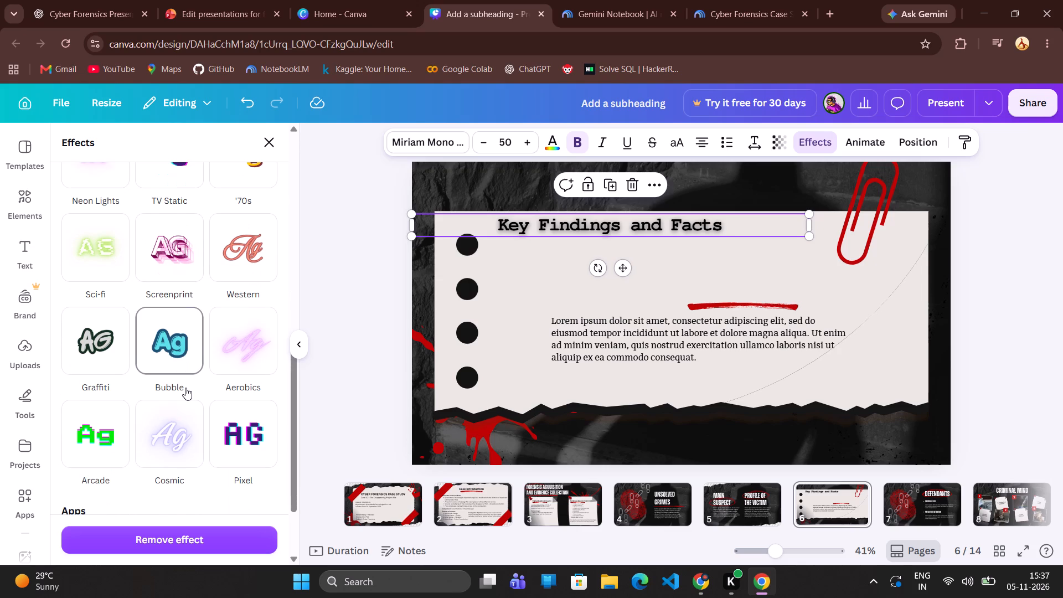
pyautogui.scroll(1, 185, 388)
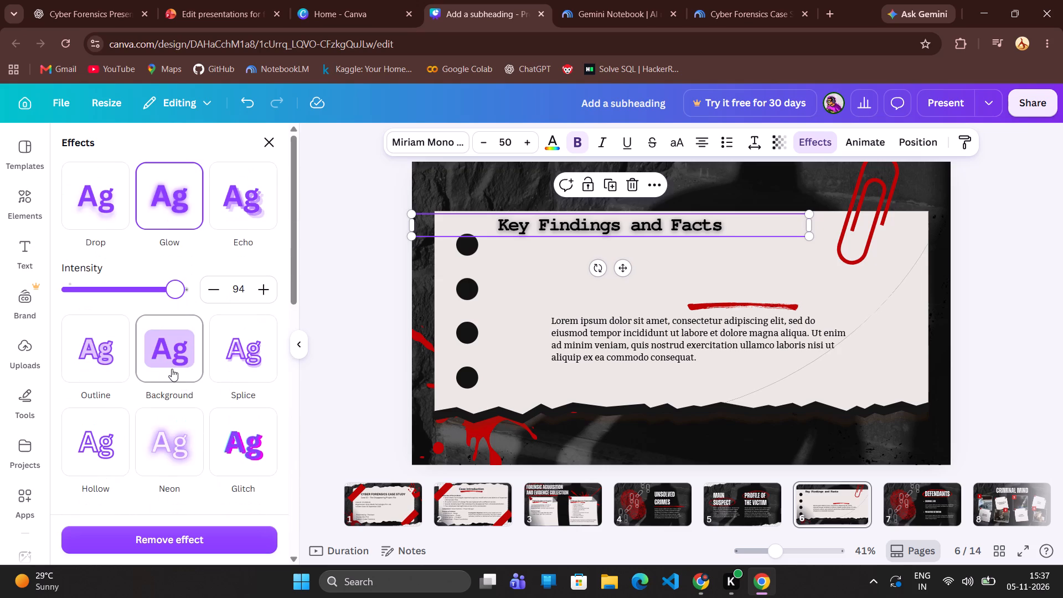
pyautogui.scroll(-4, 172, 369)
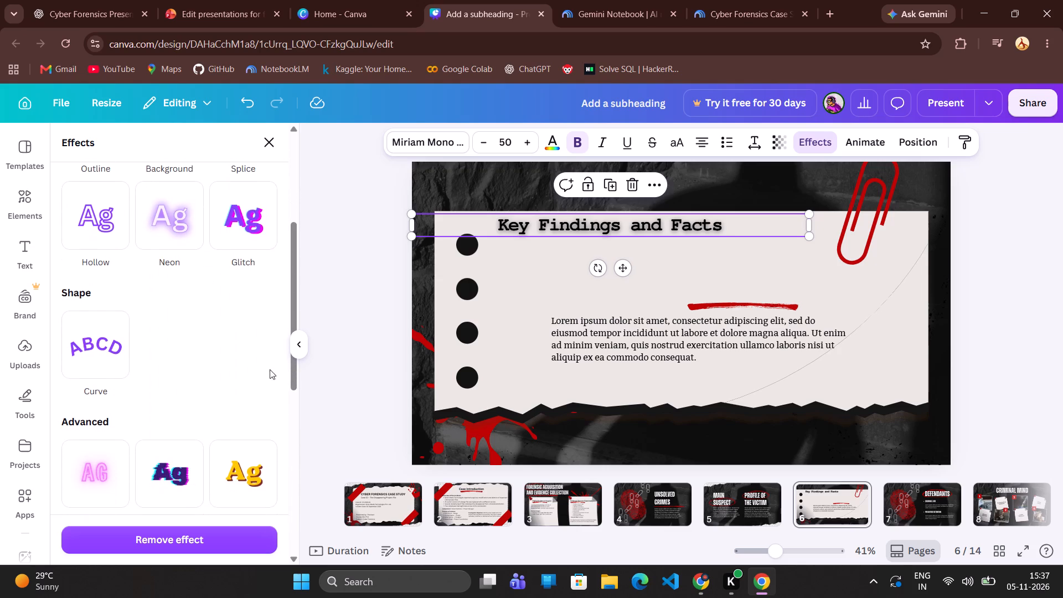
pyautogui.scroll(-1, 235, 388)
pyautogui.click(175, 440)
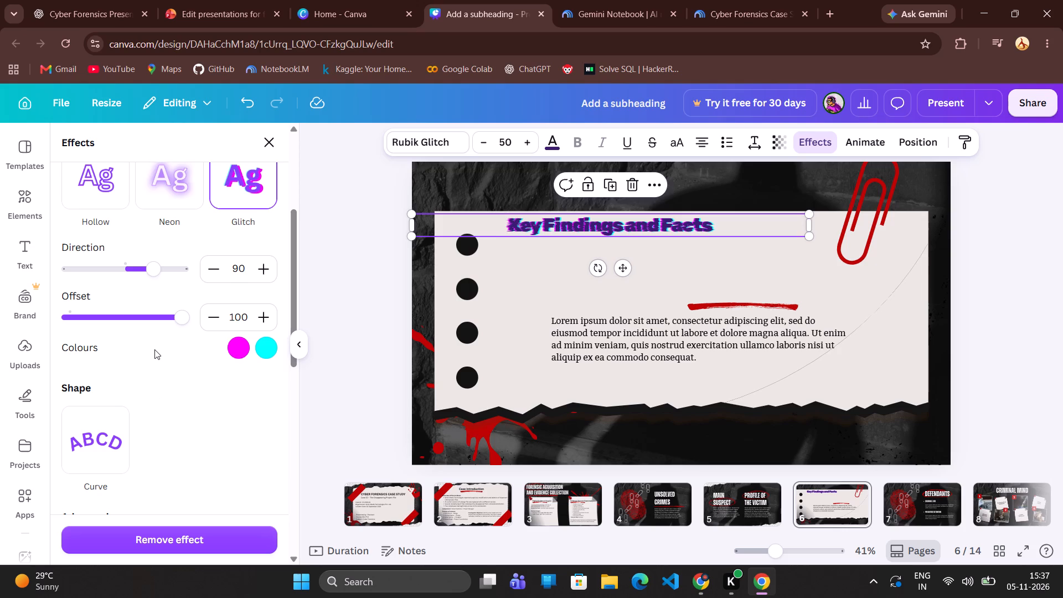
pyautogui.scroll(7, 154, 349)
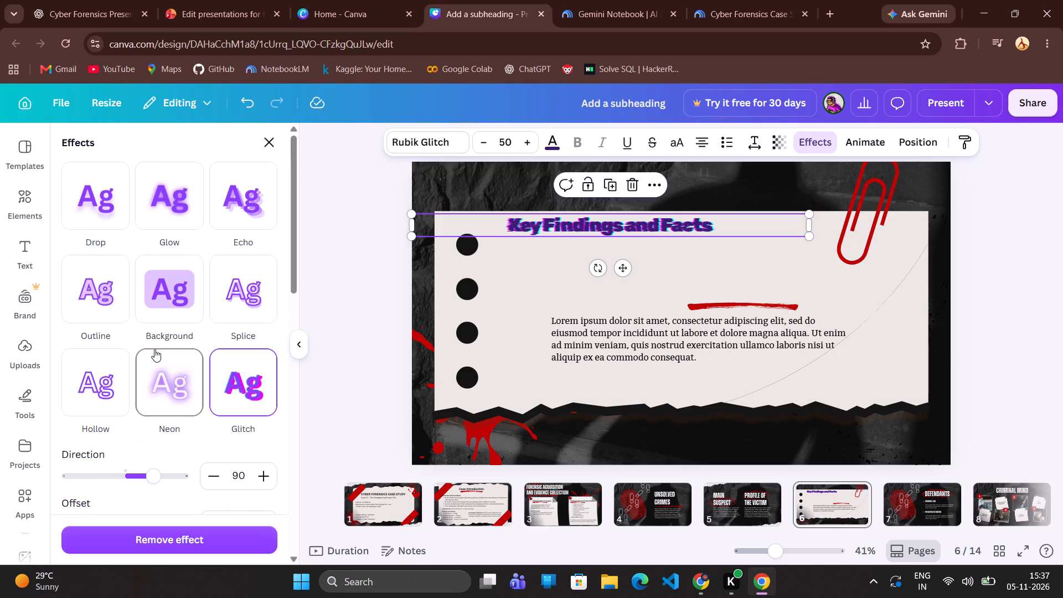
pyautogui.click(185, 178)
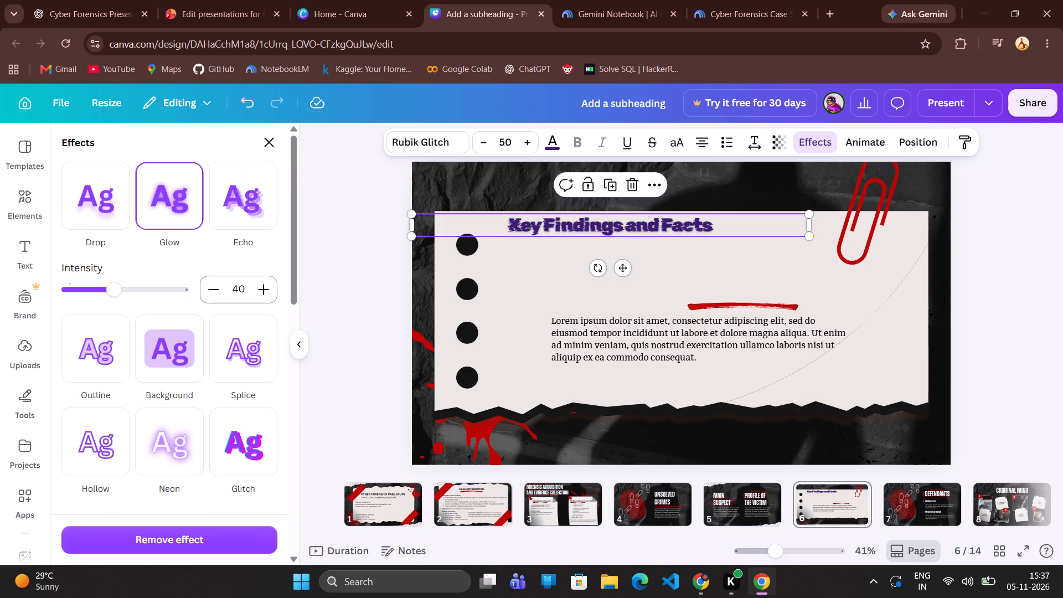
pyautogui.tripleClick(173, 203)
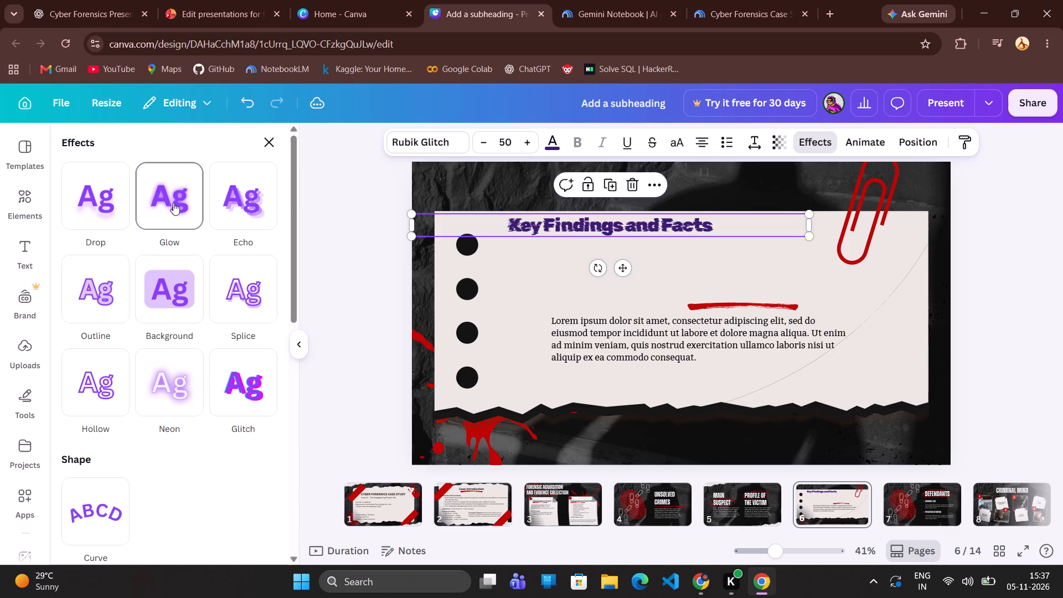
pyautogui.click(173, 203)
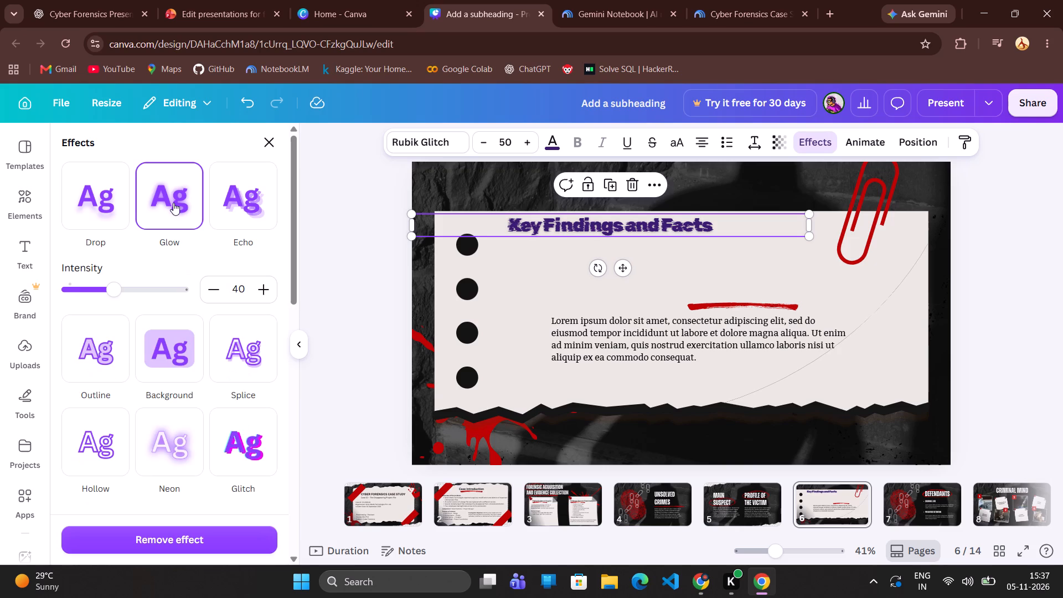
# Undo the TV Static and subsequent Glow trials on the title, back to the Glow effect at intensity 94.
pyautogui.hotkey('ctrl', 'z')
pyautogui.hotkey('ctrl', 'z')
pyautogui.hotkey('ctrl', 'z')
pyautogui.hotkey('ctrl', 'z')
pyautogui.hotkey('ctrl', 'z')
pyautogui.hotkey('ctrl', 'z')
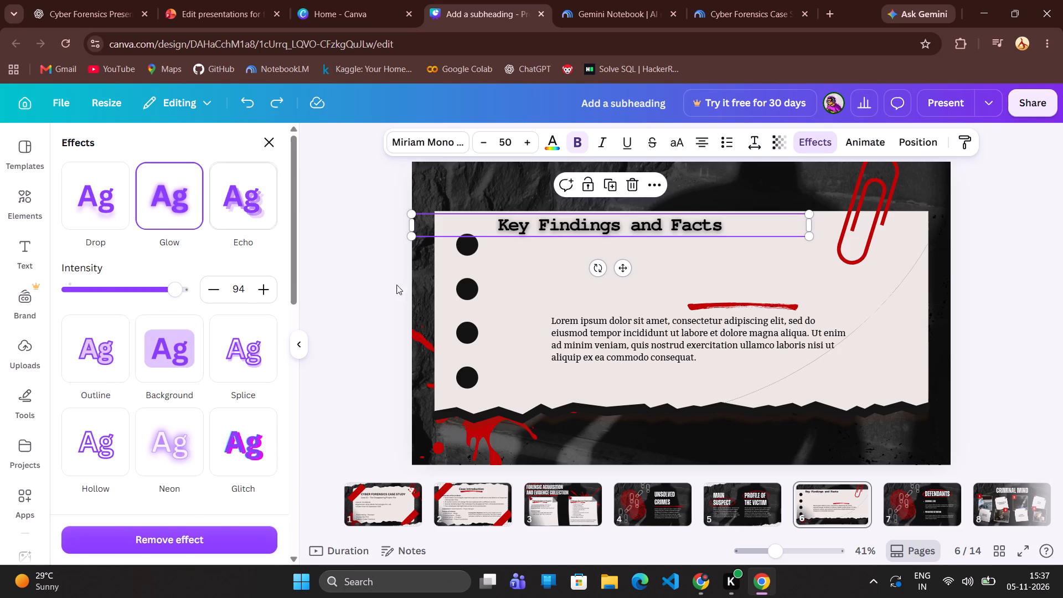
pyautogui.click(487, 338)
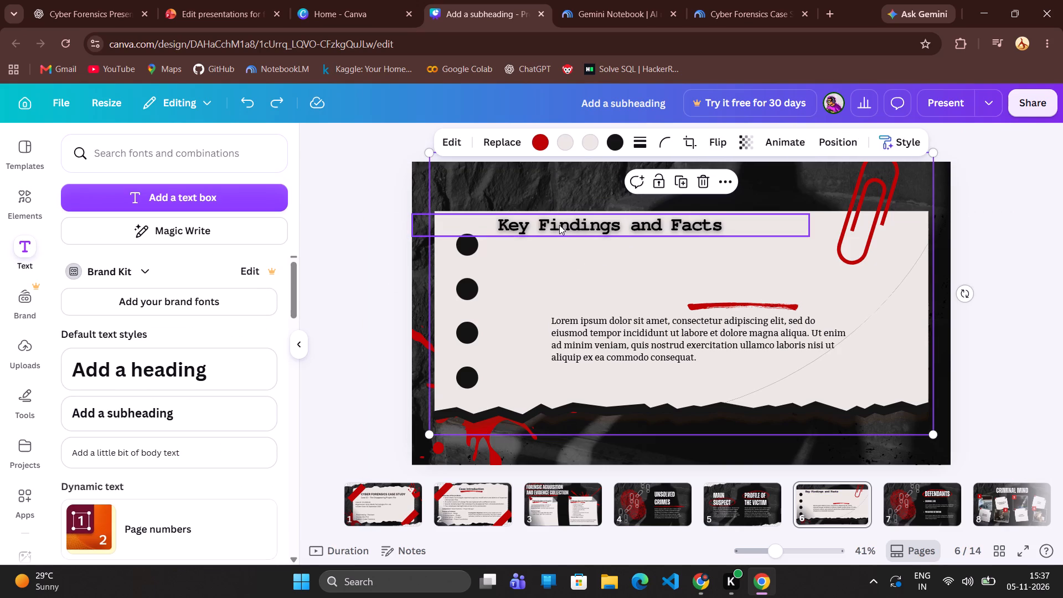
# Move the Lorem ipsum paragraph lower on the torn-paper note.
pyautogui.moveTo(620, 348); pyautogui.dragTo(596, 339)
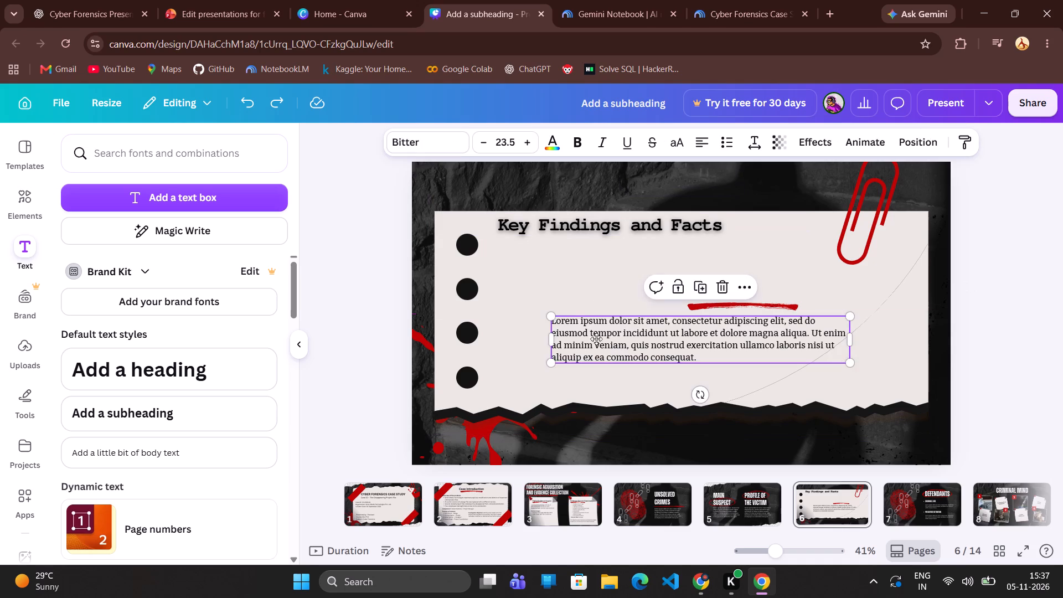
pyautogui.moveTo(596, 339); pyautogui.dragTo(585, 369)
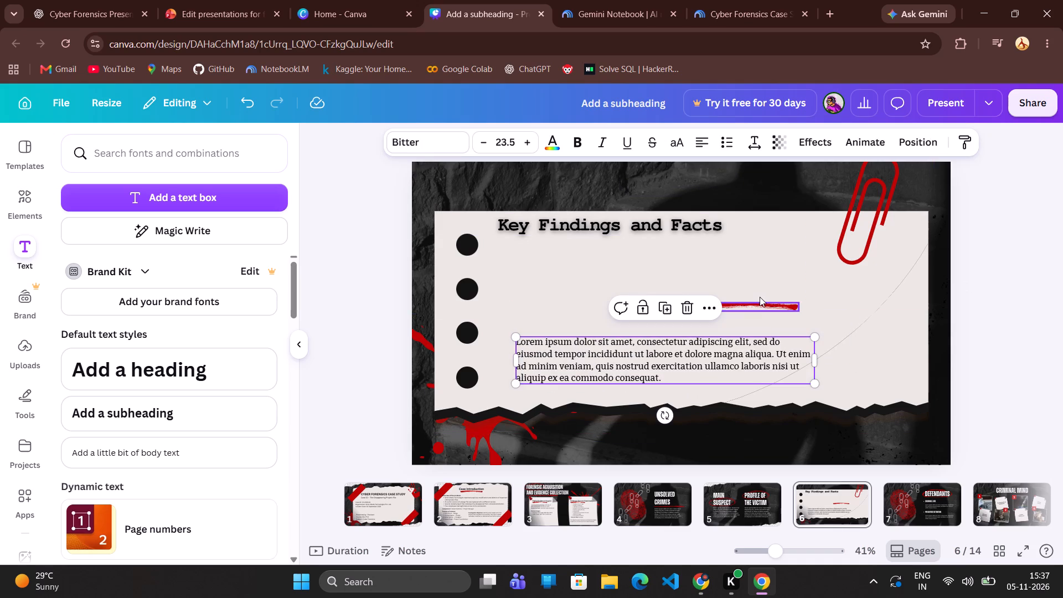
# Move the red brush-stroke underline directly beneath the words "Key Findings" in the title.
pyautogui.moveTo(756, 303); pyautogui.dragTo(586, 241)
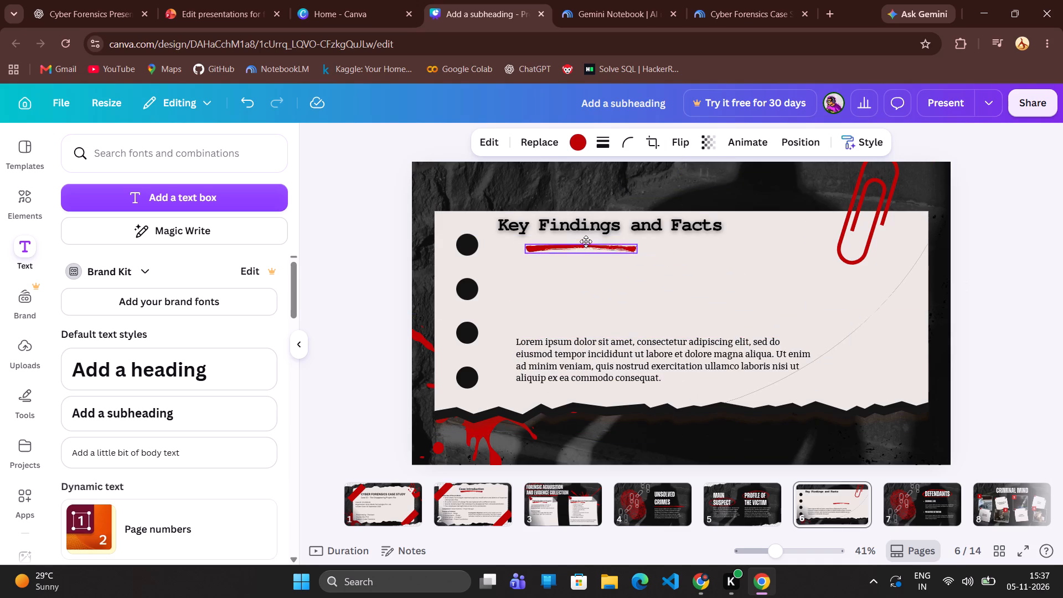
pyautogui.moveTo(586, 241); pyautogui.dragTo(569, 237)
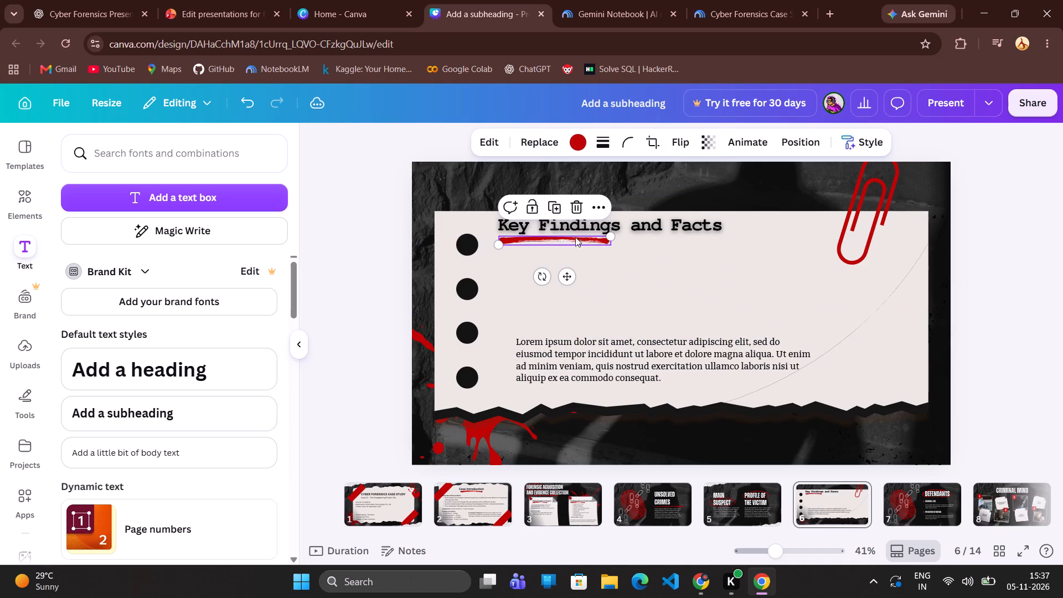
pyautogui.click(687, 286)
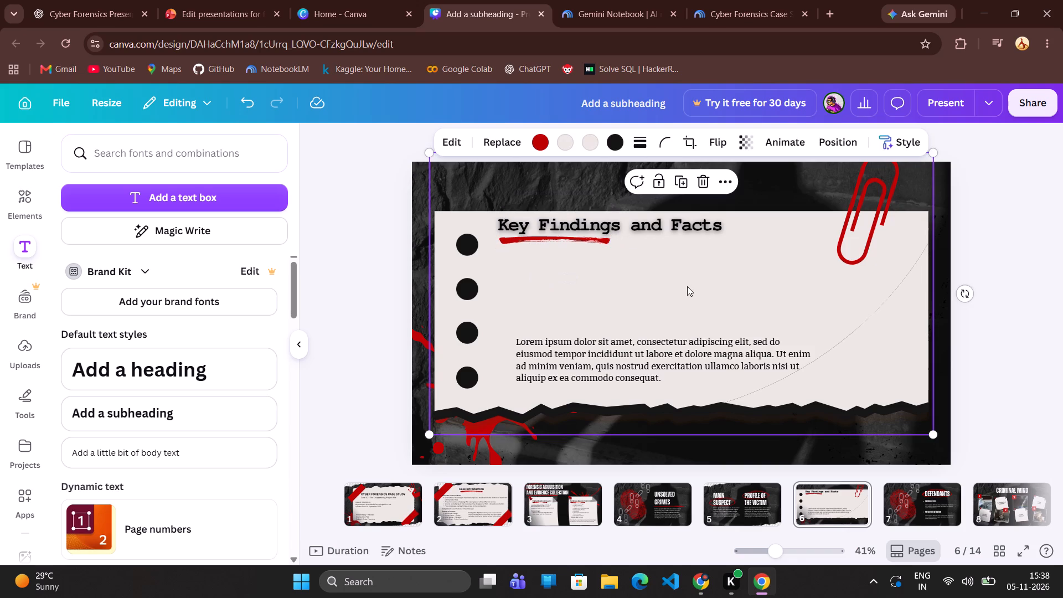
# Delete the Lorem ipsum placeholder paragraph from the Key Findings and Facts slide.
pyautogui.click(543, 382)
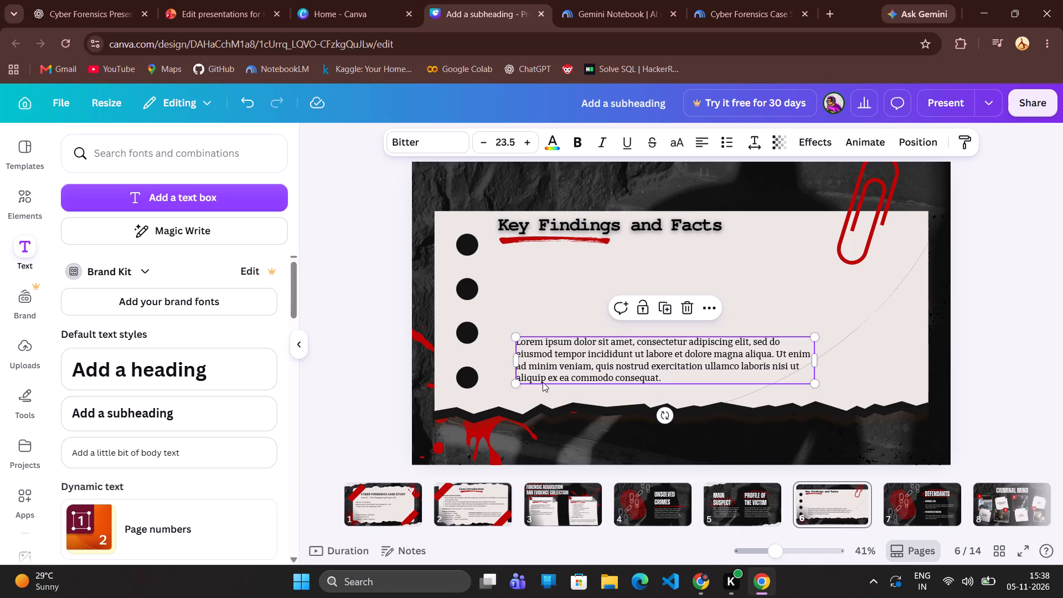
pyautogui.press('BackSpace')
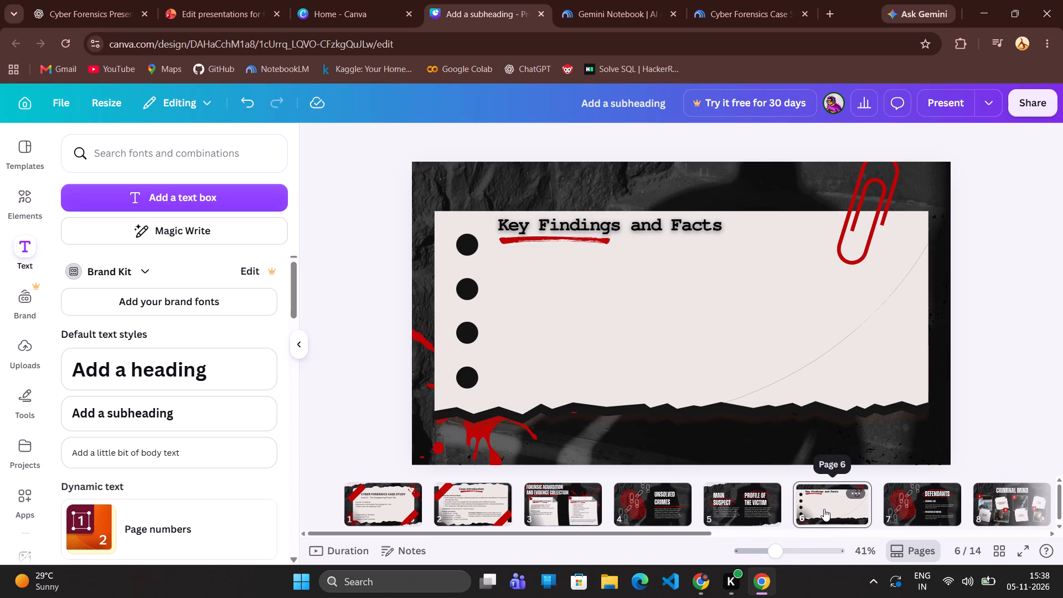
# Reorder the Key Findings and Facts slide from page 6 to page 4.
pyautogui.moveTo(824, 509); pyautogui.dragTo(626, 496)
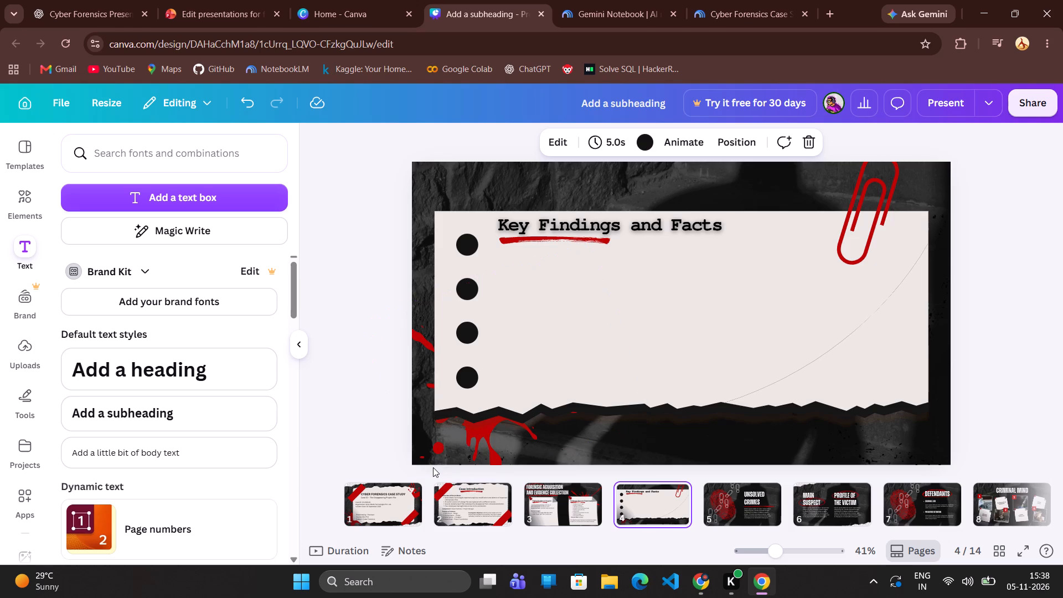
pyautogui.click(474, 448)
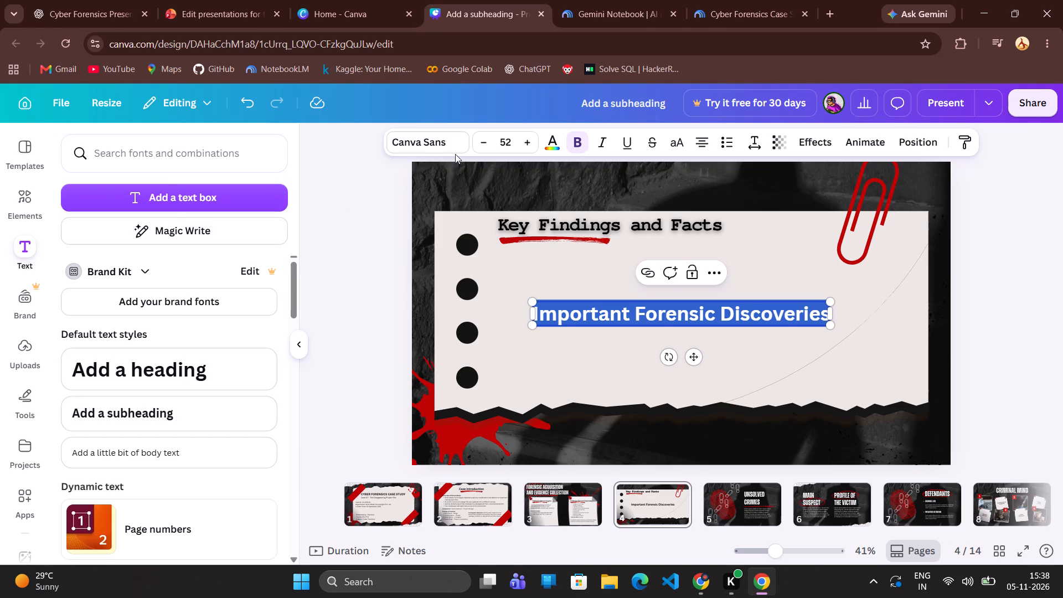
pyautogui.doubleClick(507, 142)
pyautogui.press('BackSpace')
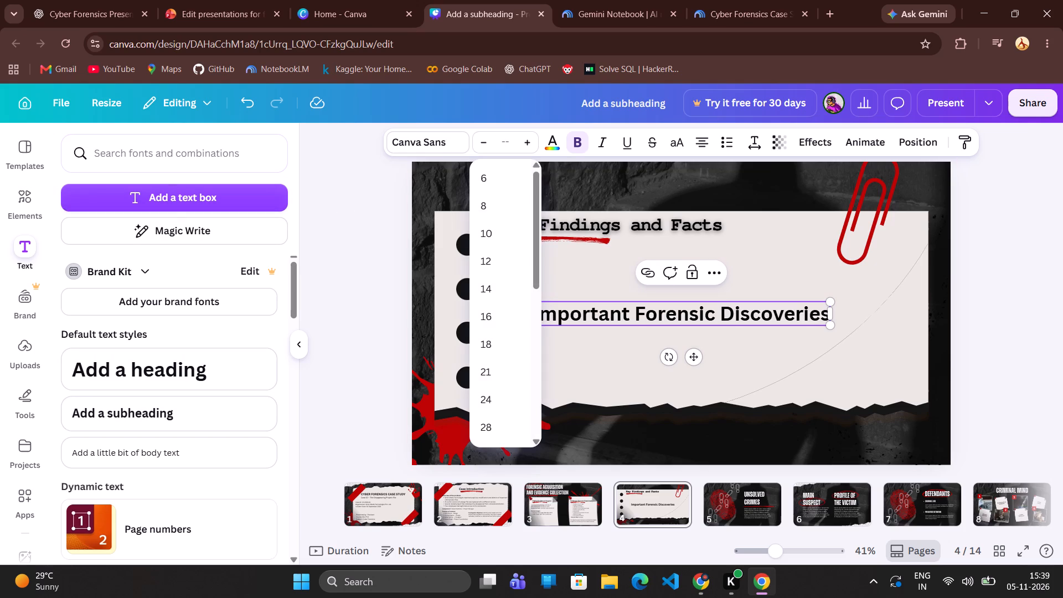
pyautogui.write('25')
pyautogui.press('Return')
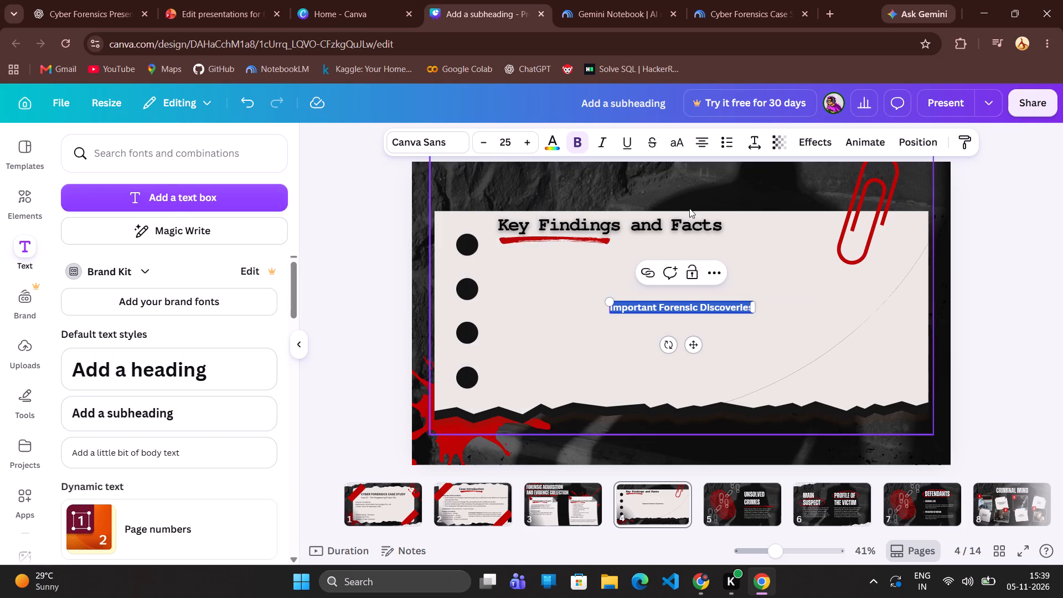
pyautogui.click(802, 333)
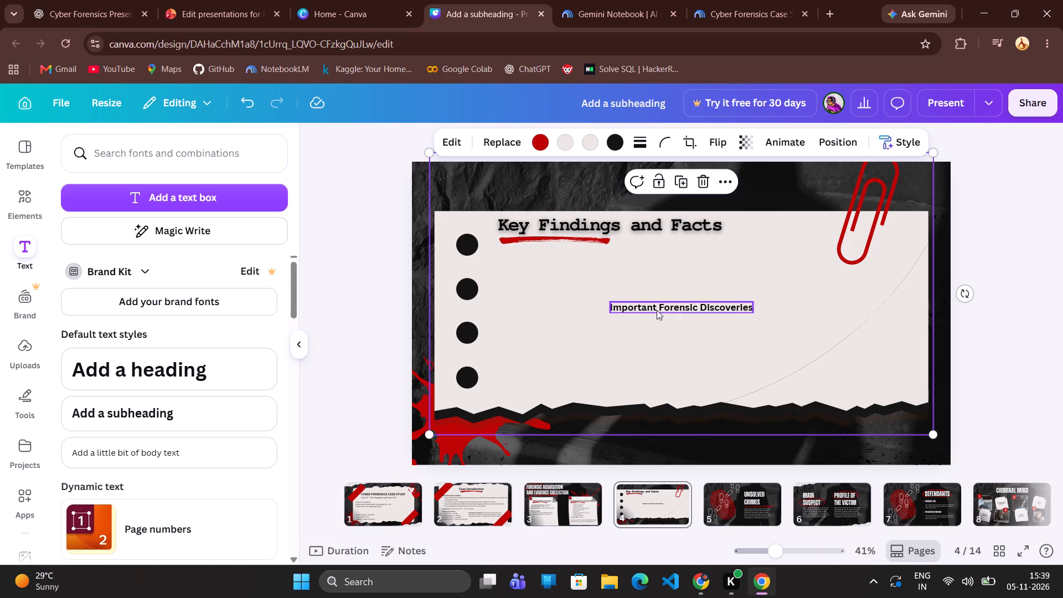
# Position the "Important Forensic Discoveries" subheading just below the title's red underline, beside the punched holes.
pyautogui.moveTo(657, 310); pyautogui.dragTo(534, 262)
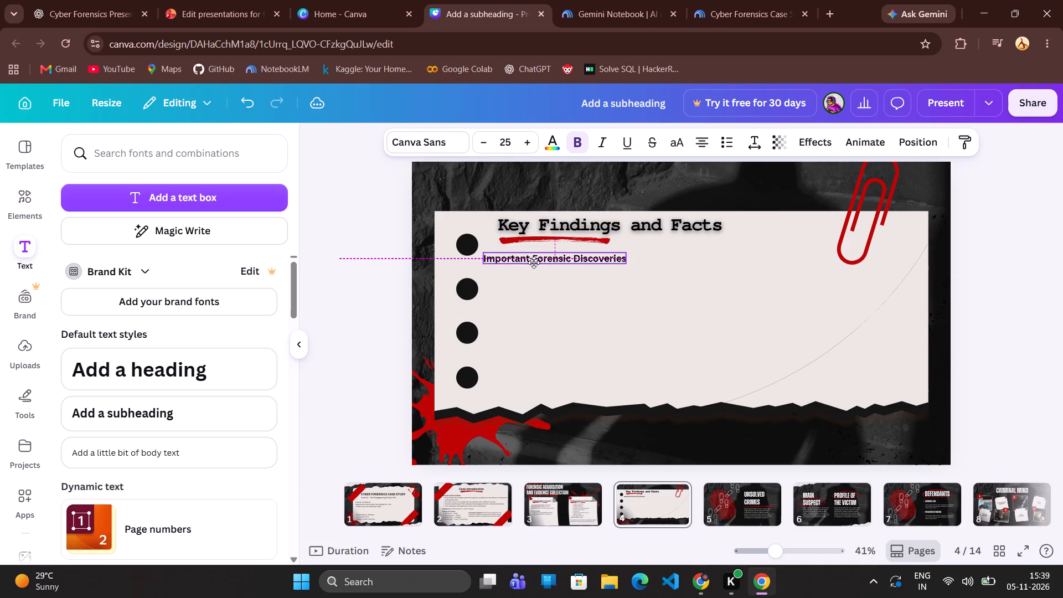
pyautogui.moveTo(534, 262); pyautogui.dragTo(545, 265)
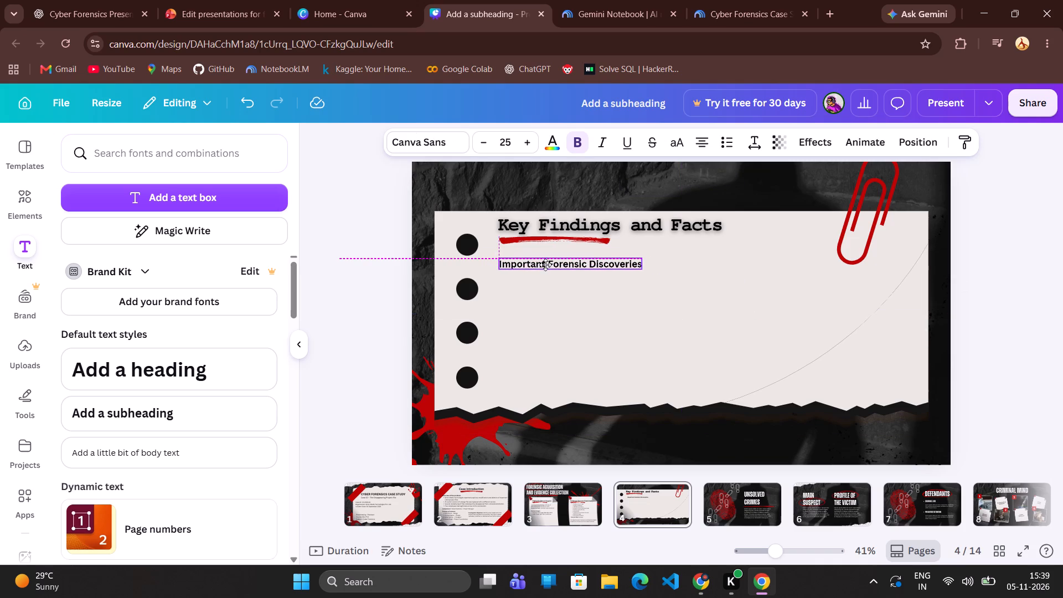
pyautogui.moveTo(545, 265); pyautogui.dragTo(544, 265)
pyautogui.moveTo(544, 265); pyautogui.dragTo(534, 258)
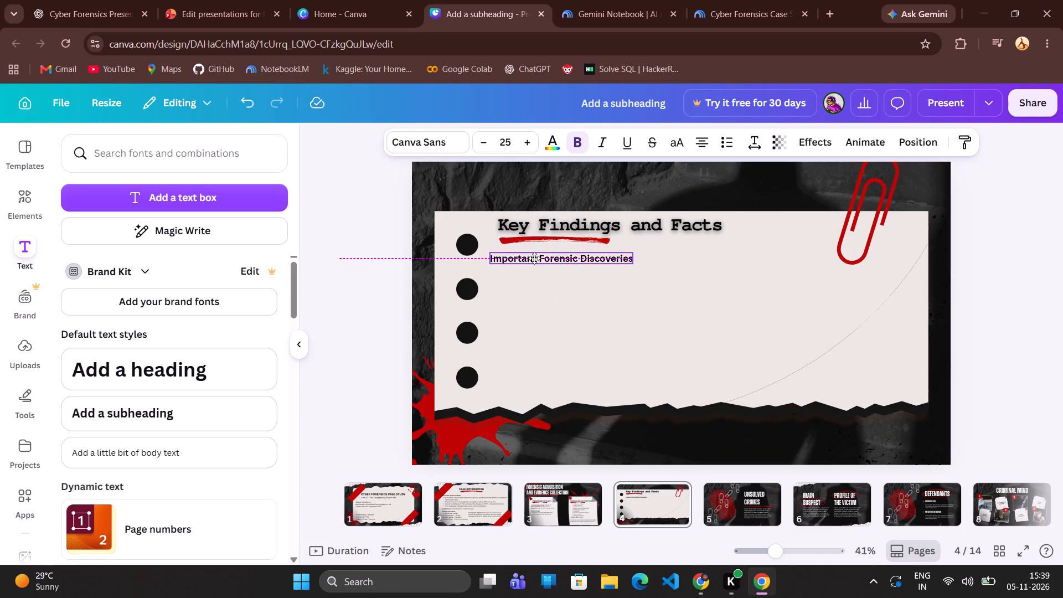
pyautogui.moveTo(534, 258); pyautogui.dragTo(533, 258)
pyautogui.click(704, 303)
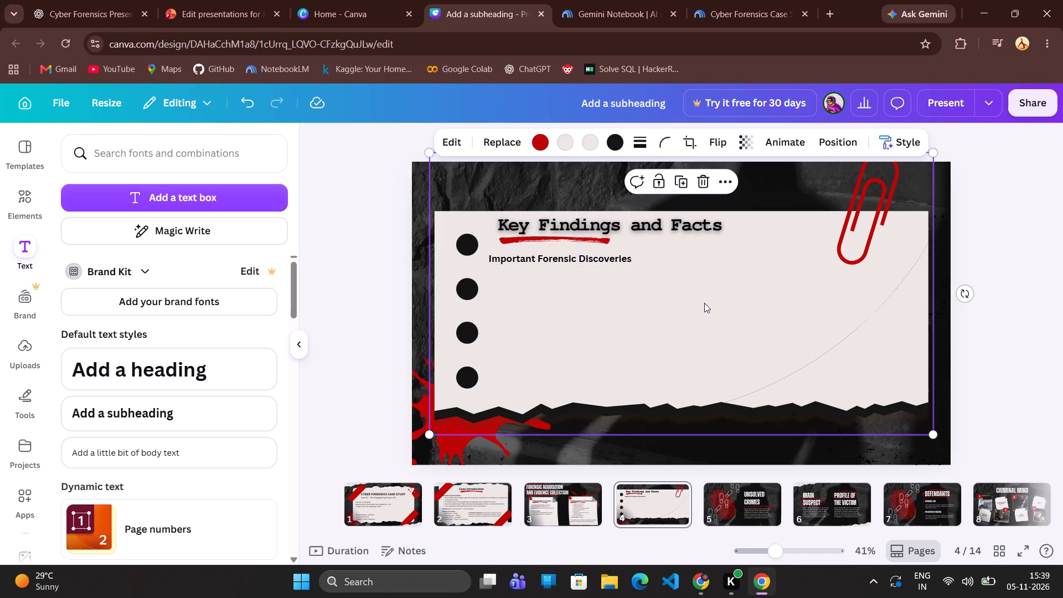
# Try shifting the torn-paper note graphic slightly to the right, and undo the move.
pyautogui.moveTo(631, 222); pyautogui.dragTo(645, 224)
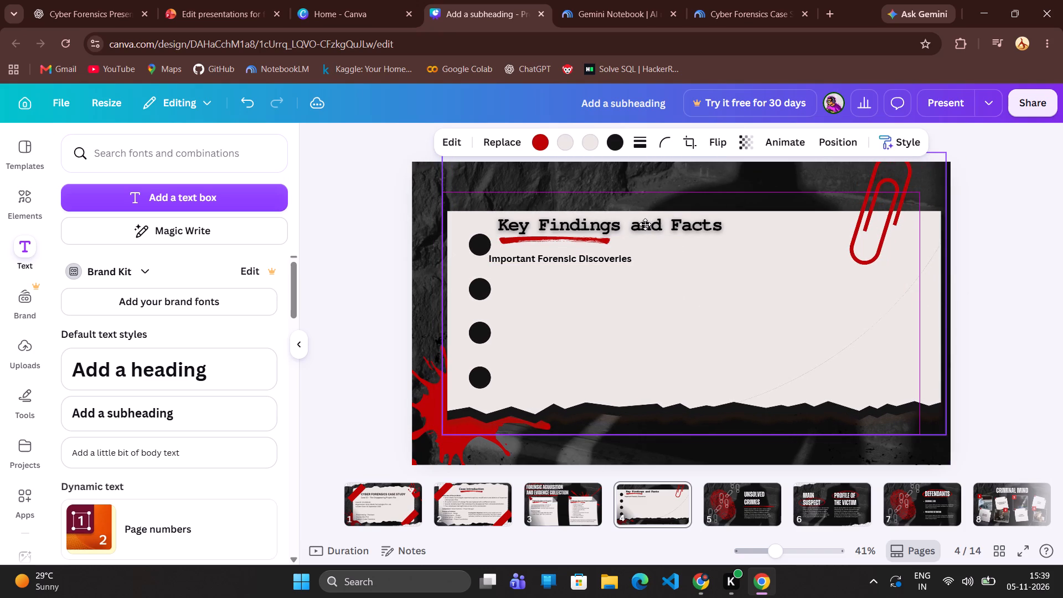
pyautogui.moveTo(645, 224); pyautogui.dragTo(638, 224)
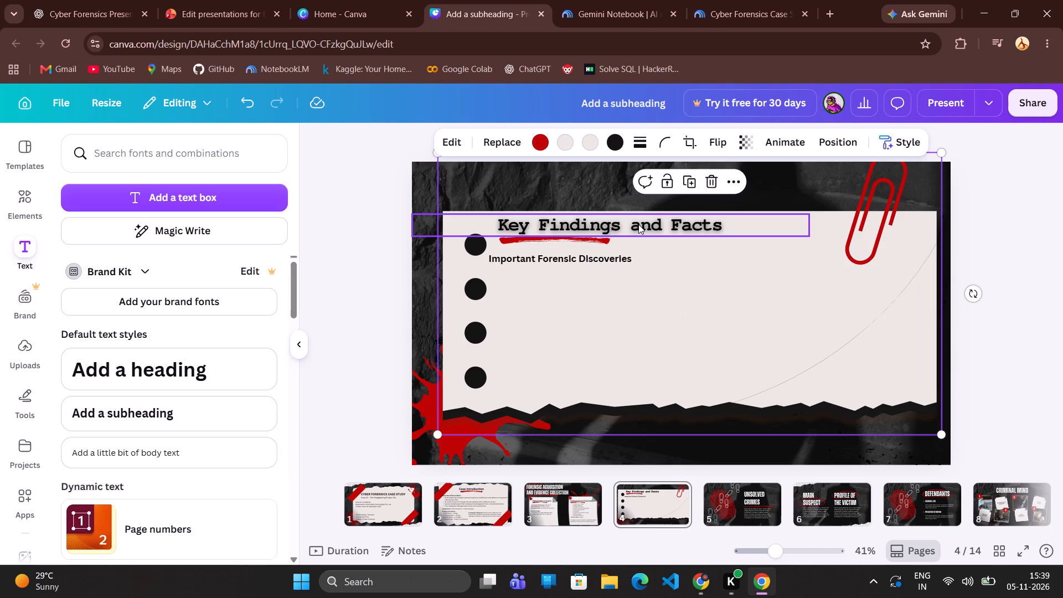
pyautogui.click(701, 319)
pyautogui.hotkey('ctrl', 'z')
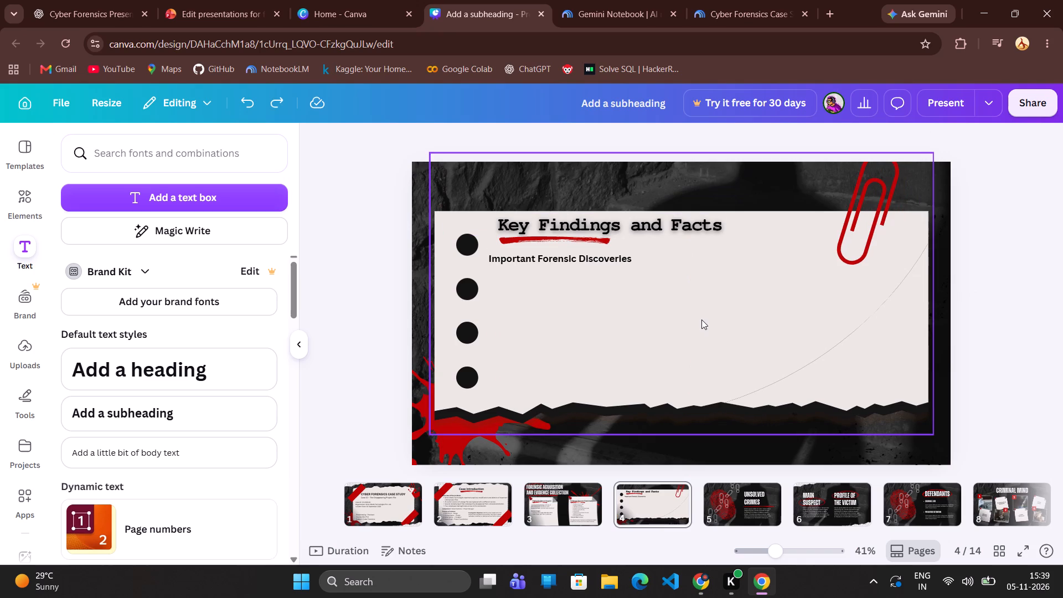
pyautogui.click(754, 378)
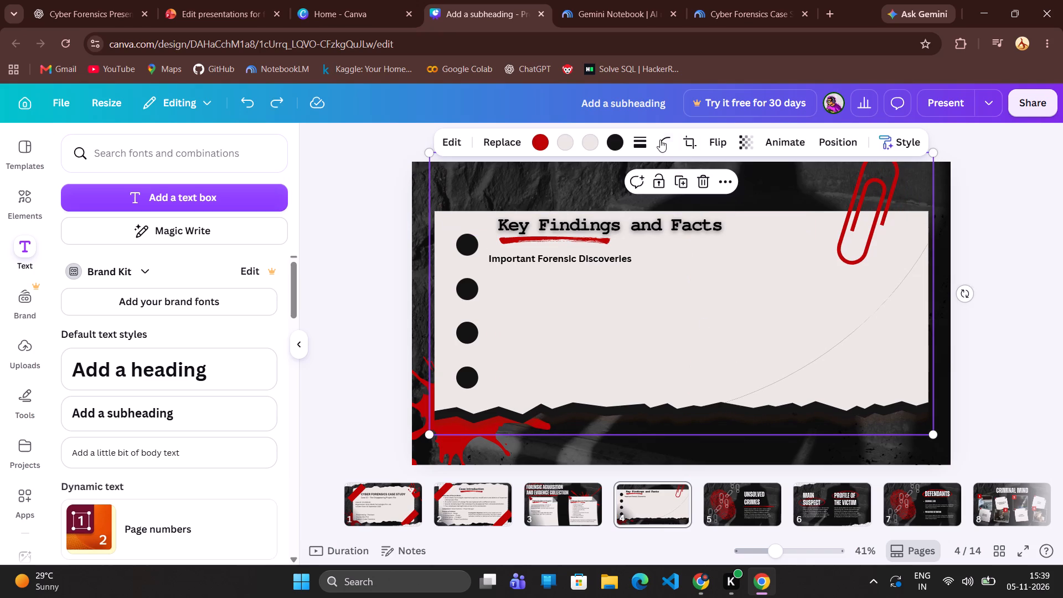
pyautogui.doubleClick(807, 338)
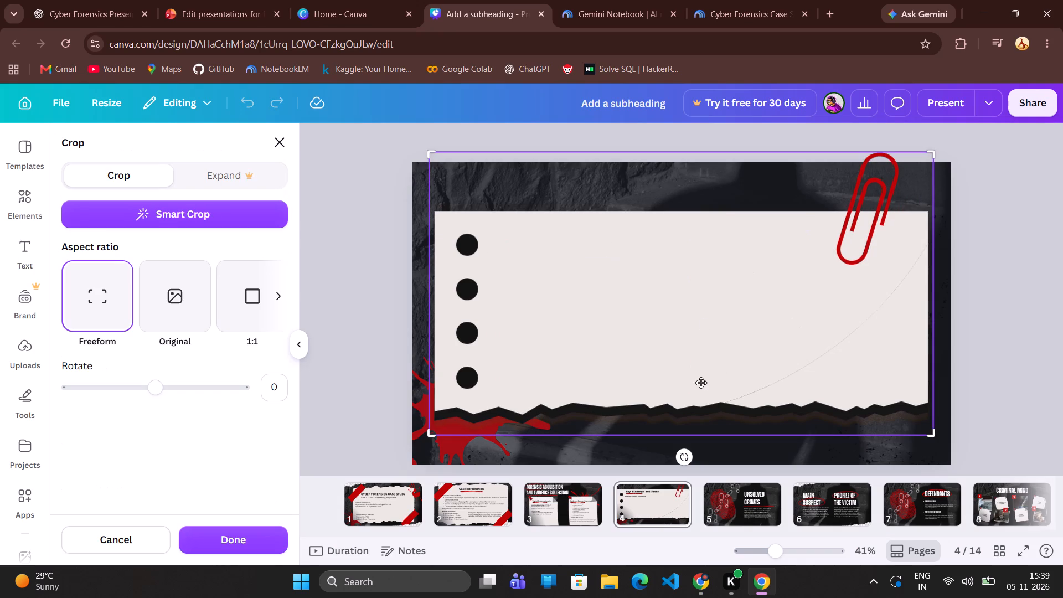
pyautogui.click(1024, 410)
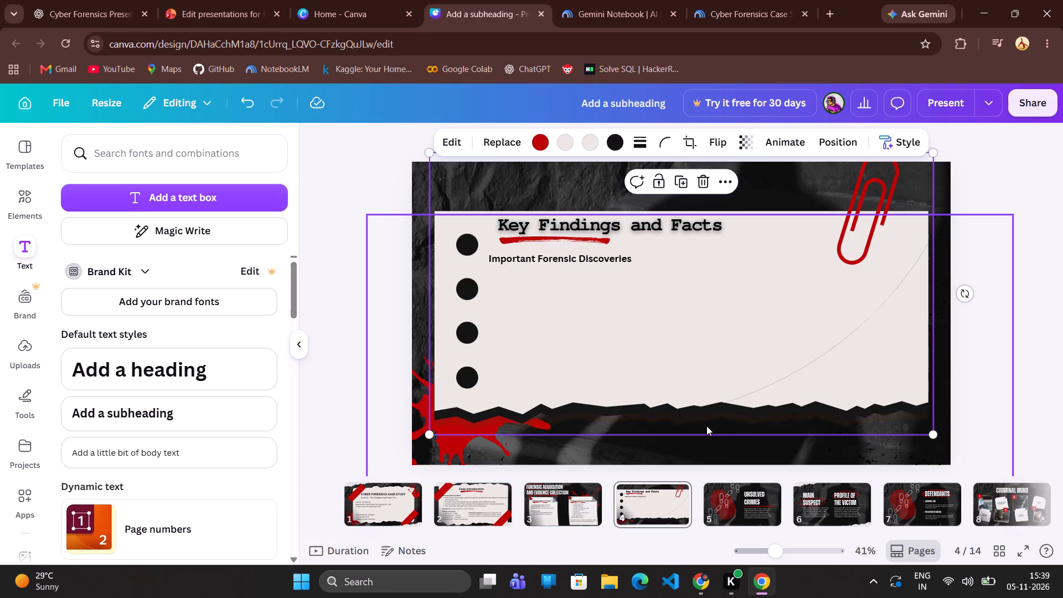
# Lock the torn-paper note graphic on page 4 in place.
pyautogui.click(706, 426)
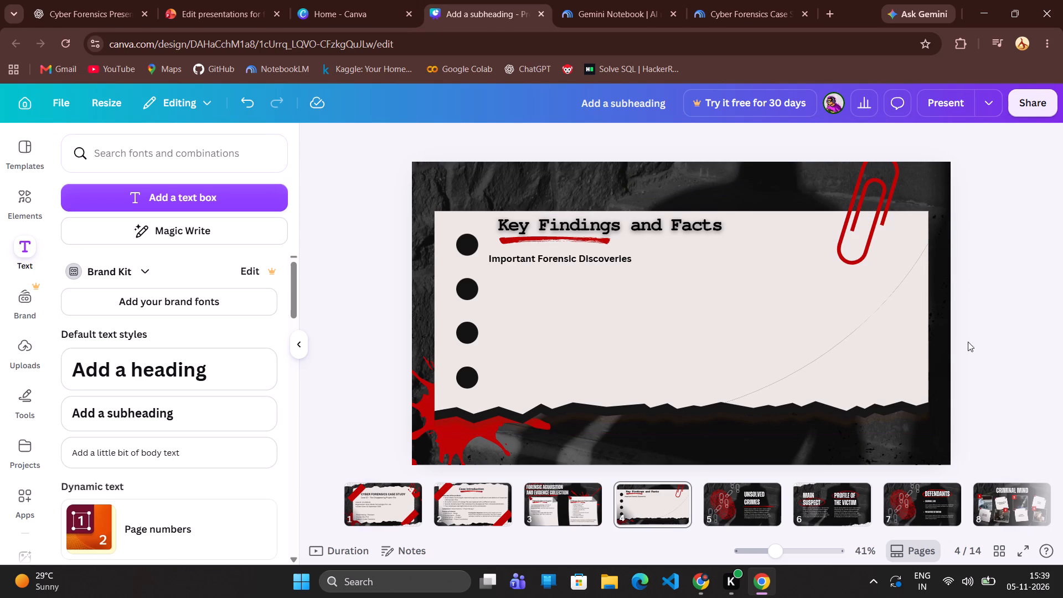
pyautogui.click(1015, 336)
pyautogui.click(837, 319)
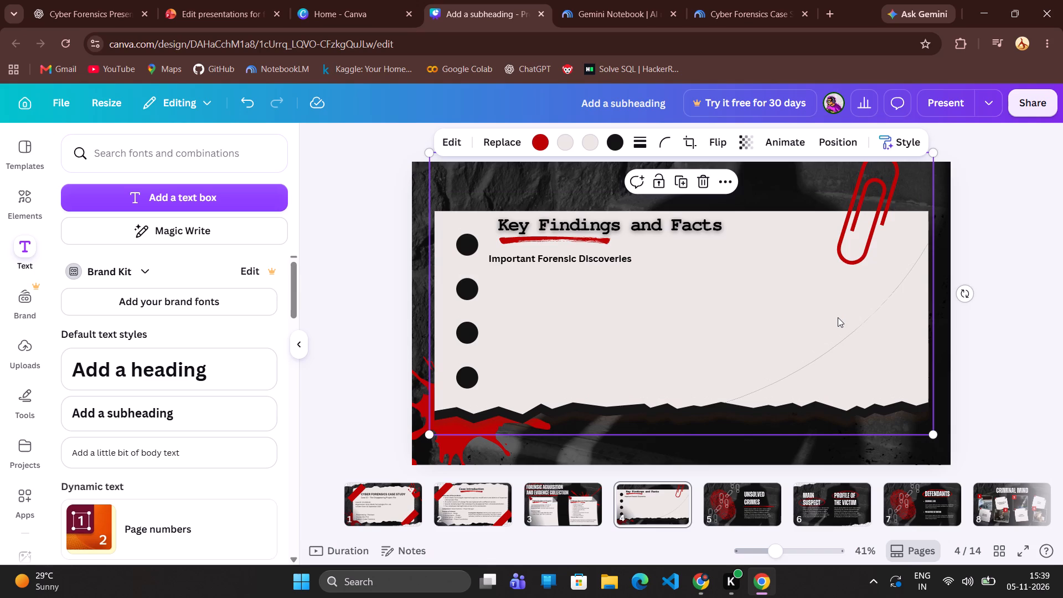
pyautogui.click(838, 317)
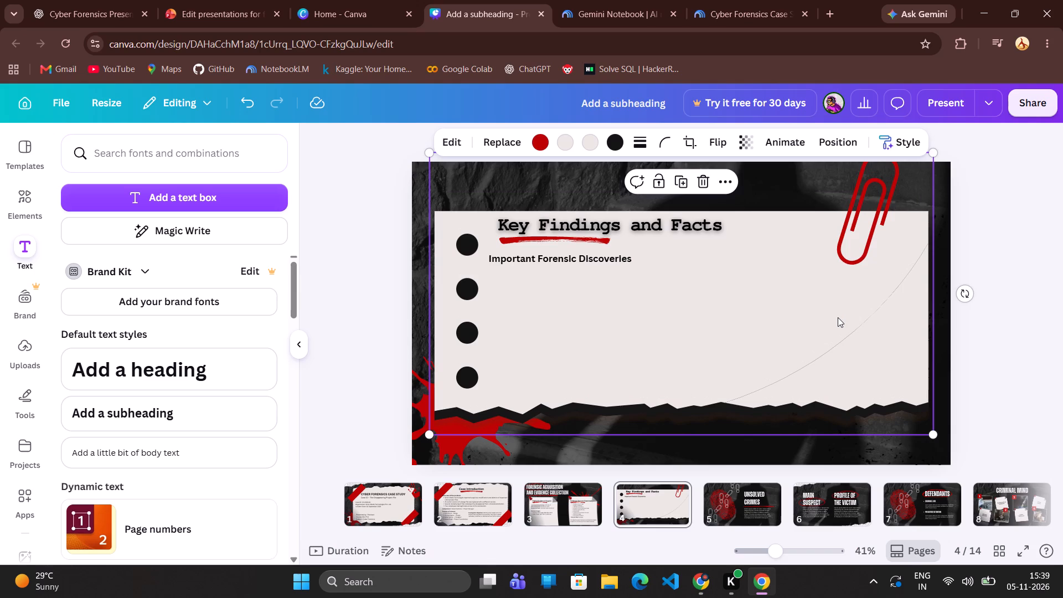
pyautogui.rightClick(838, 317)
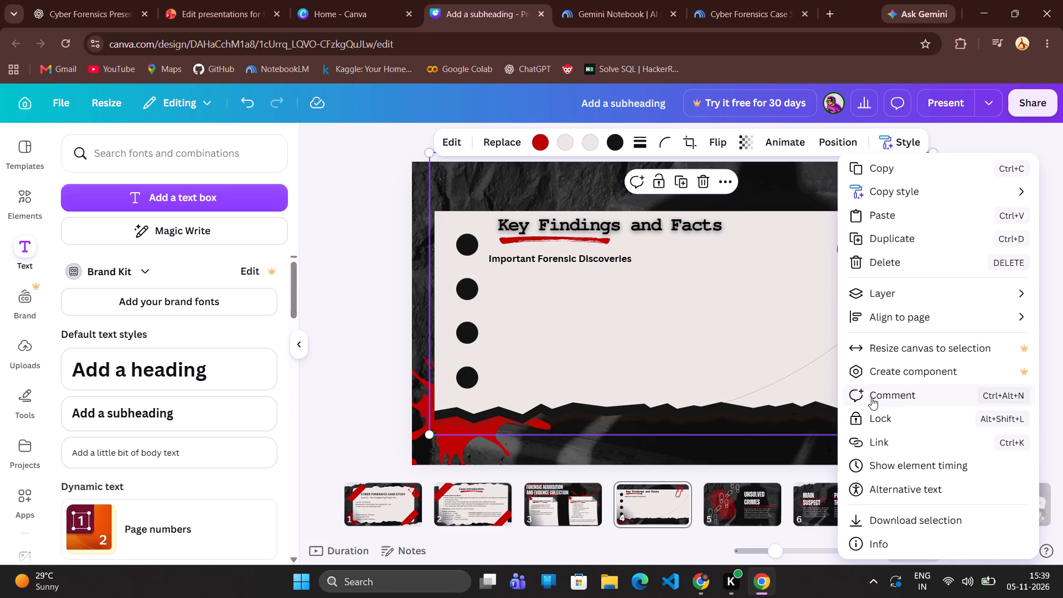
pyautogui.click(868, 409)
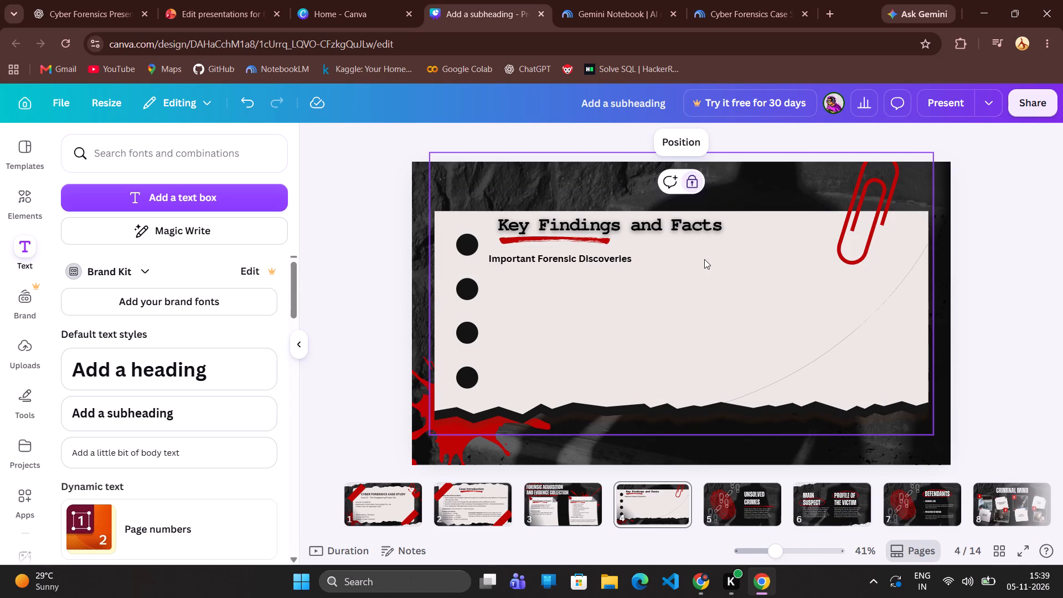
# Move the "Key Findings and Facts" title horizontally toward the paperclip, keeping it at the top of the note.
pyautogui.click(611, 258)
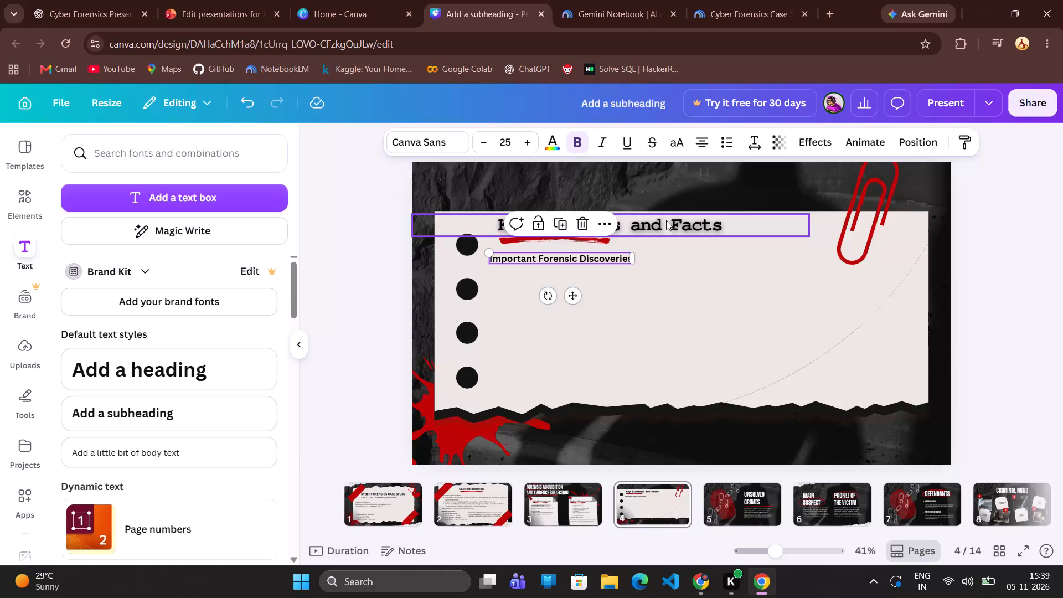
pyautogui.moveTo(710, 224); pyautogui.dragTo(766, 229)
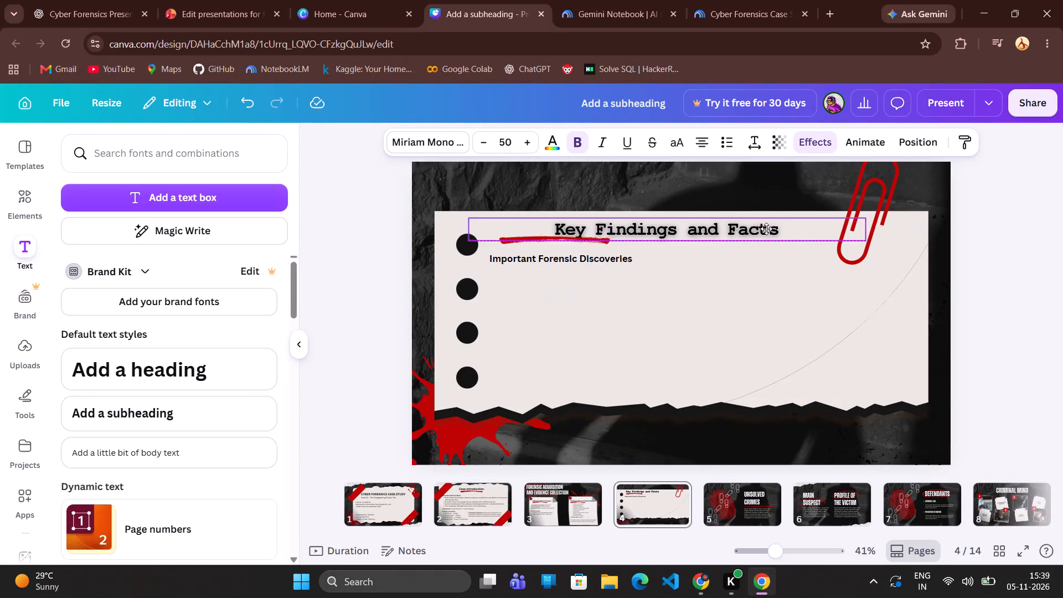
pyautogui.moveTo(766, 229); pyautogui.dragTo(765, 220)
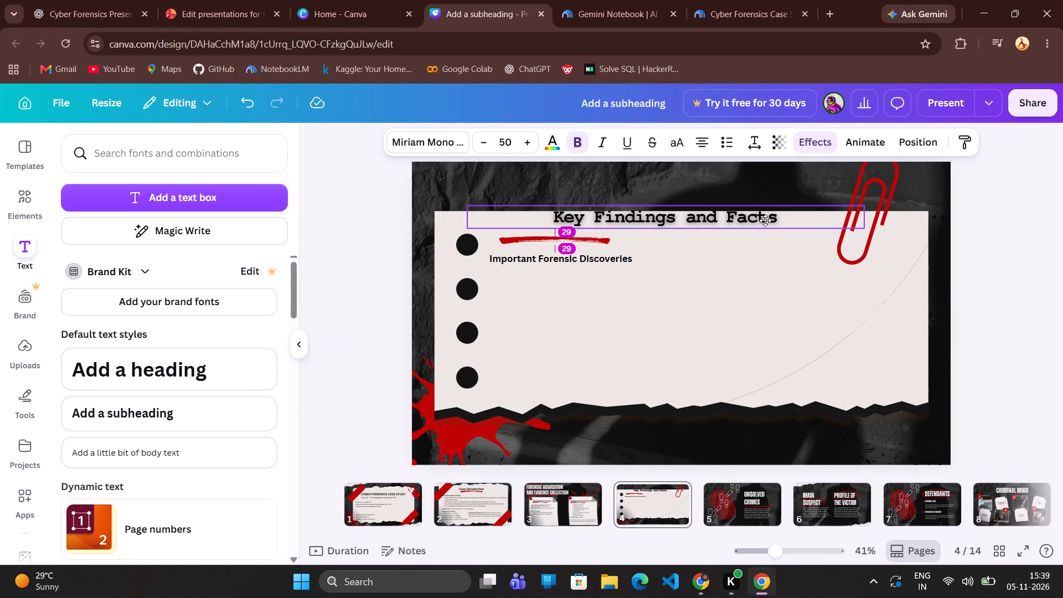
pyautogui.moveTo(765, 220); pyautogui.dragTo(765, 231)
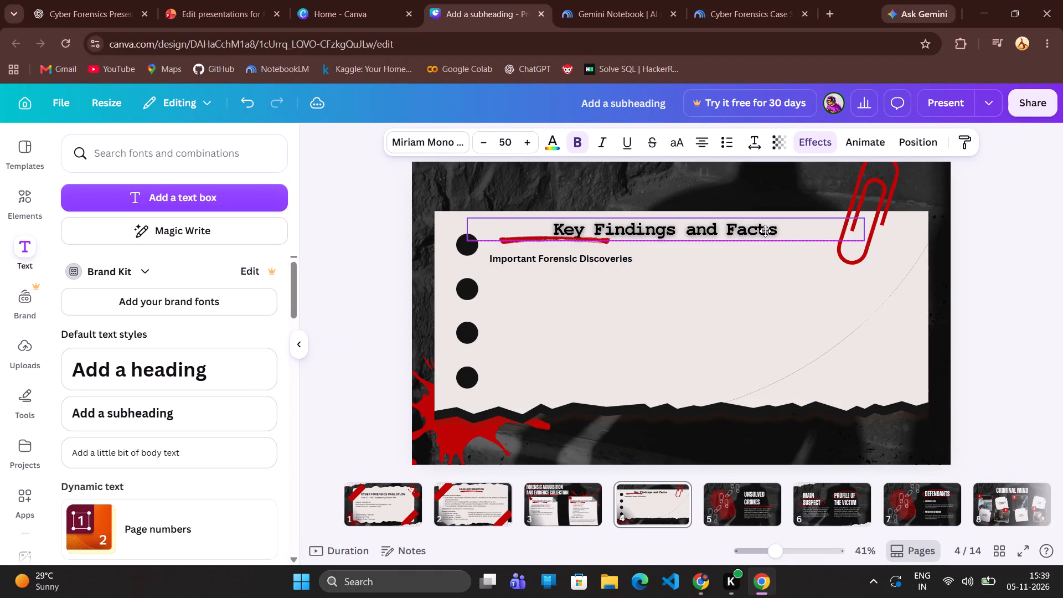
pyautogui.moveTo(765, 231); pyautogui.dragTo(765, 225)
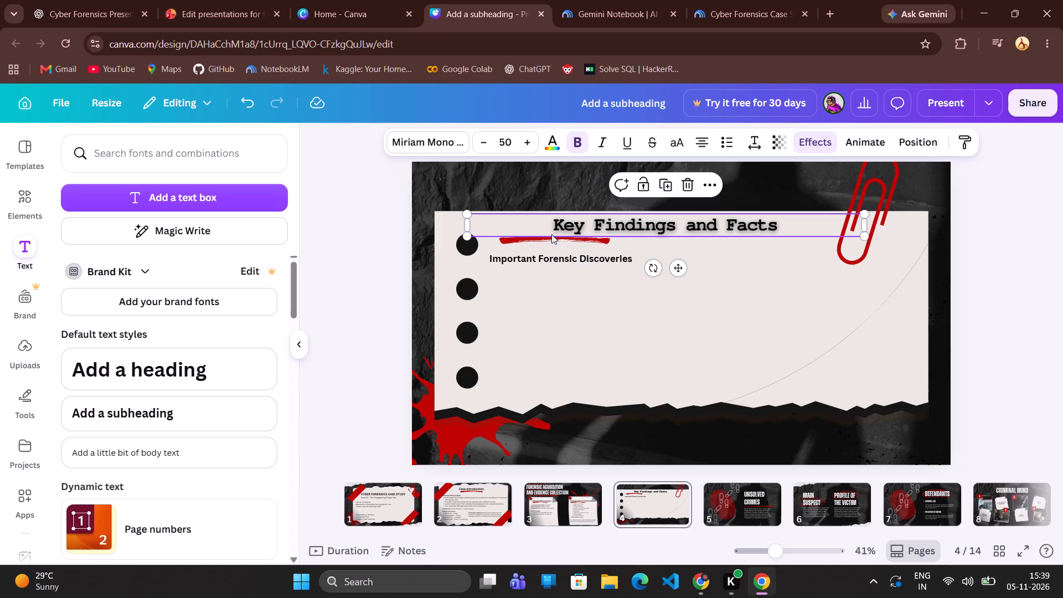
# Move the red brush underline so it starts beneath the first word of the repositioned title.
pyautogui.click(528, 239)
pyautogui.moveTo(528, 239); pyautogui.dragTo(580, 239)
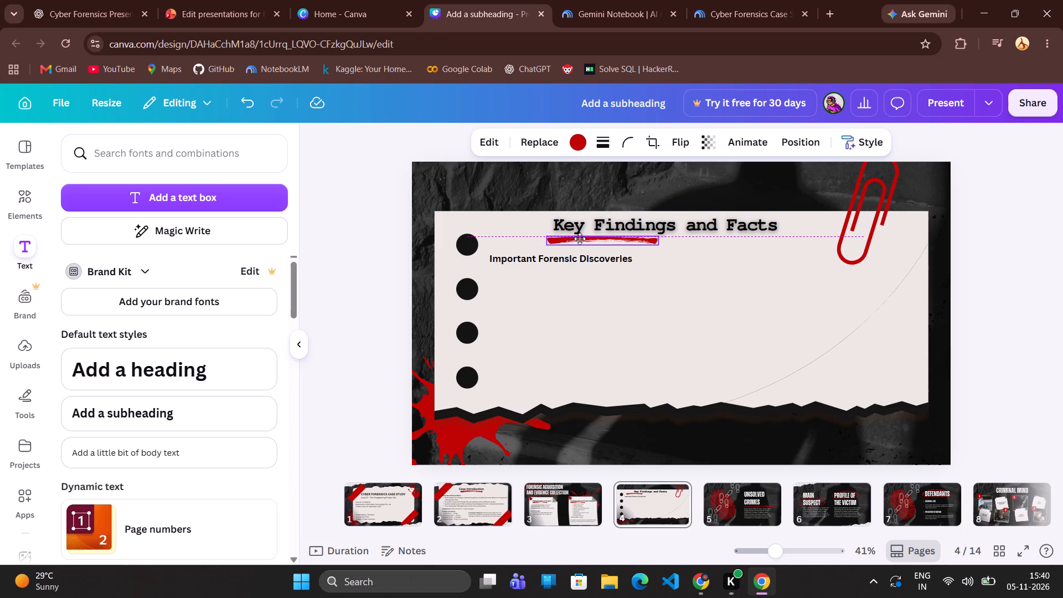
pyautogui.moveTo(580, 239); pyautogui.dragTo(582, 239)
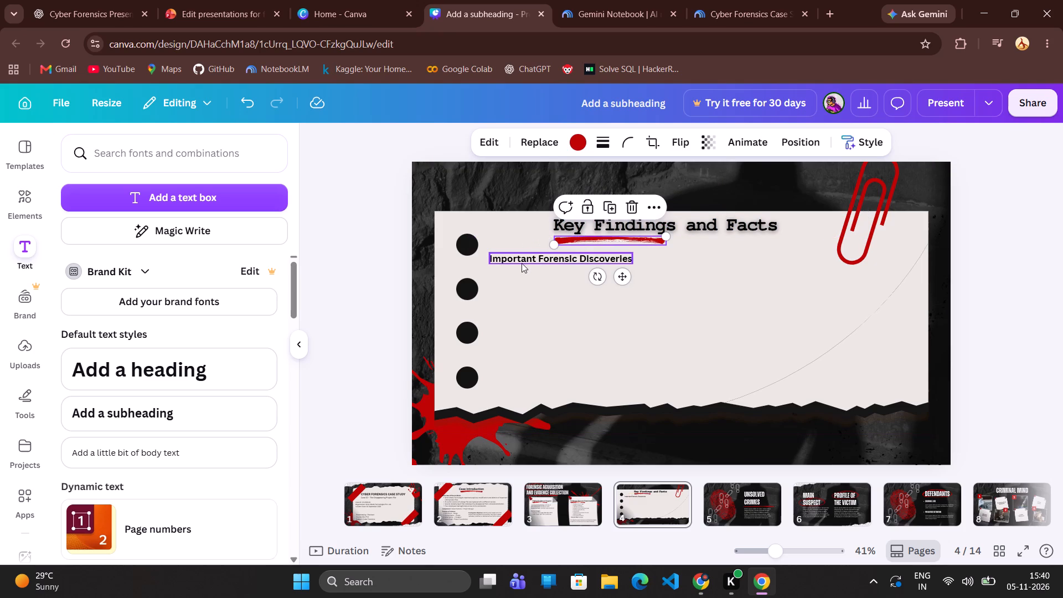
# Shift the "Important Forensic Discoveries" subheading slightly closer to the punched holes.
pyautogui.click(521, 259)
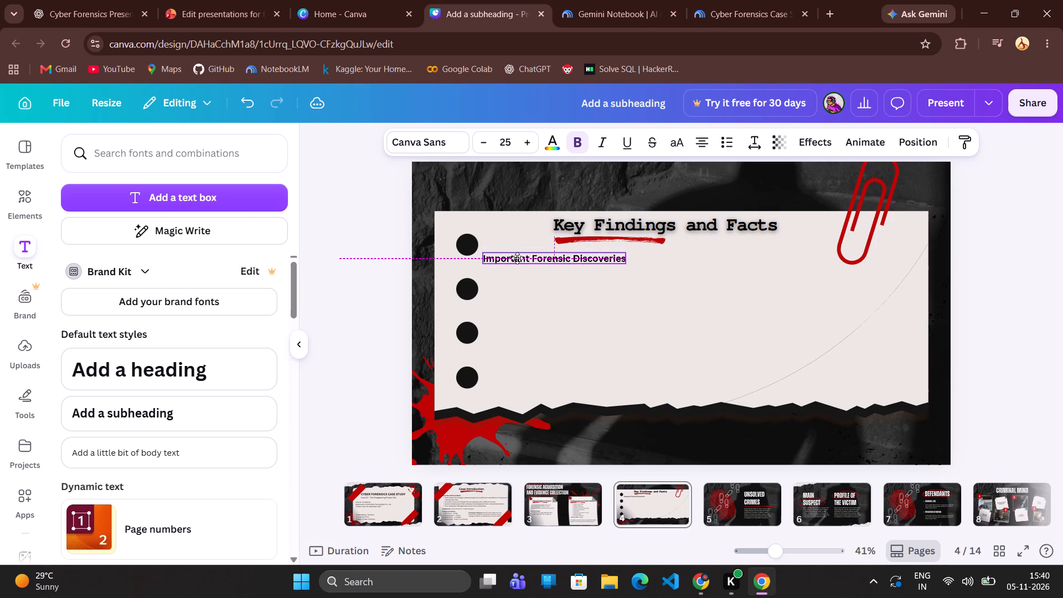
pyautogui.click(722, 372)
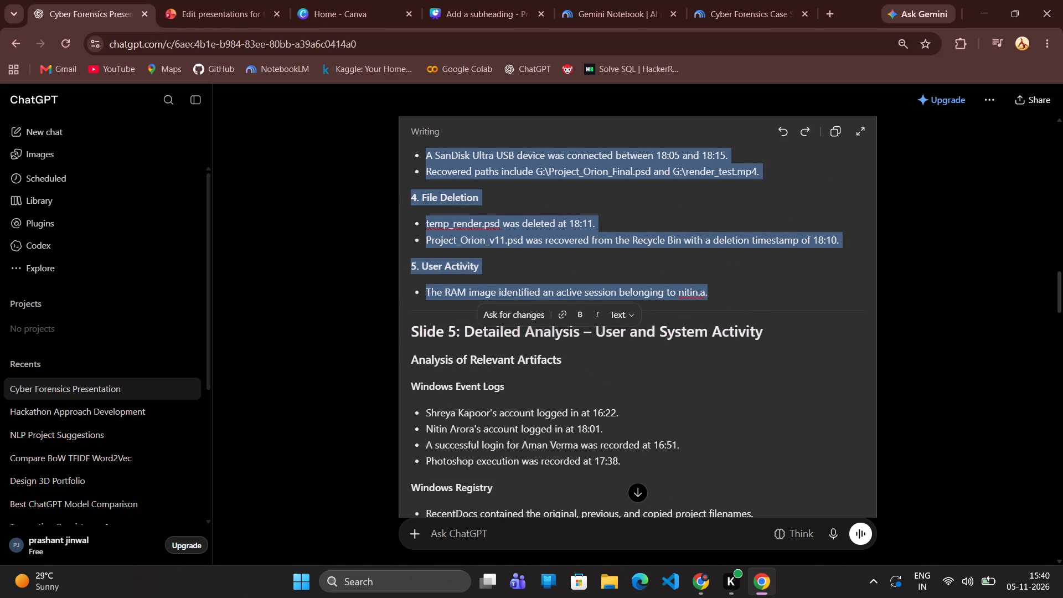
pyautogui.click(724, 287)
# Back in Canva, add a body text box to page 4 and fill it with the copied findings.
pyautogui.click(505, 0)
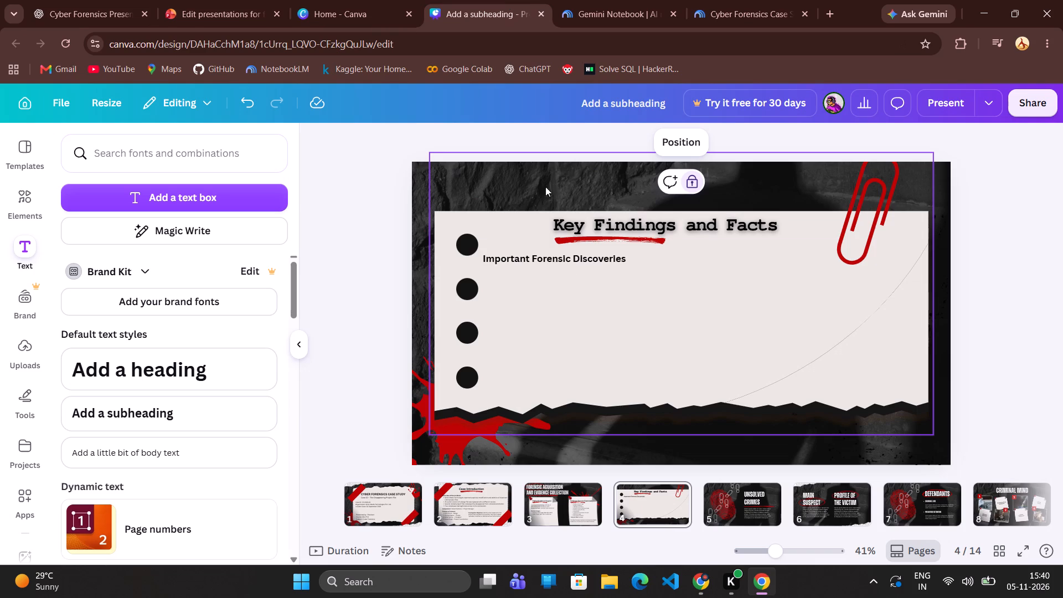
pyautogui.click(226, 442)
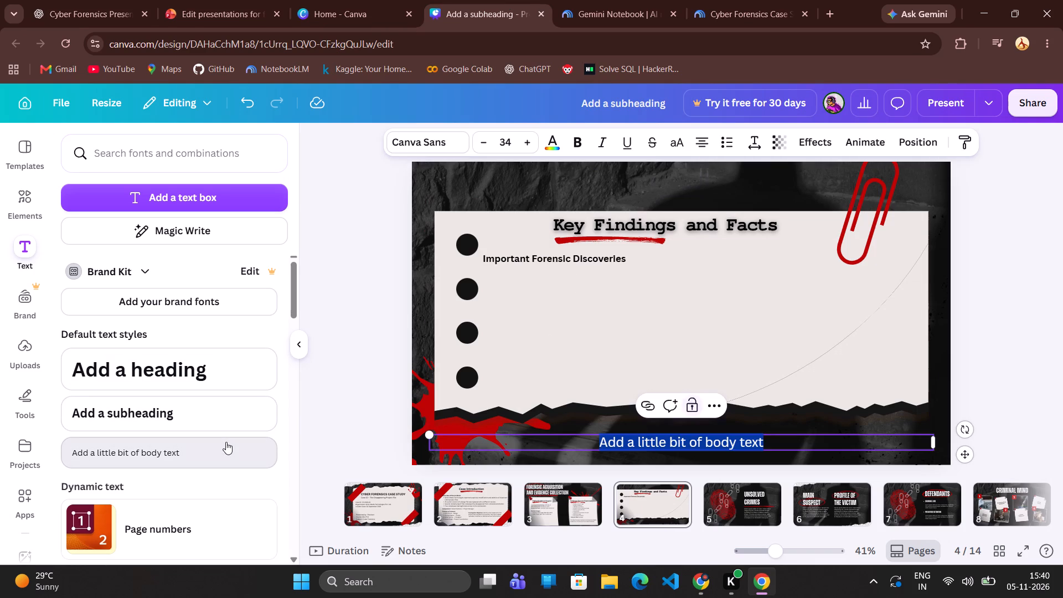
pyautogui.hotkey('ctrl', 'v')
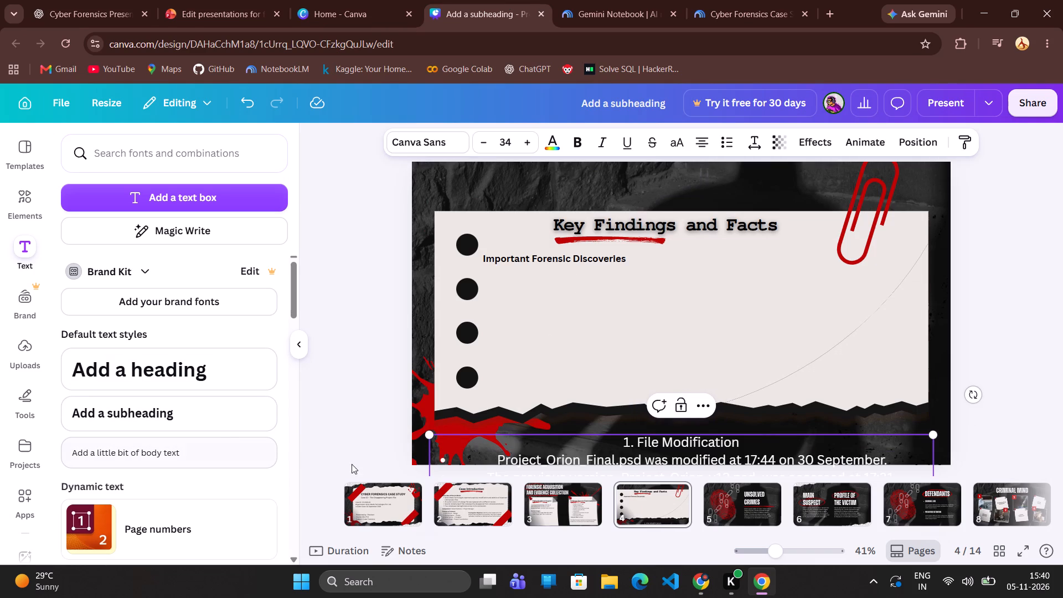
# Format all the findings text on page 4 as left-aligned, font size 20, in black.
pyautogui.click(580, 446)
pyautogui.hotkey('ctrl', 'a')
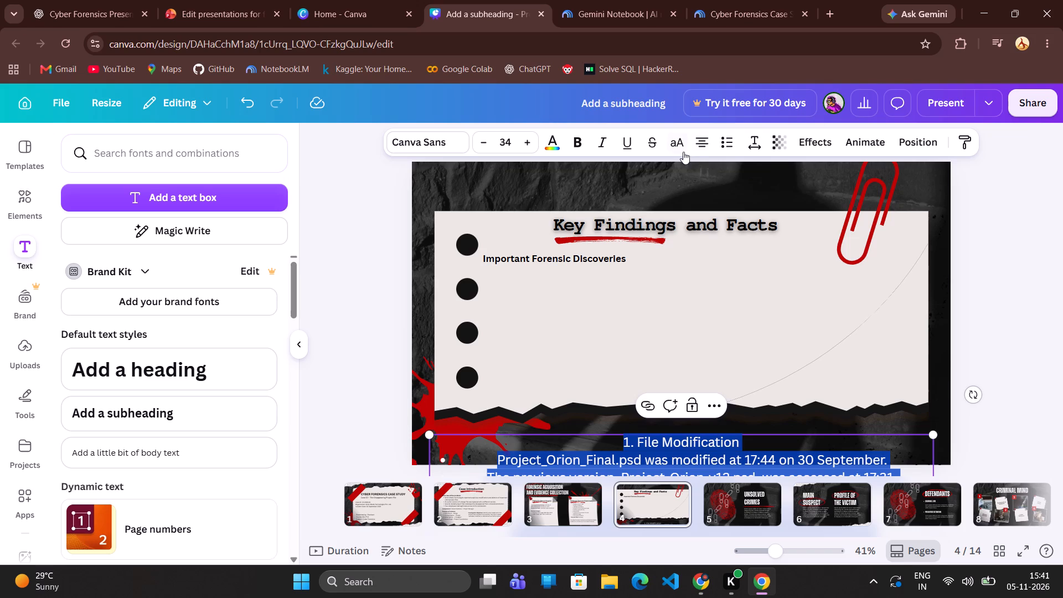
pyautogui.click(696, 145)
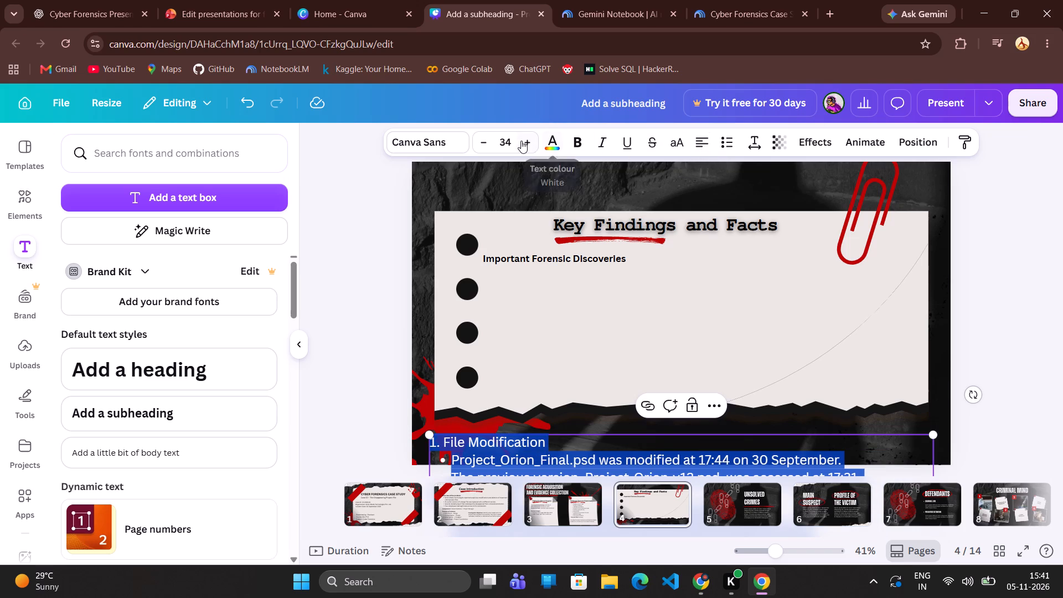
pyautogui.click(514, 141)
pyautogui.press('BackSpace')
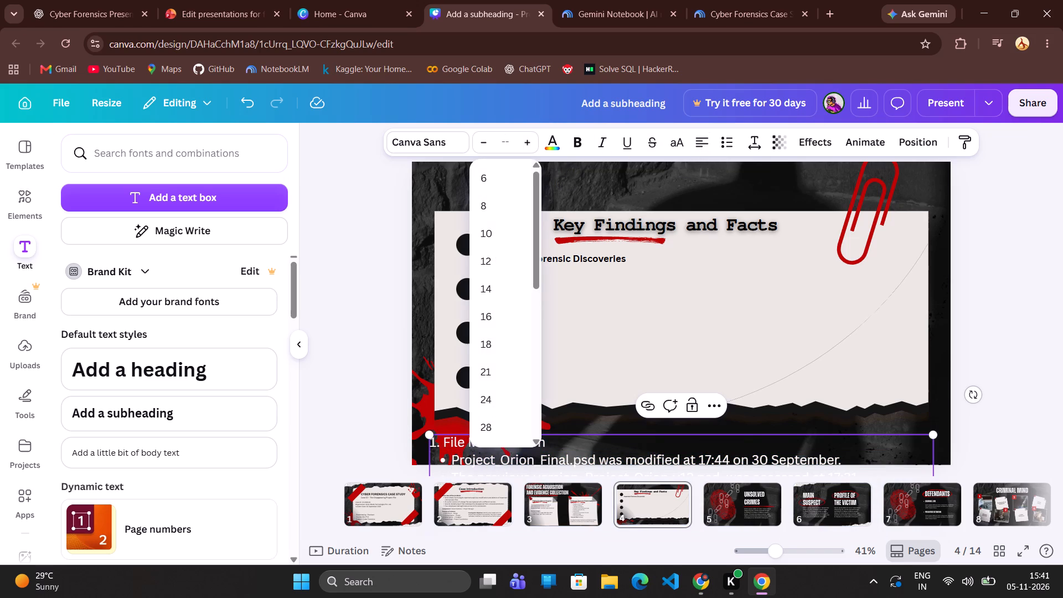
pyautogui.write('20')
pyautogui.click(560, 140)
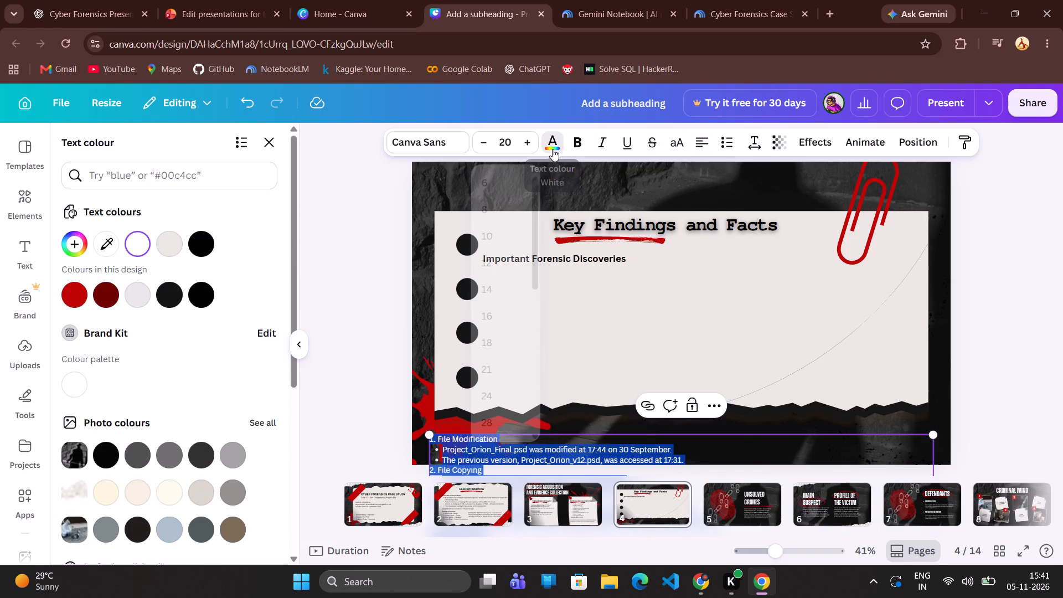
pyautogui.click(206, 240)
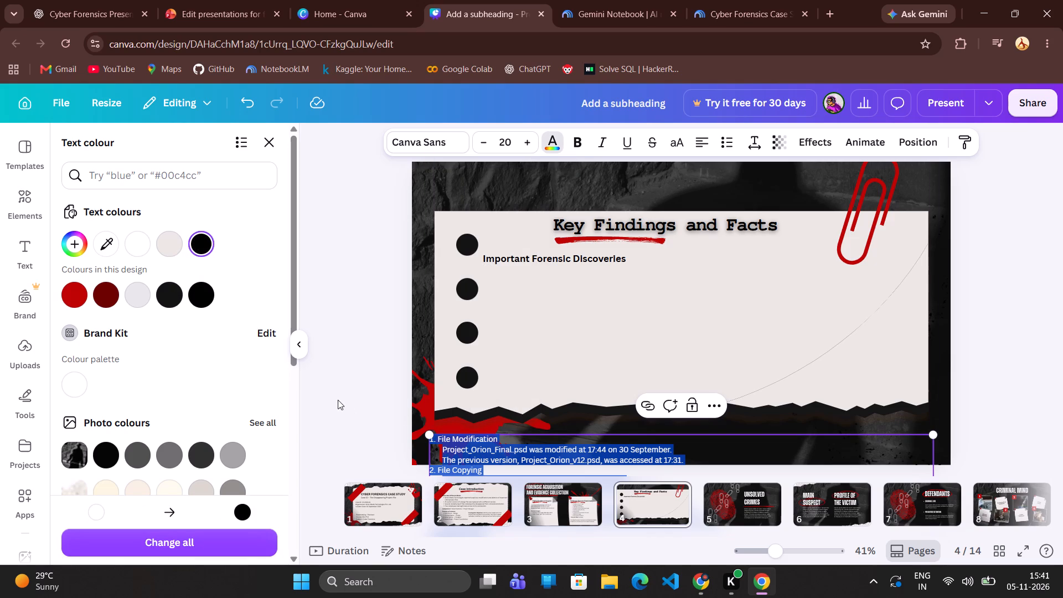
pyautogui.click(680, 456)
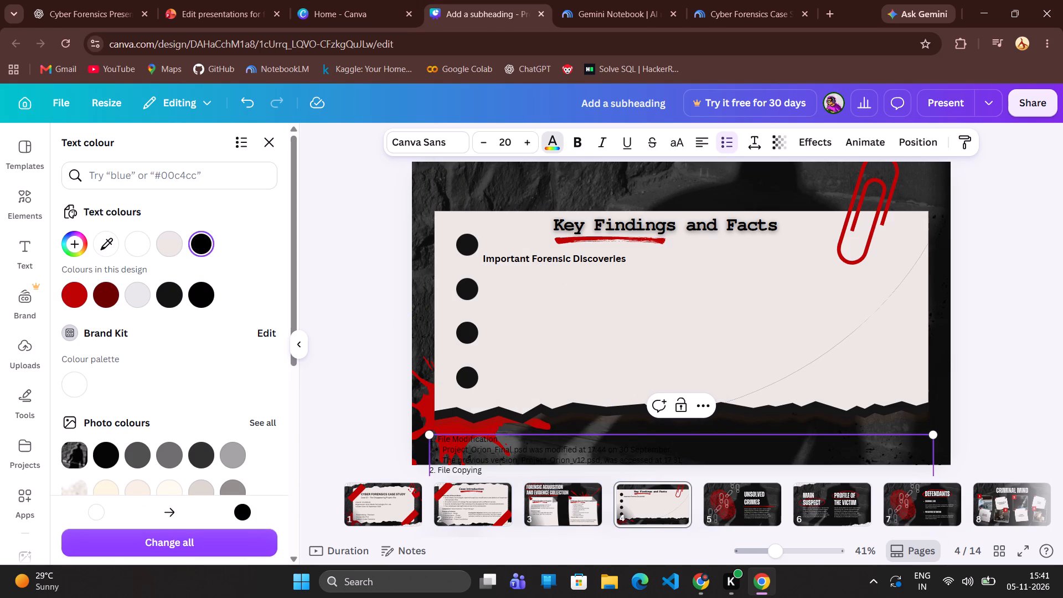
pyautogui.click(416, 411)
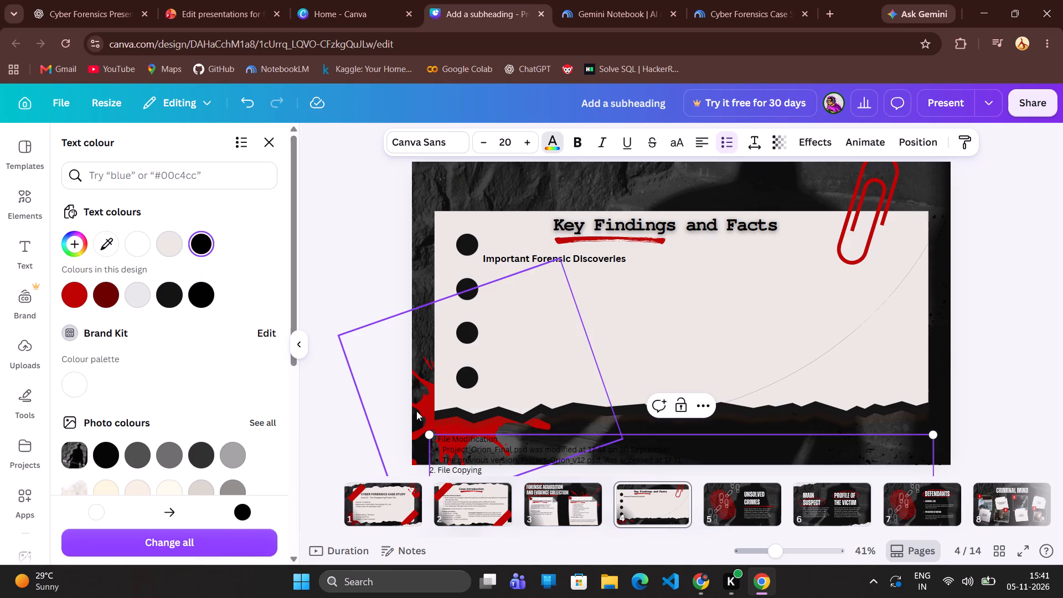
# Move the findings text box up onto the torn paper and scale it down to font size 18.5.
pyautogui.click(629, 462)
pyautogui.moveTo(629, 462); pyautogui.dragTo(686, 303)
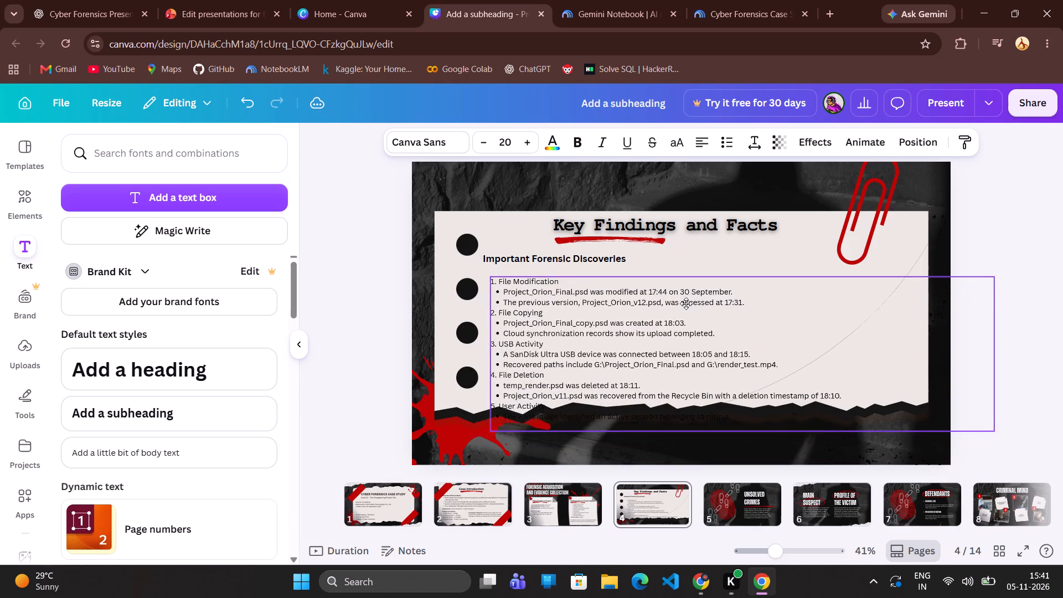
pyautogui.moveTo(686, 303); pyautogui.dragTo(669, 292)
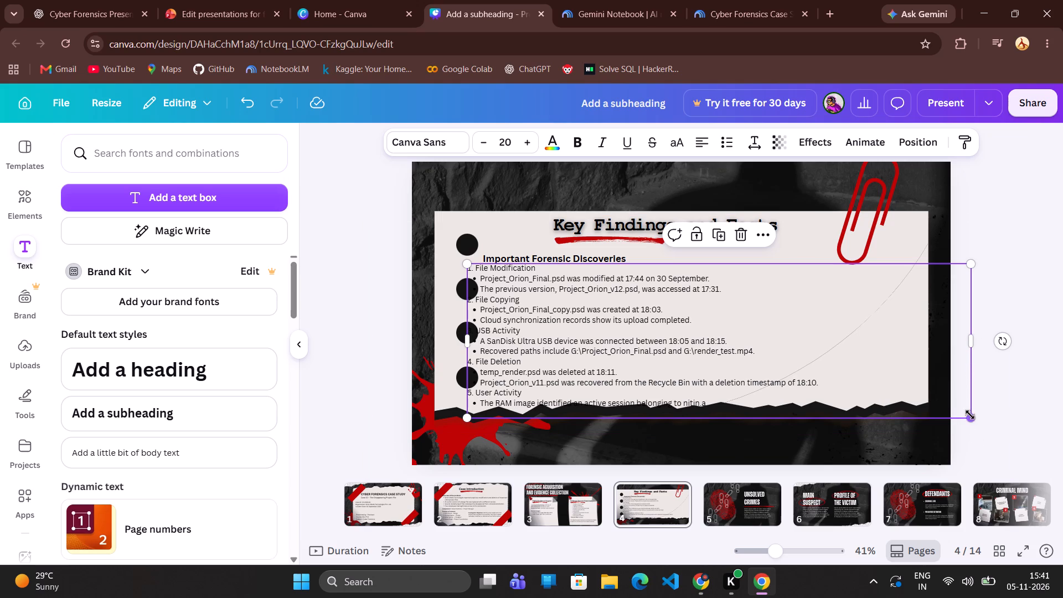
pyautogui.moveTo(969, 417); pyautogui.dragTo(932, 405)
pyautogui.doubleClick(743, 360)
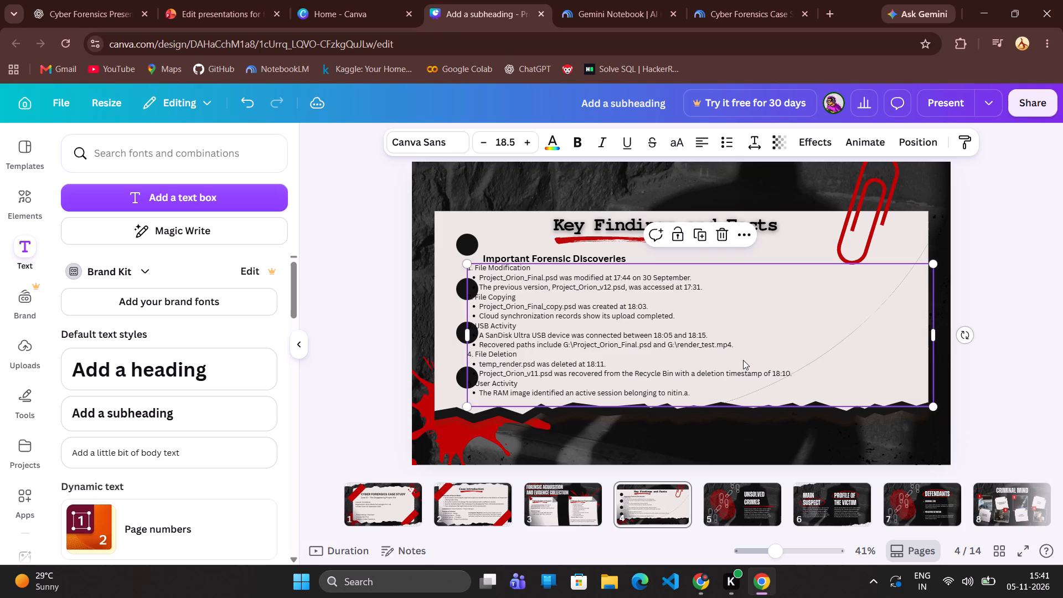
pyautogui.click(1062, 334)
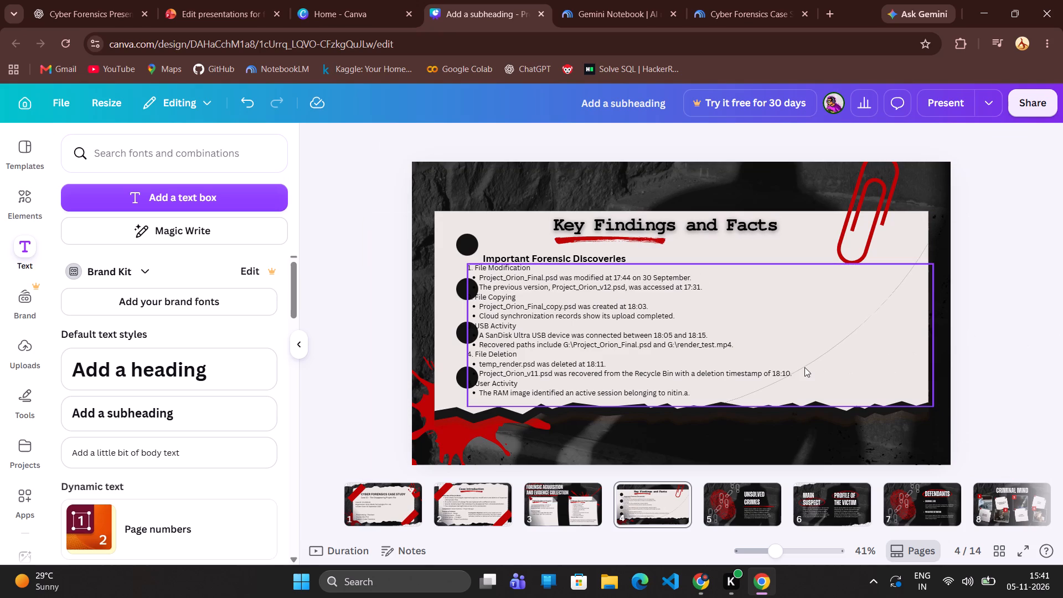
# Position the findings text directly beneath the "Important Forensic Discoveries" subheading, slightly indented and clear of the punched holes.
pyautogui.moveTo(804, 367); pyautogui.dragTo(822, 371)
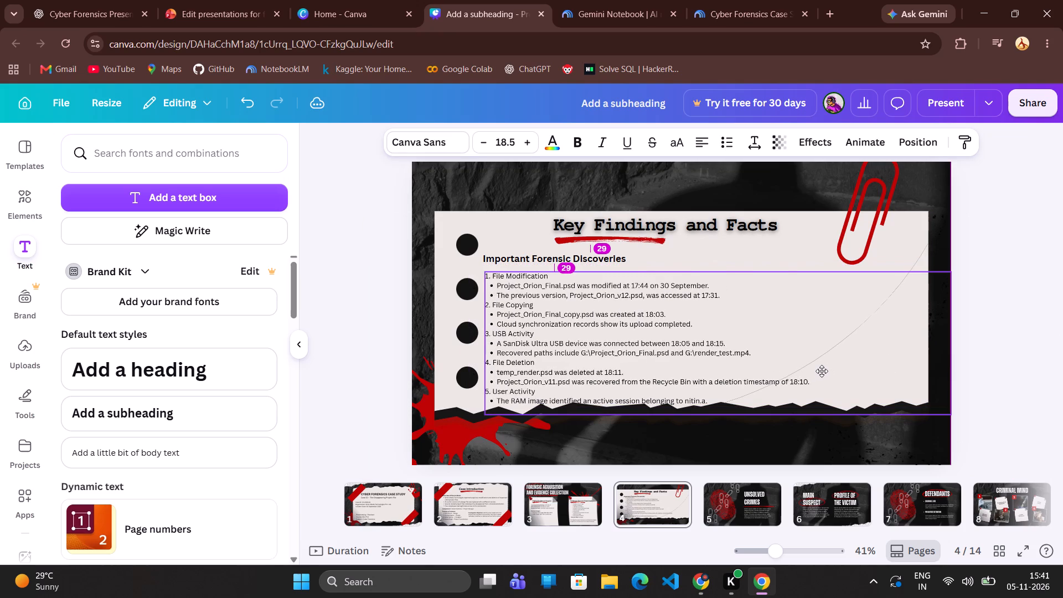
pyautogui.moveTo(822, 371); pyautogui.dragTo(834, 369)
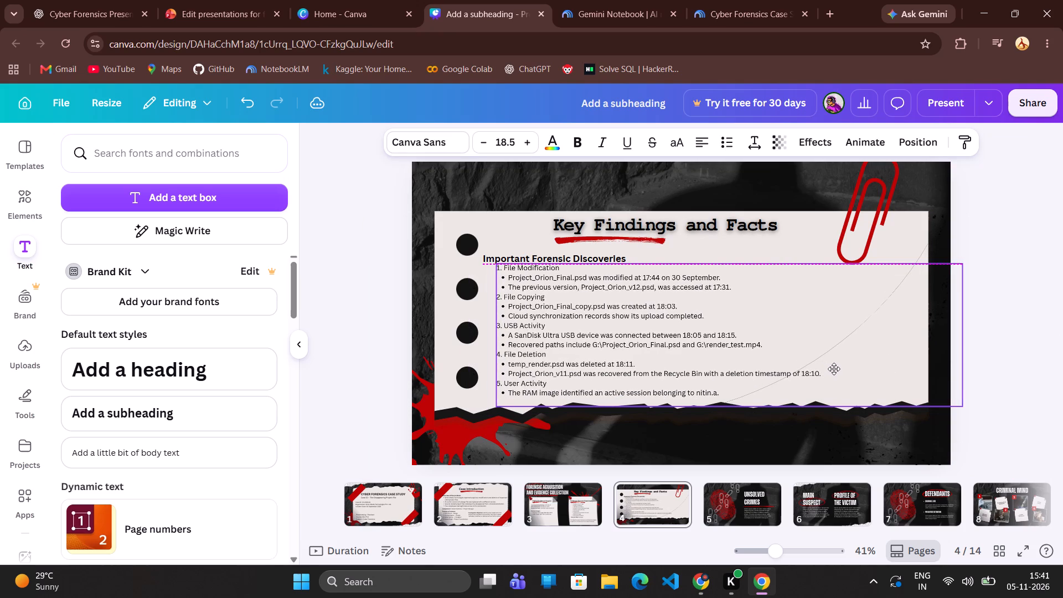
pyautogui.moveTo(834, 369); pyautogui.dragTo(825, 368)
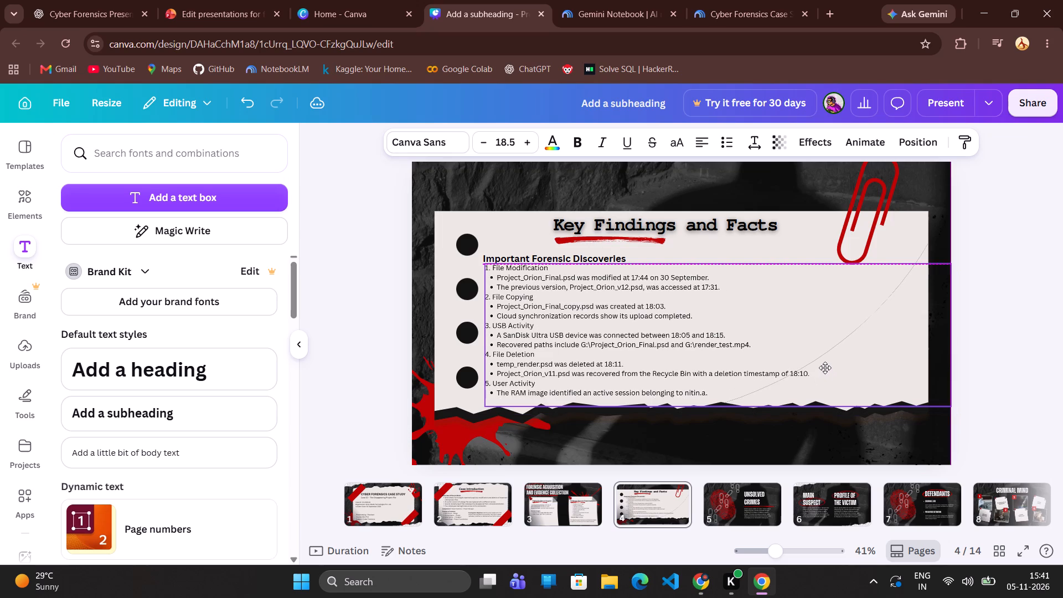
pyautogui.moveTo(825, 368); pyautogui.dragTo(827, 368)
pyautogui.click(1001, 368)
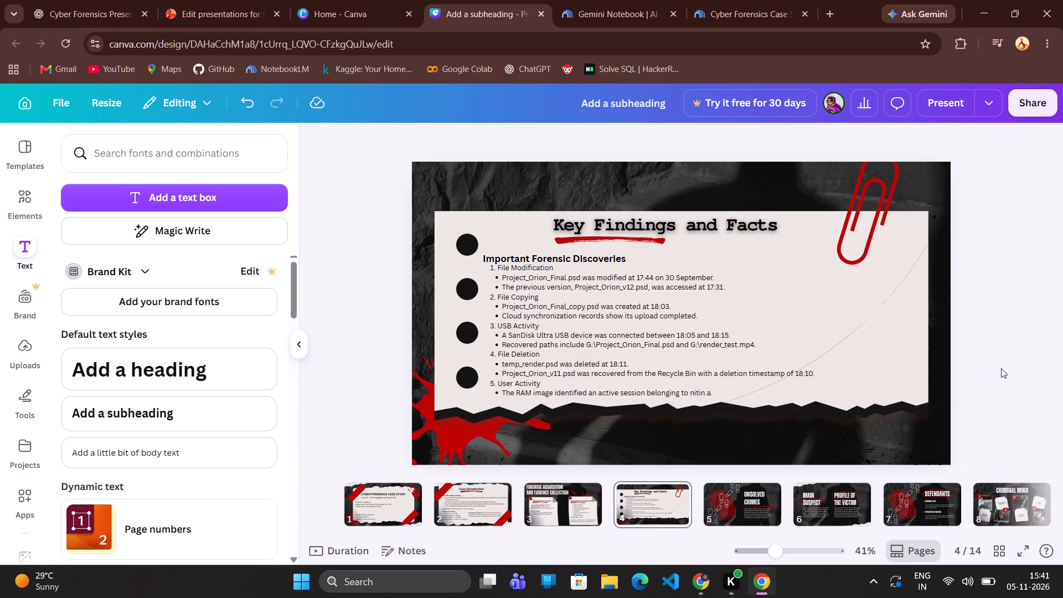
# Unlock the torn paper graphic and enlarge it slightly, to about 1,820 wide.
pyautogui.click(819, 260)
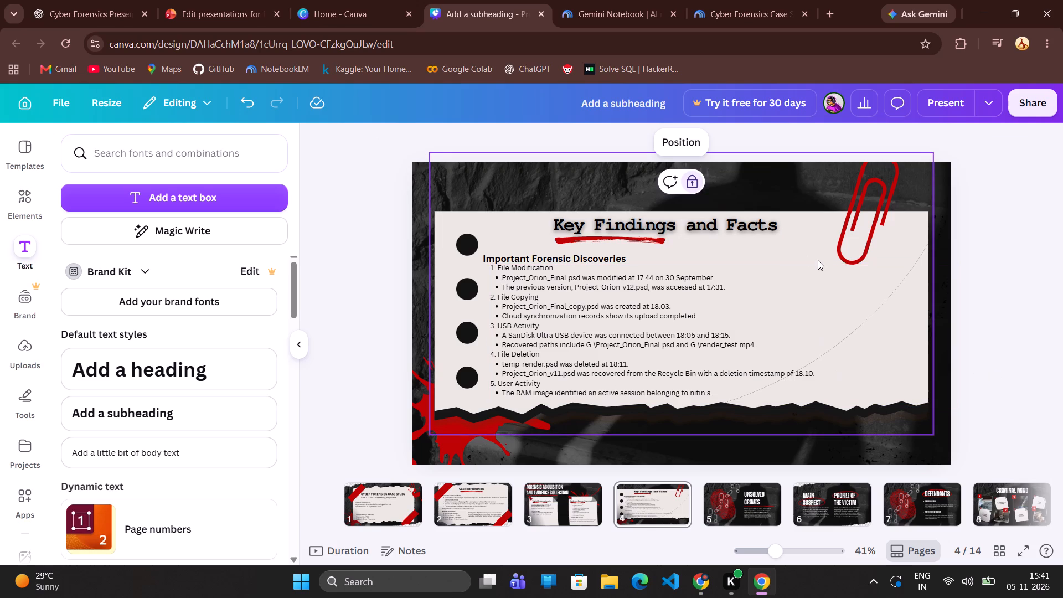
pyautogui.click(694, 187)
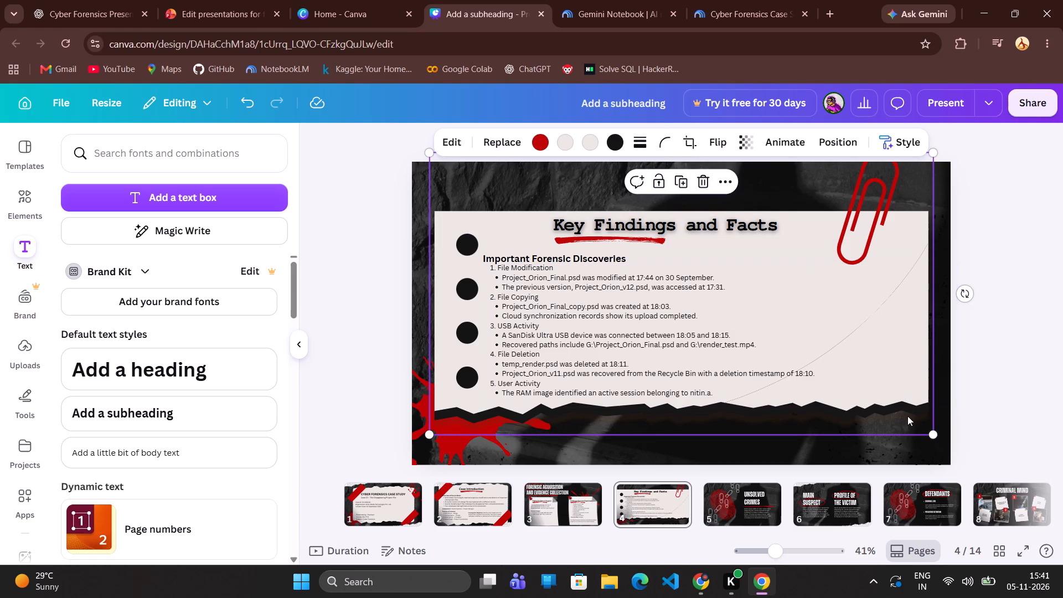
pyautogui.moveTo(931, 434); pyautogui.dragTo(939, 439)
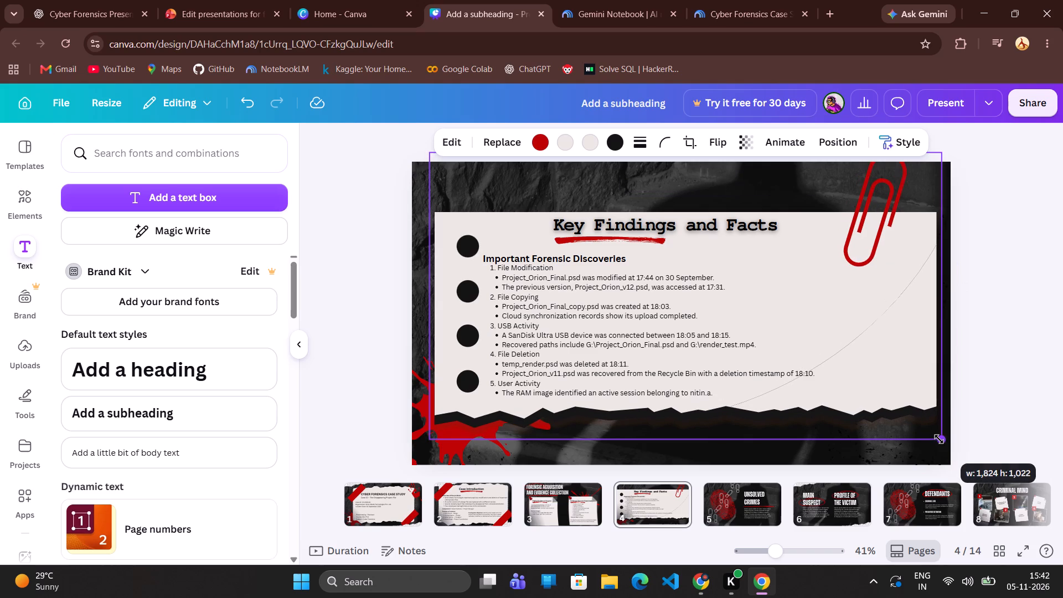
pyautogui.moveTo(939, 439); pyautogui.dragTo(938, 439)
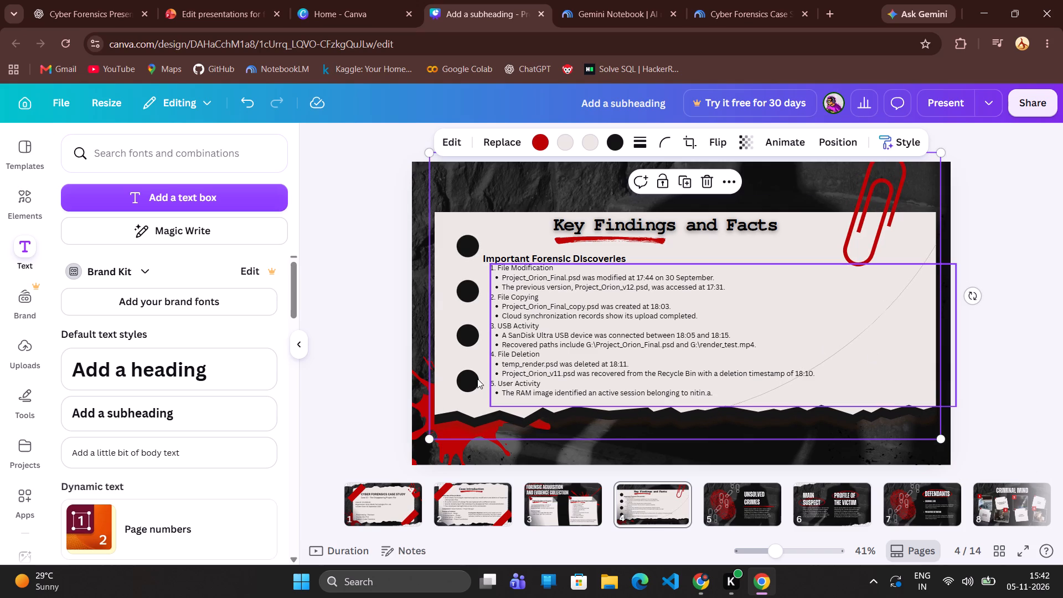
# Reposition the torn paper so it is centred across the page, with its torn lower edge below the findings text.
pyautogui.moveTo(452, 389); pyautogui.dragTo(444, 386)
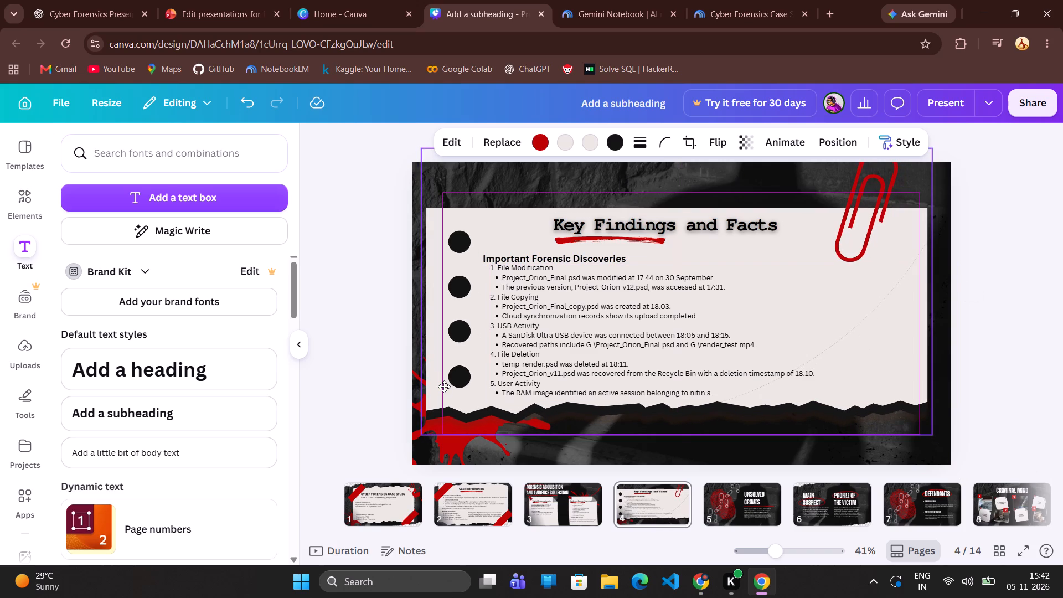
pyautogui.moveTo(444, 386); pyautogui.dragTo(447, 386)
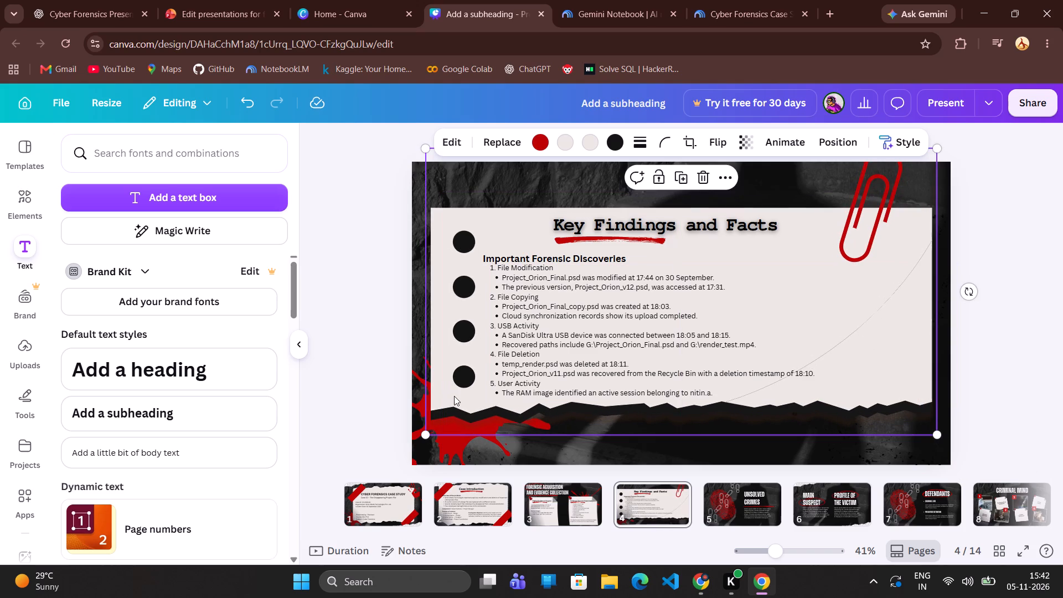
pyautogui.moveTo(450, 393); pyautogui.dragTo(450, 396)
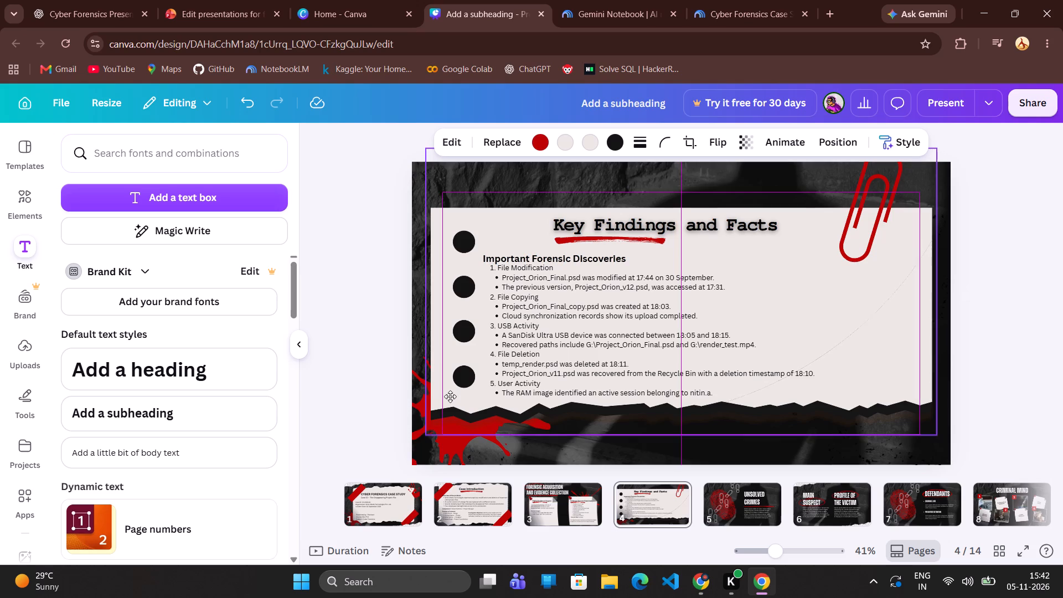
pyautogui.moveTo(450, 396); pyautogui.dragTo(449, 398)
pyautogui.click(449, 398)
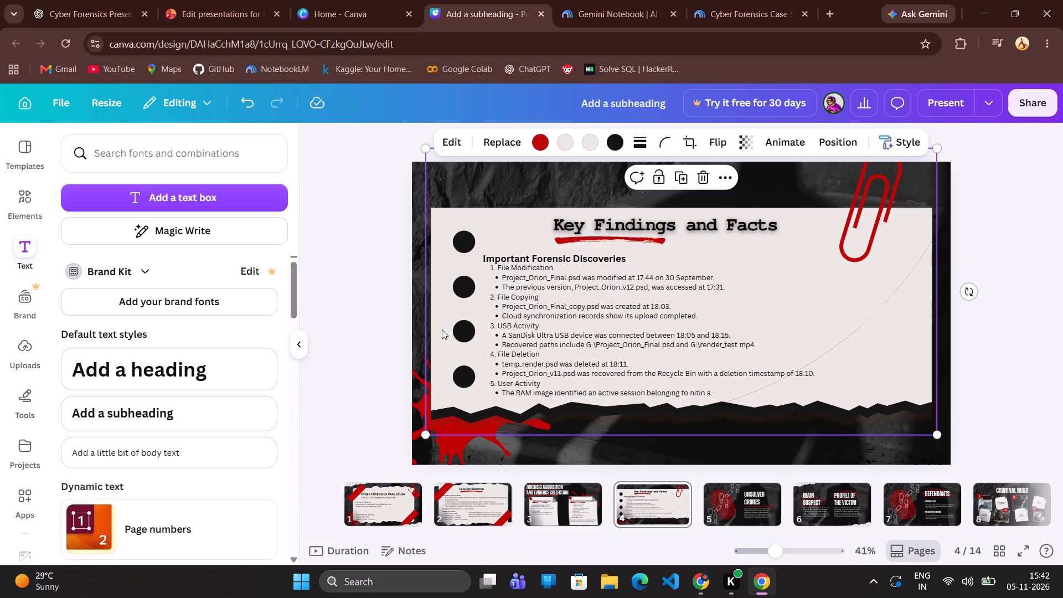
pyautogui.moveTo(442, 329); pyautogui.dragTo(442, 336)
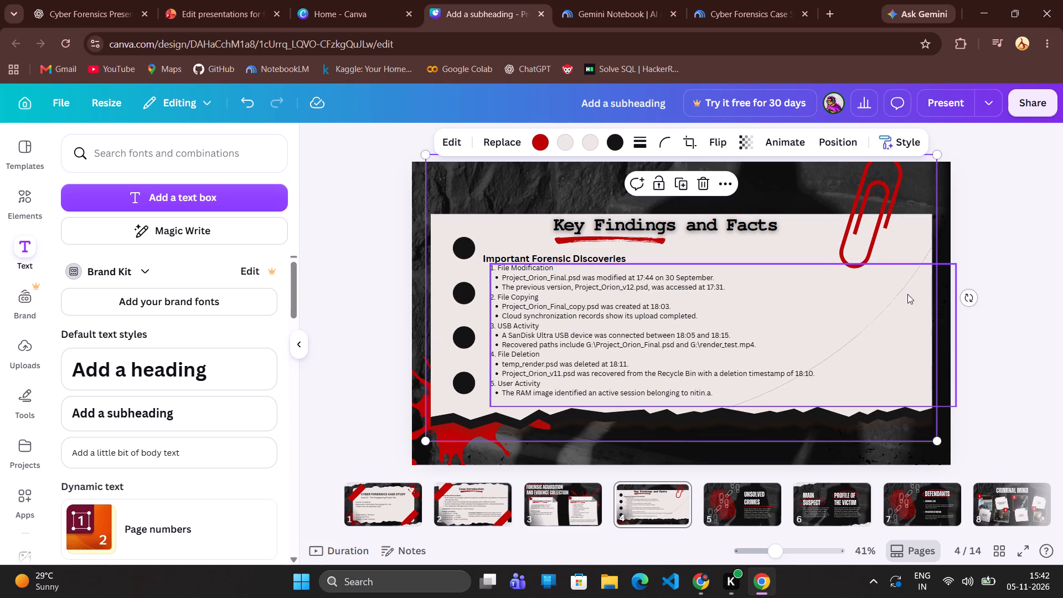
pyautogui.click(1044, 278)
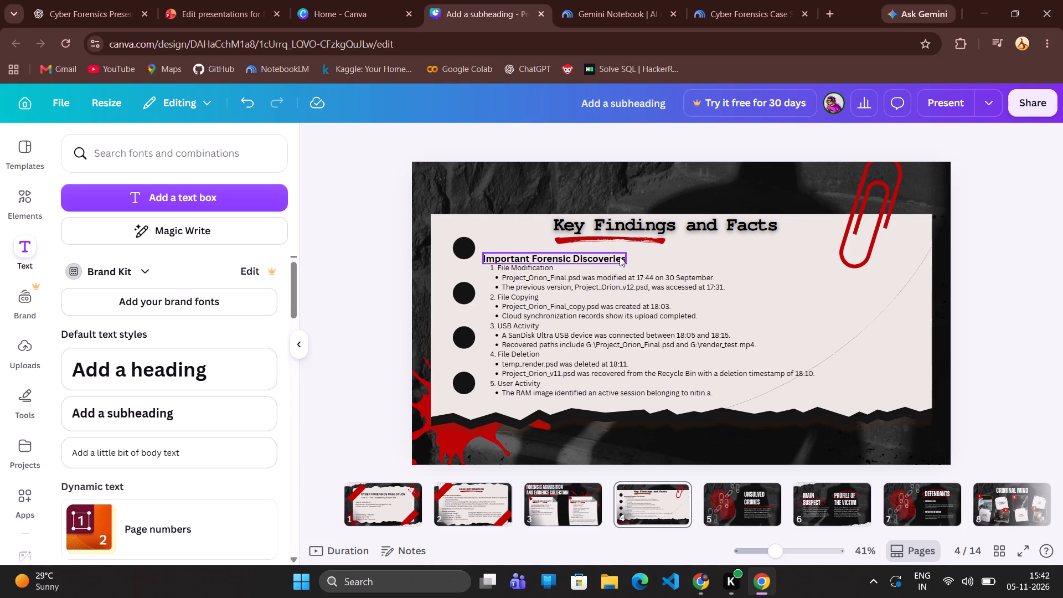
# Move the "Important Forensic Discoveries" subheading up slightly to leave a gap above the findings text.
pyautogui.moveTo(607, 257); pyautogui.dragTo(607, 252)
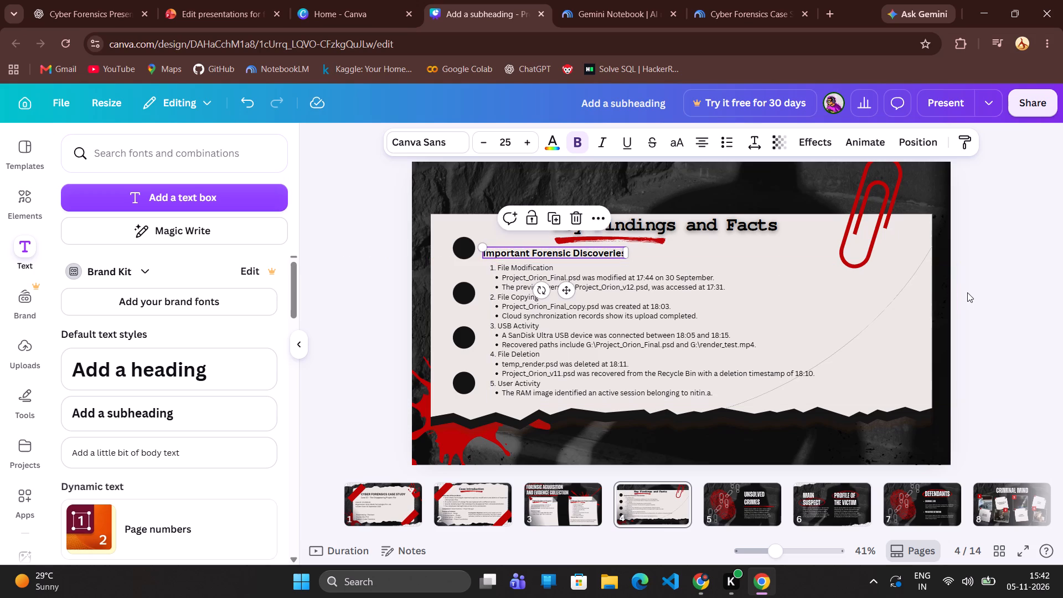
pyautogui.click(967, 292)
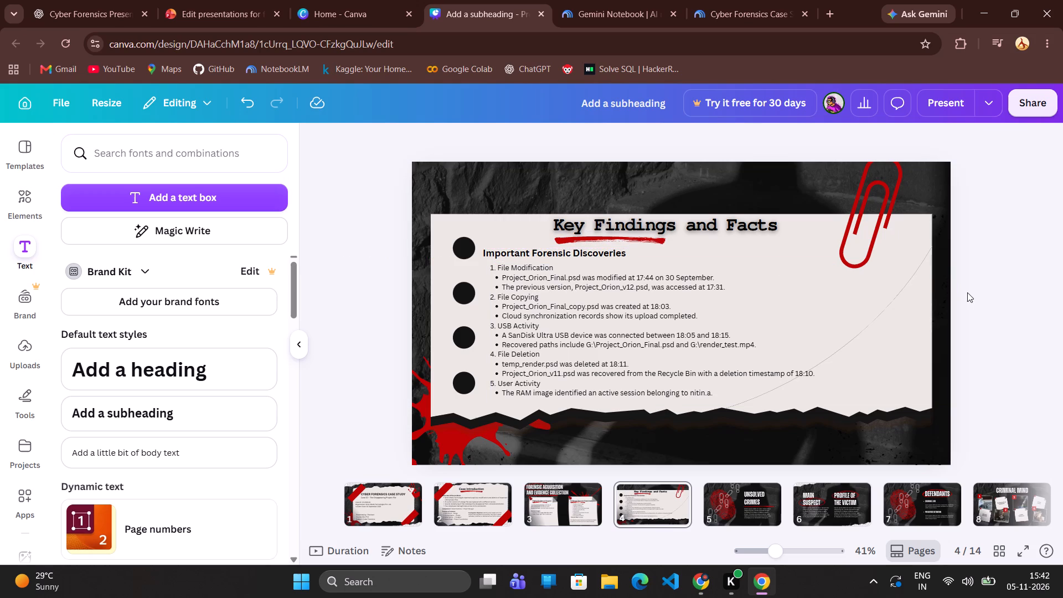
pyautogui.tripleClick(513, 267)
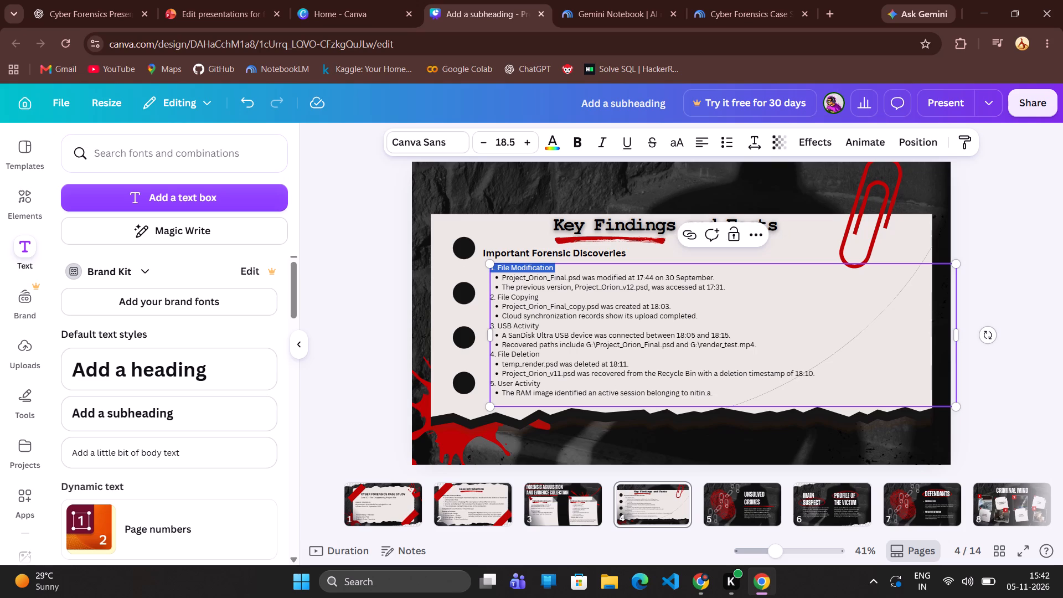
pyautogui.tripleClick(513, 267)
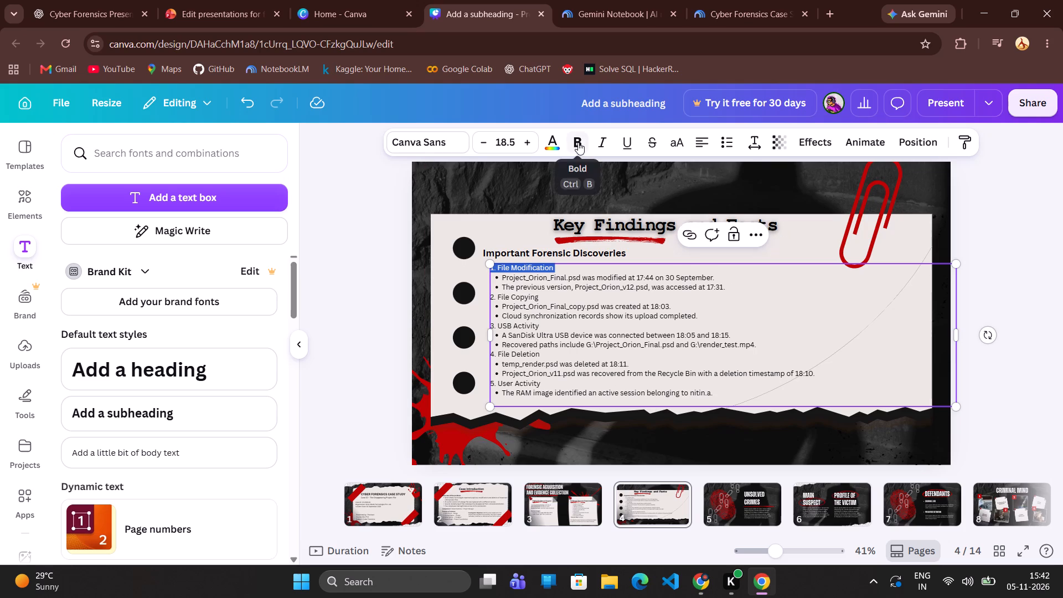
pyautogui.click(578, 142)
pyautogui.tripleClick(517, 295)
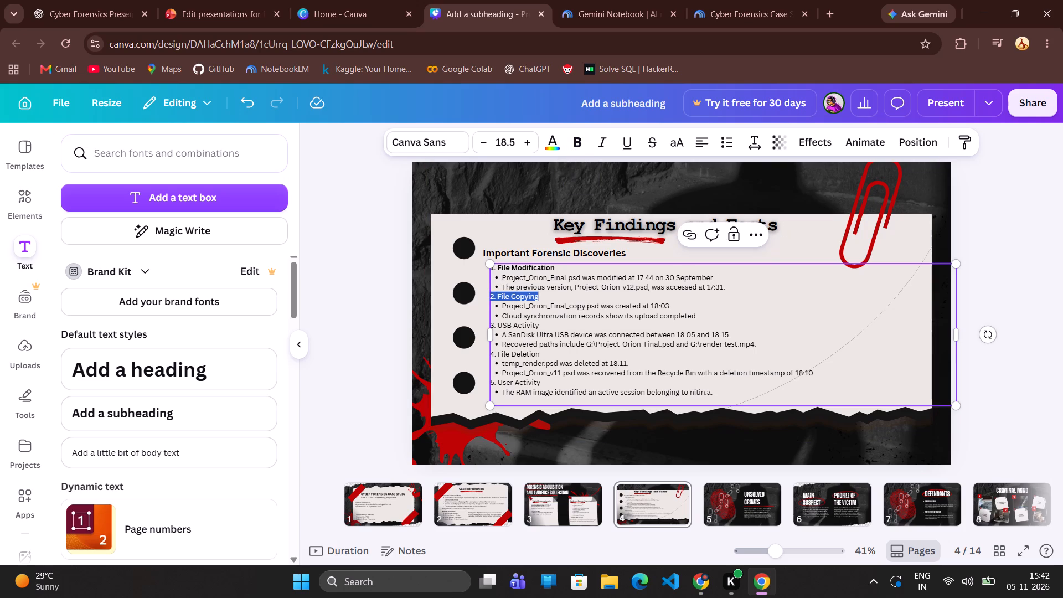
pyautogui.click(517, 295)
pyautogui.click(579, 149)
pyautogui.tripleClick(519, 324)
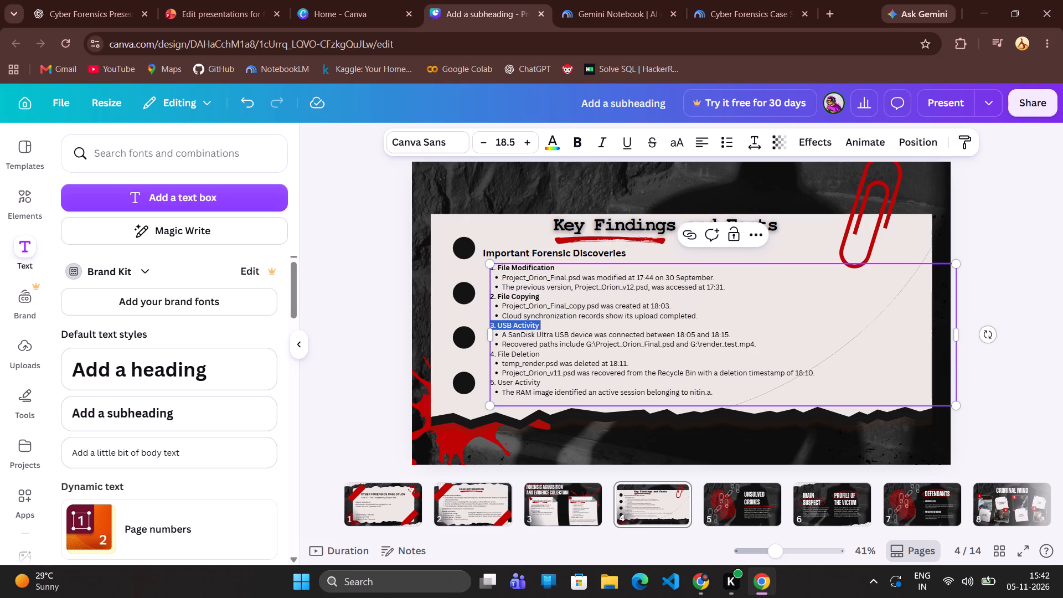
pyautogui.click(578, 143)
pyautogui.tripleClick(522, 353)
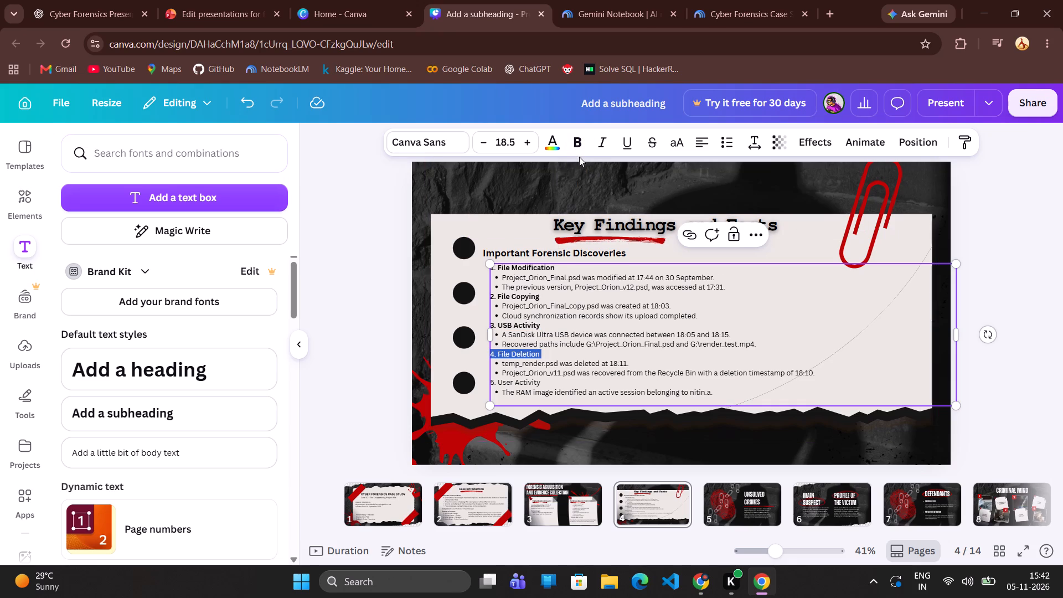
pyautogui.click(583, 148)
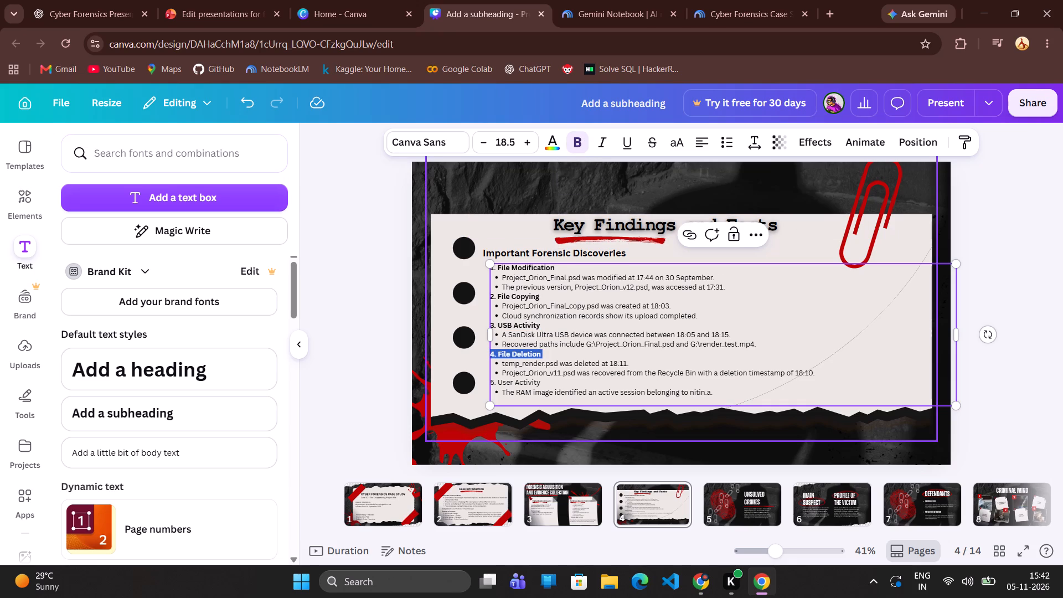
pyautogui.tripleClick(513, 380)
pyautogui.click(513, 380)
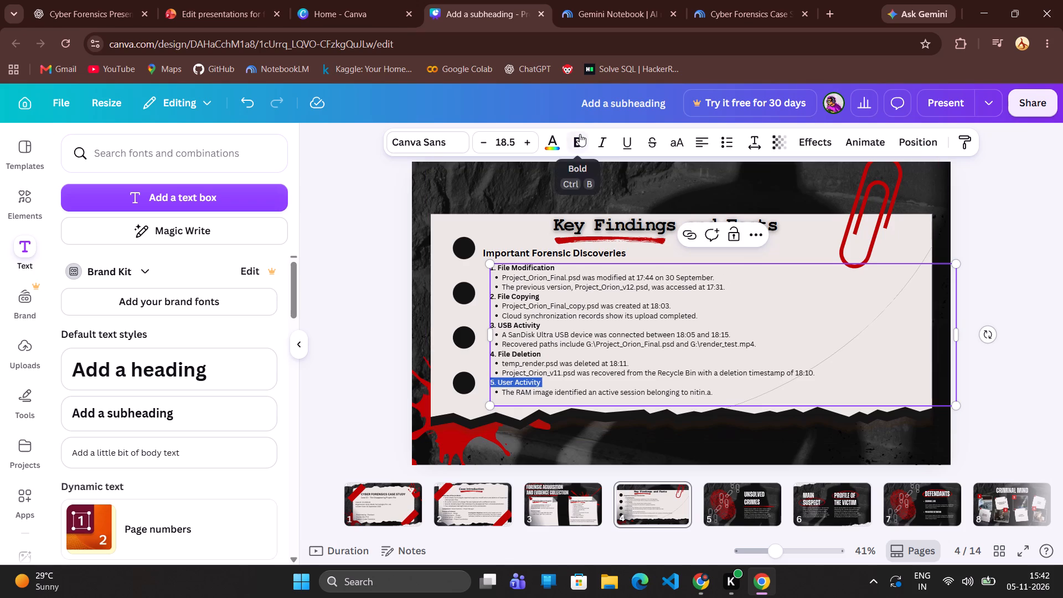